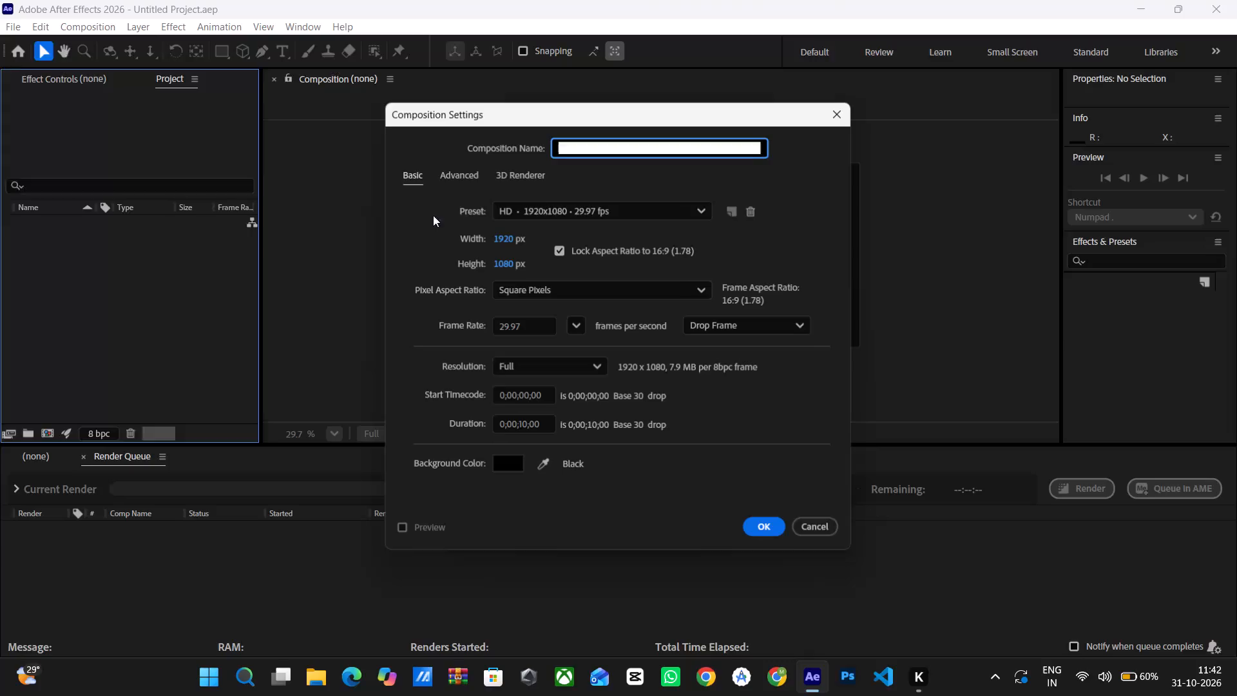
Name the new composition "bokka 2" and create it with the current settings.
type("bokka 2")
key("Return")
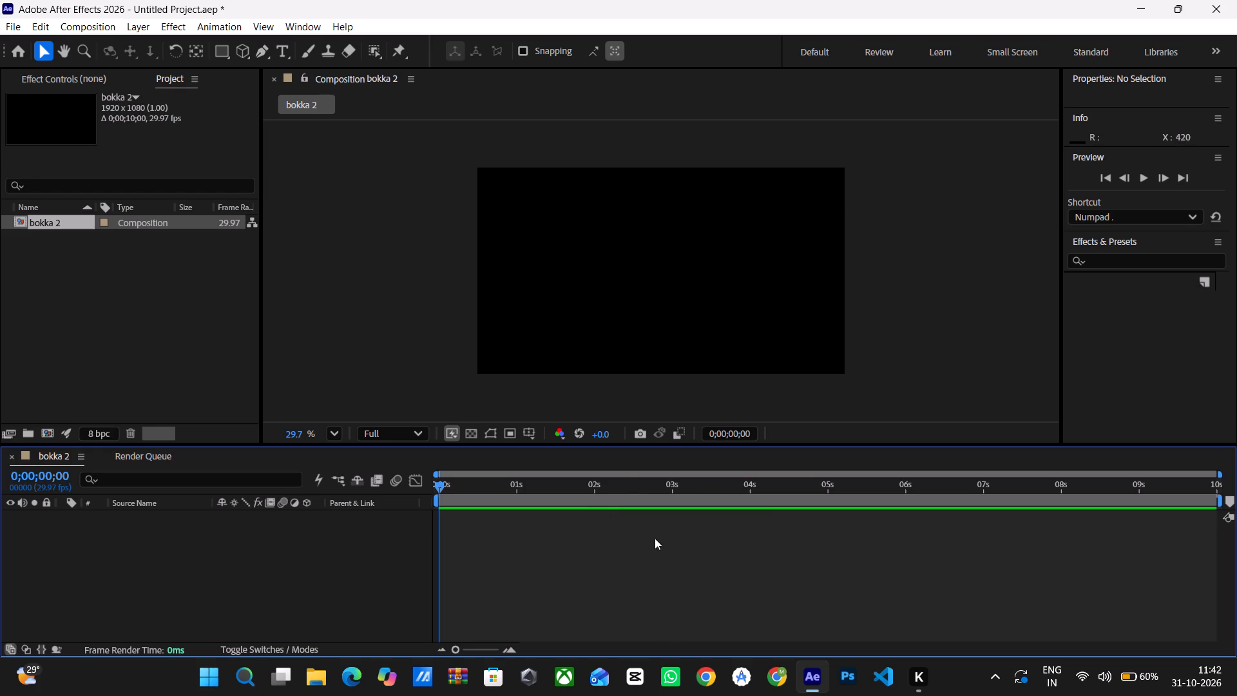
Add a new text layer to the bokka 2 composition.
right_click_drag(651, 532, 645, 523)
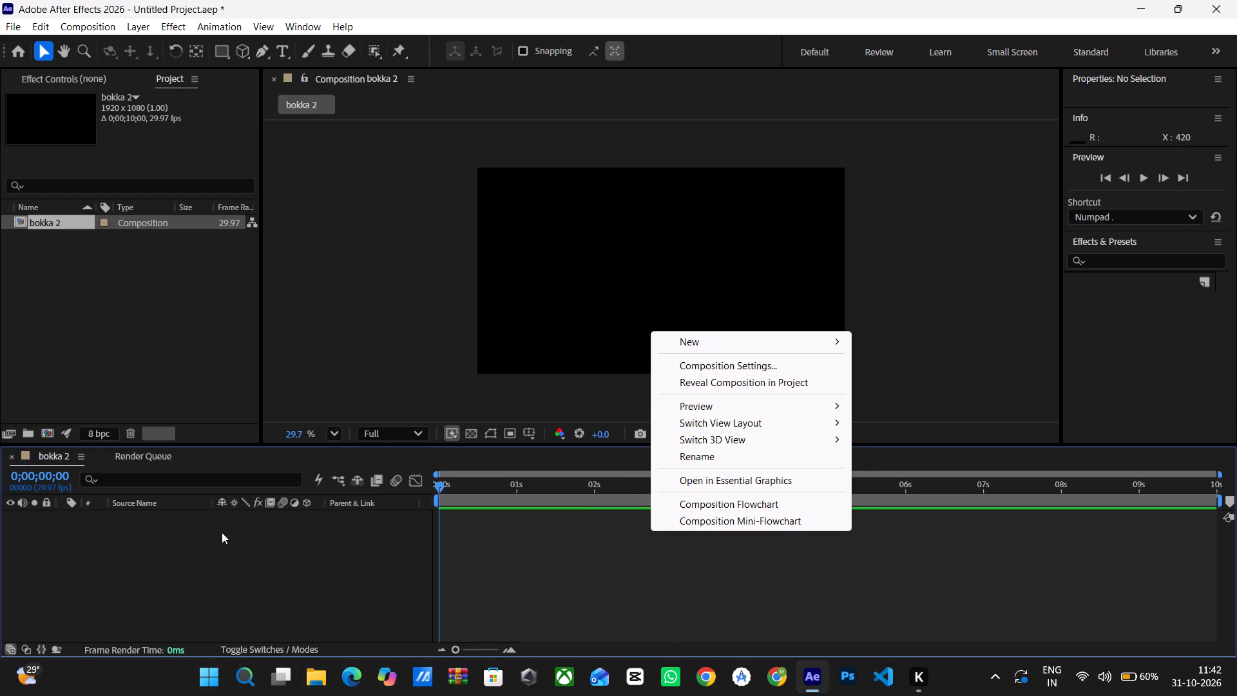
right_click(222, 532)
left_click(347, 347)
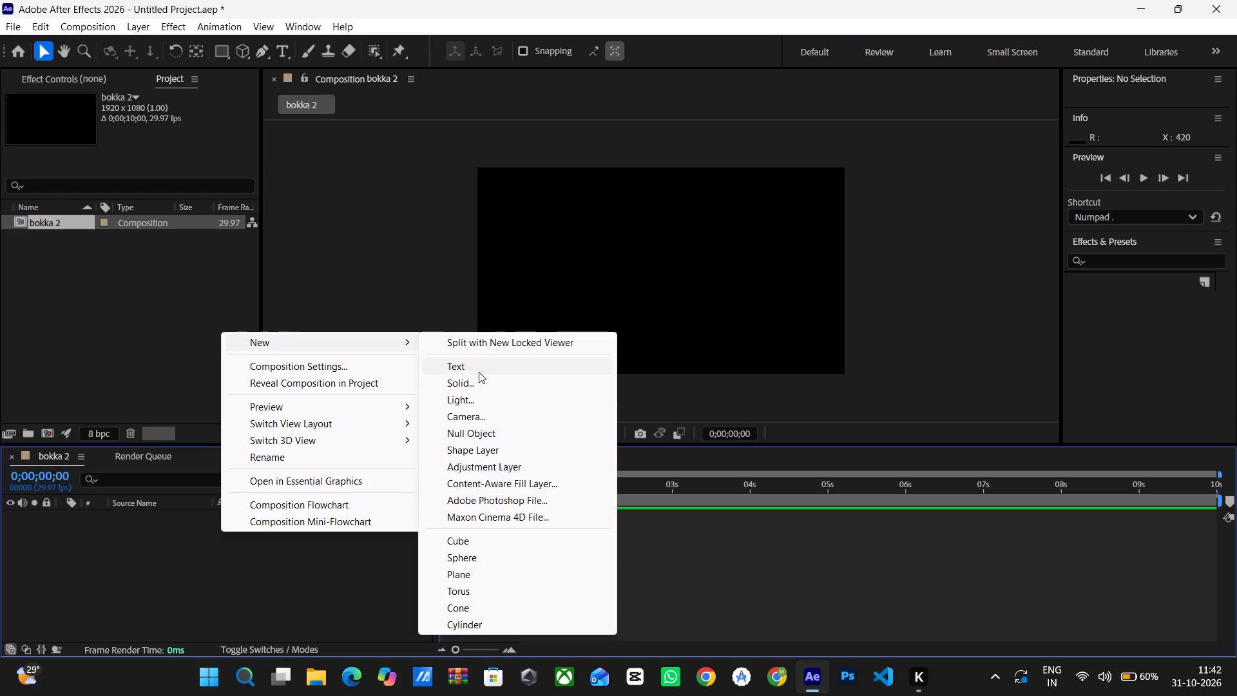
left_click(477, 369)
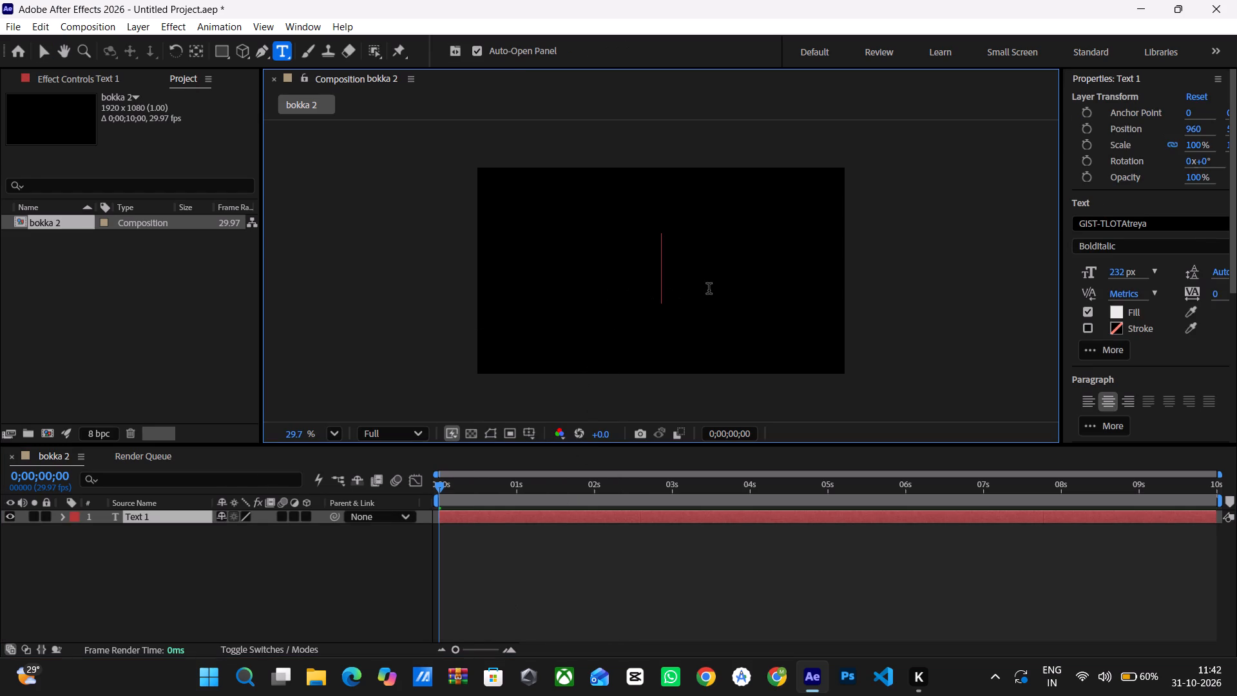
Widen the text properties area and set the text layer's font to Hard Grunge.
left_click_drag(1062, 259, 1002, 274)
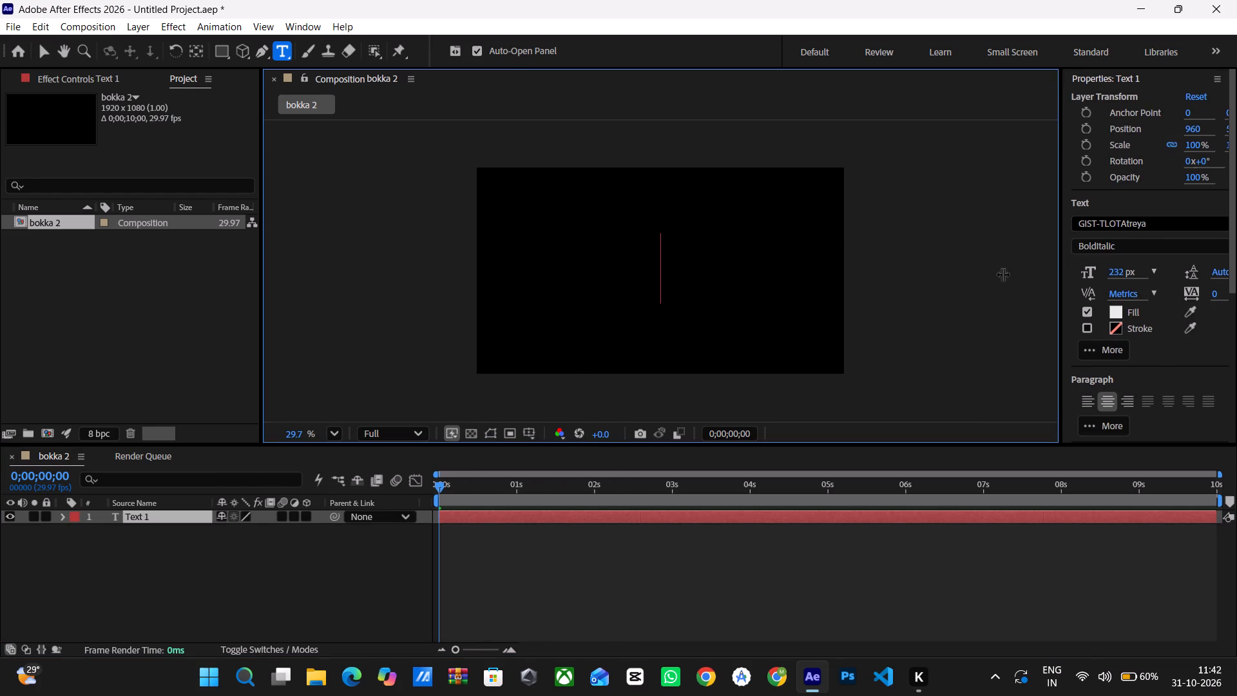
left_click_drag(1002, 274, 970, 276)
left_click(1166, 226)
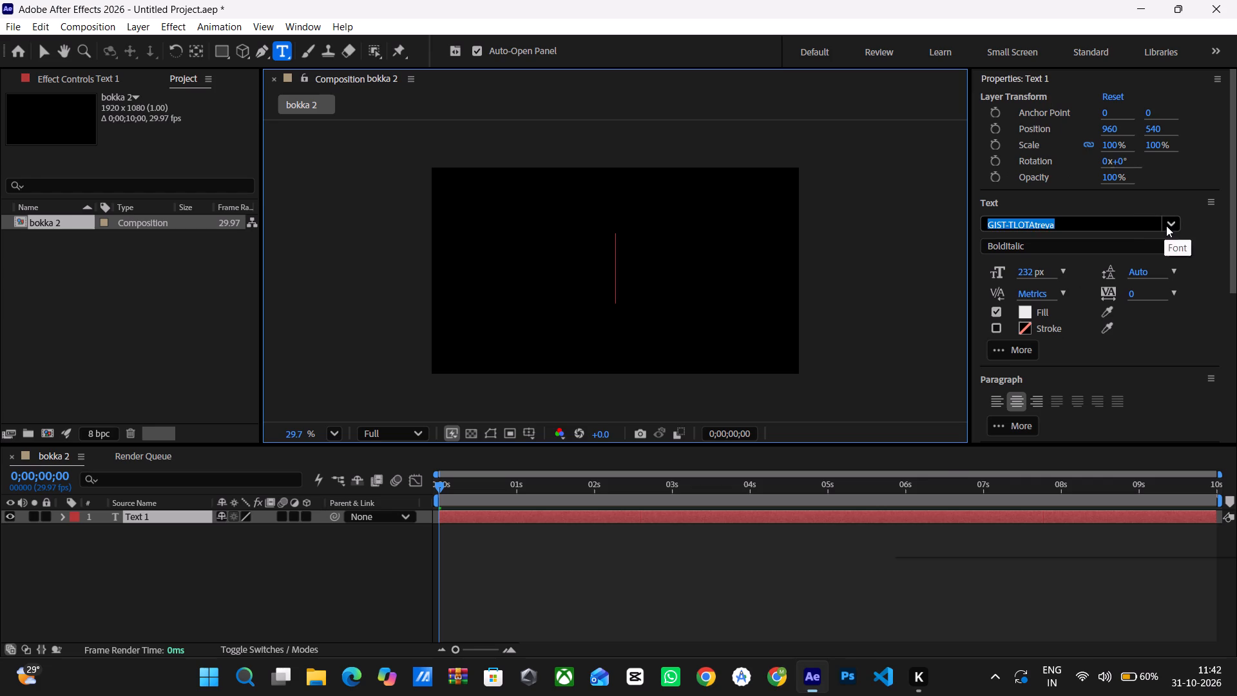
scroll(1035, 325, "down", 7)
scroll(1035, 331, "up", 20)
scroll(1035, 331, "up", 19)
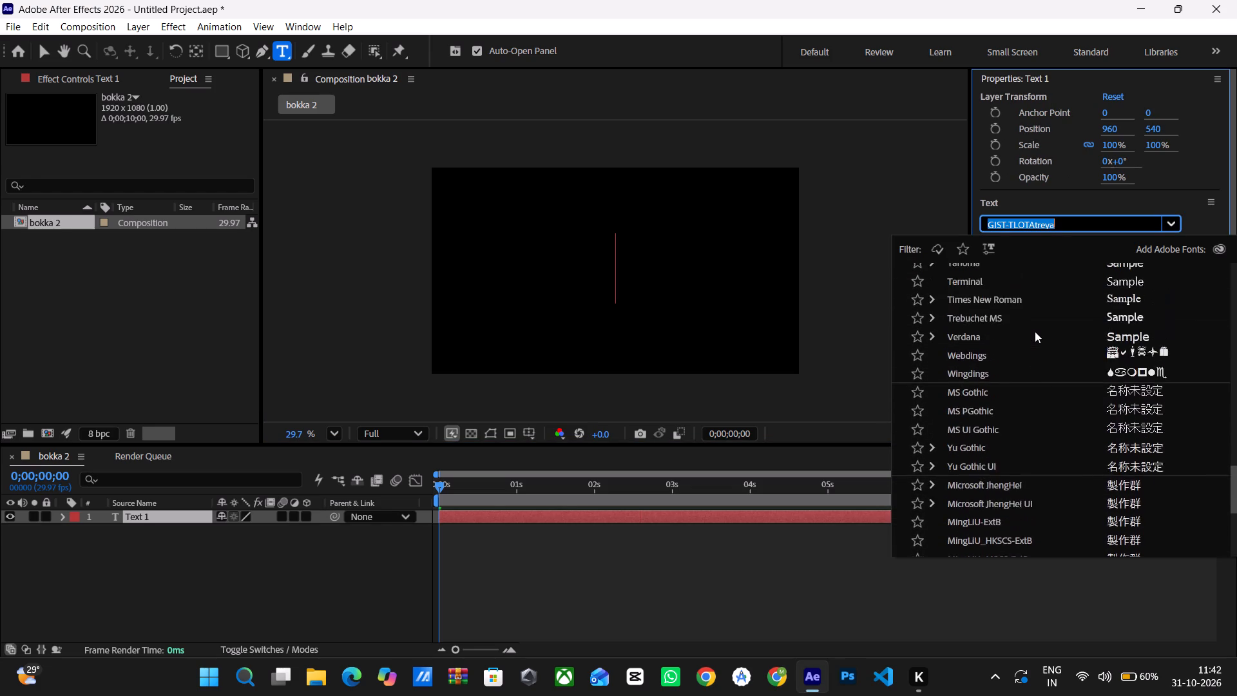
scroll(1035, 331, "up", 20)
scroll(1035, 331, "down", 1)
scroll(1035, 331, "up", 6)
scroll(1035, 331, "down", 1)
scroll(1035, 331, "up", 7)
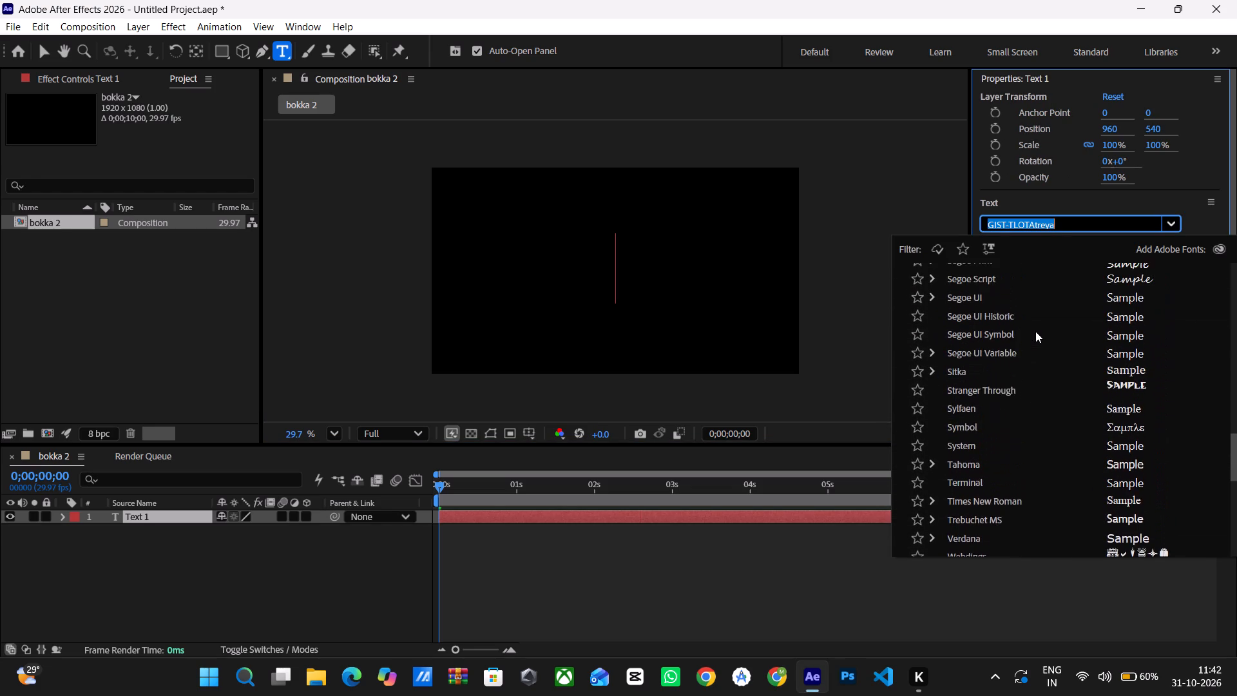
scroll(1035, 331, "up", 8)
scroll(1036, 331, "down", 1)
scroll(1036, 331, "up", 5)
scroll(1037, 331, "down", 1)
scroll(1037, 331, "up", 8)
scroll(1037, 331, "down", 1)
scroll(1037, 331, "up", 13)
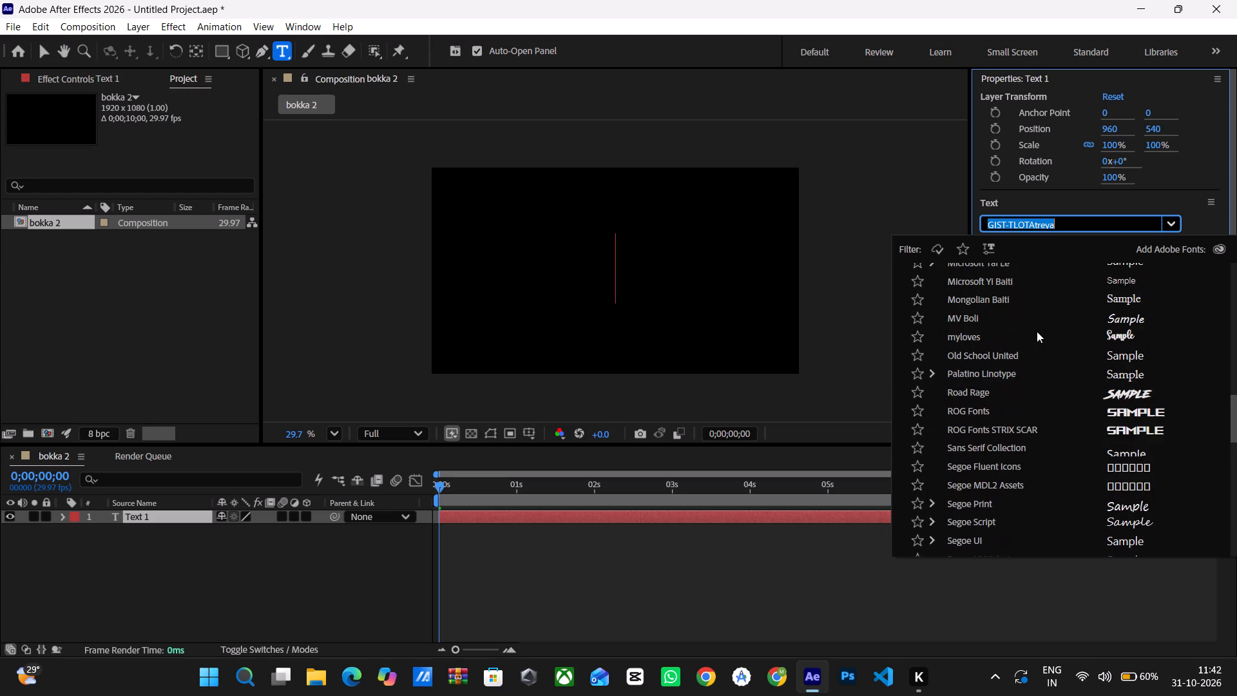
scroll(1037, 331, "up", 9)
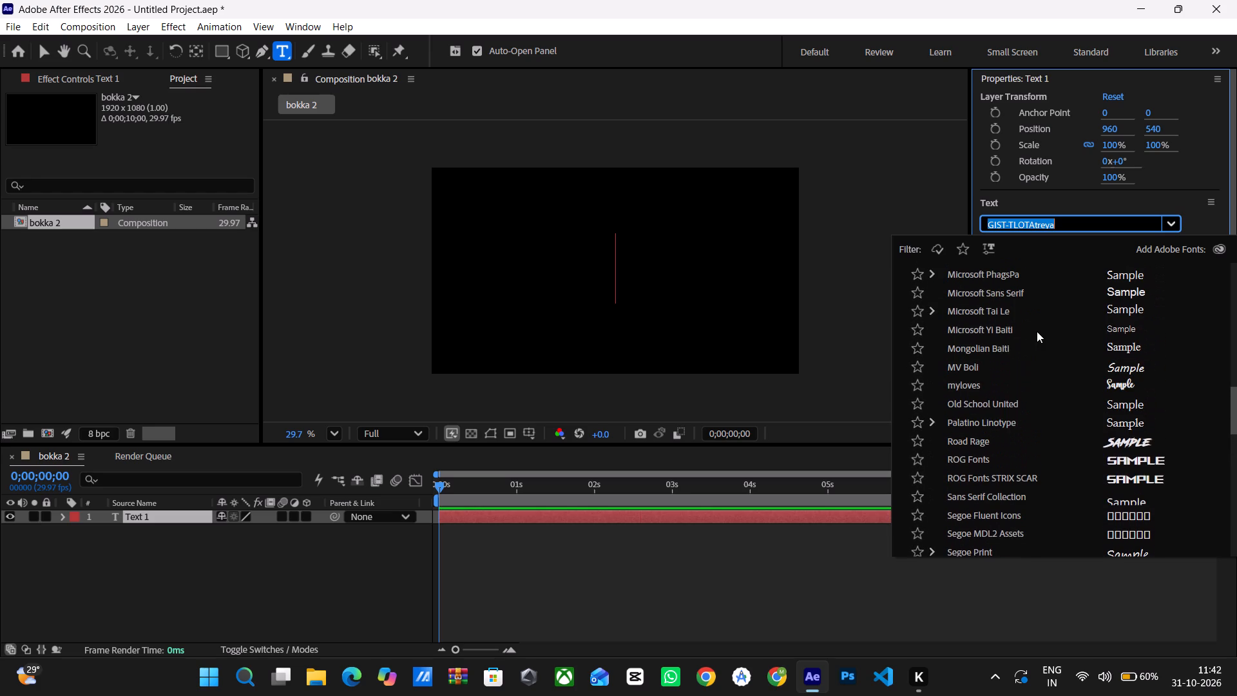
scroll(1037, 331, "up", 17)
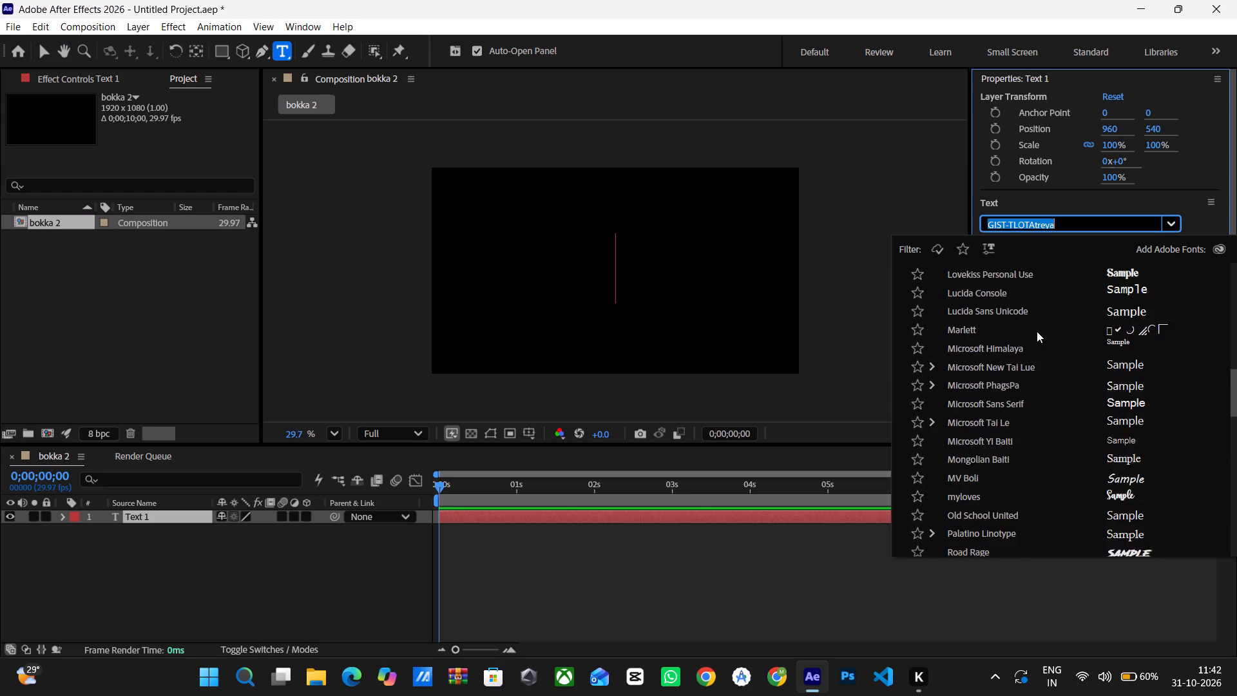
scroll(1037, 331, "up", 20)
scroll(1037, 331, "up", 9)
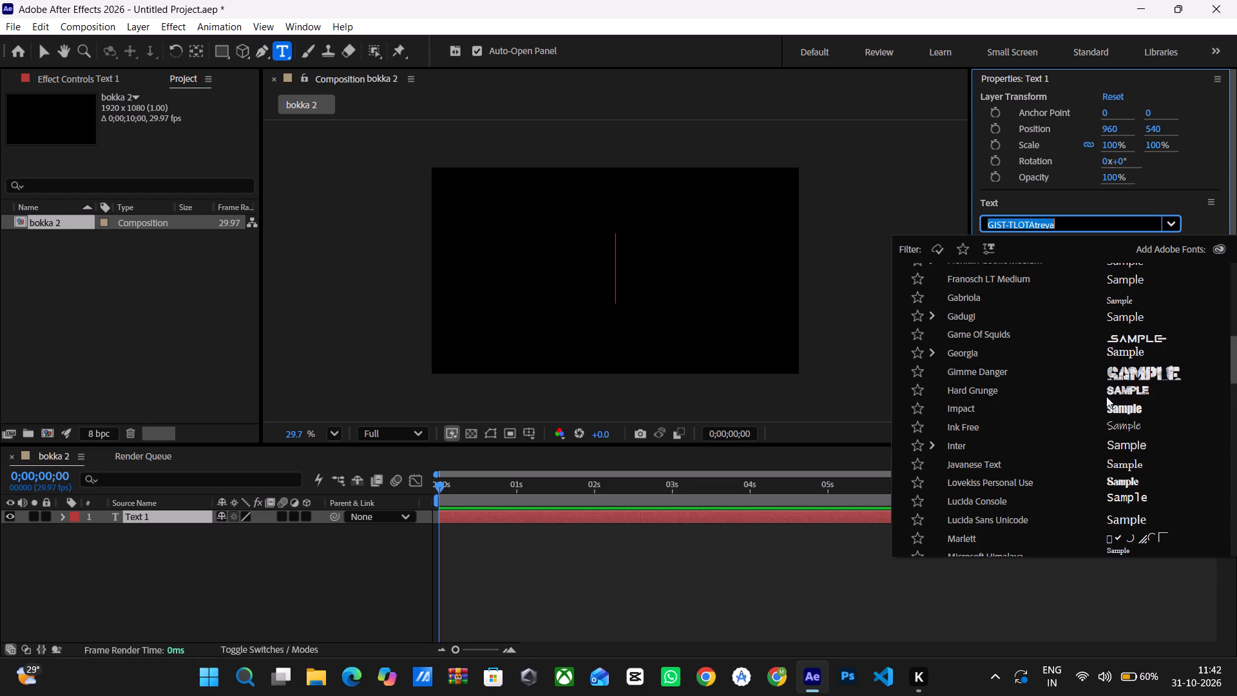
scroll(1068, 426, "up", 1)
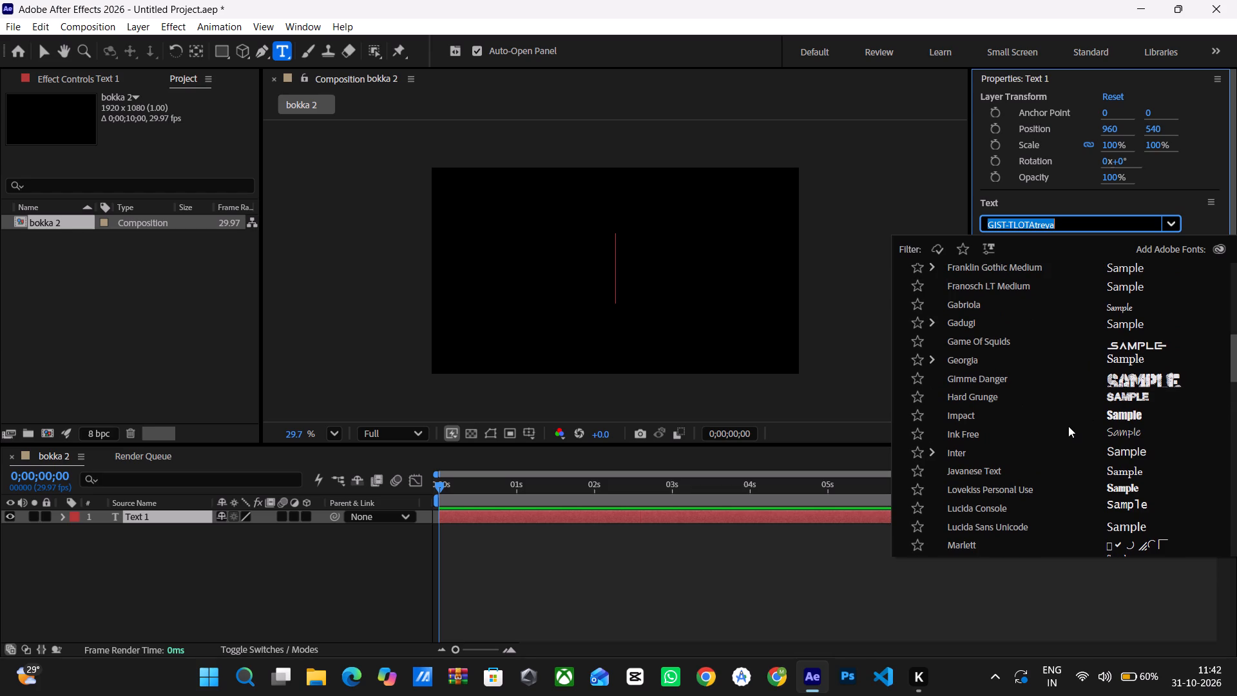
left_click(1135, 398)
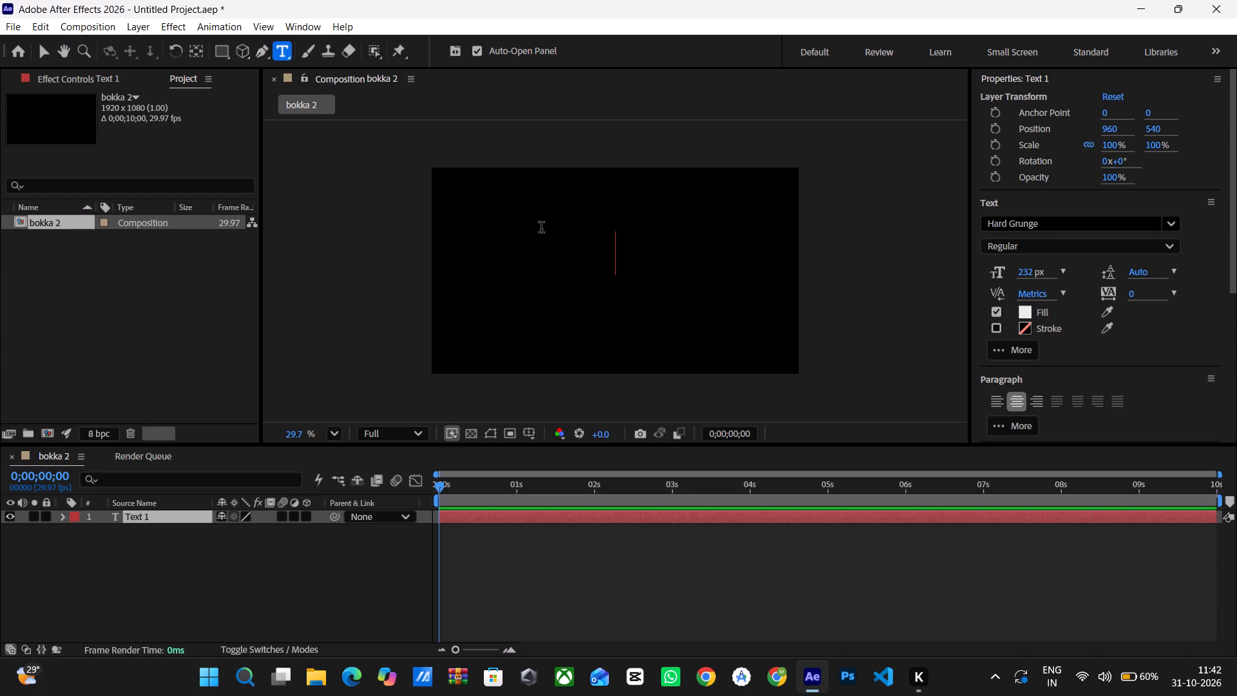
Enter "aata vidupu" as the content of the text layer.
type("aay")
key("BackSpace")
type("ta")
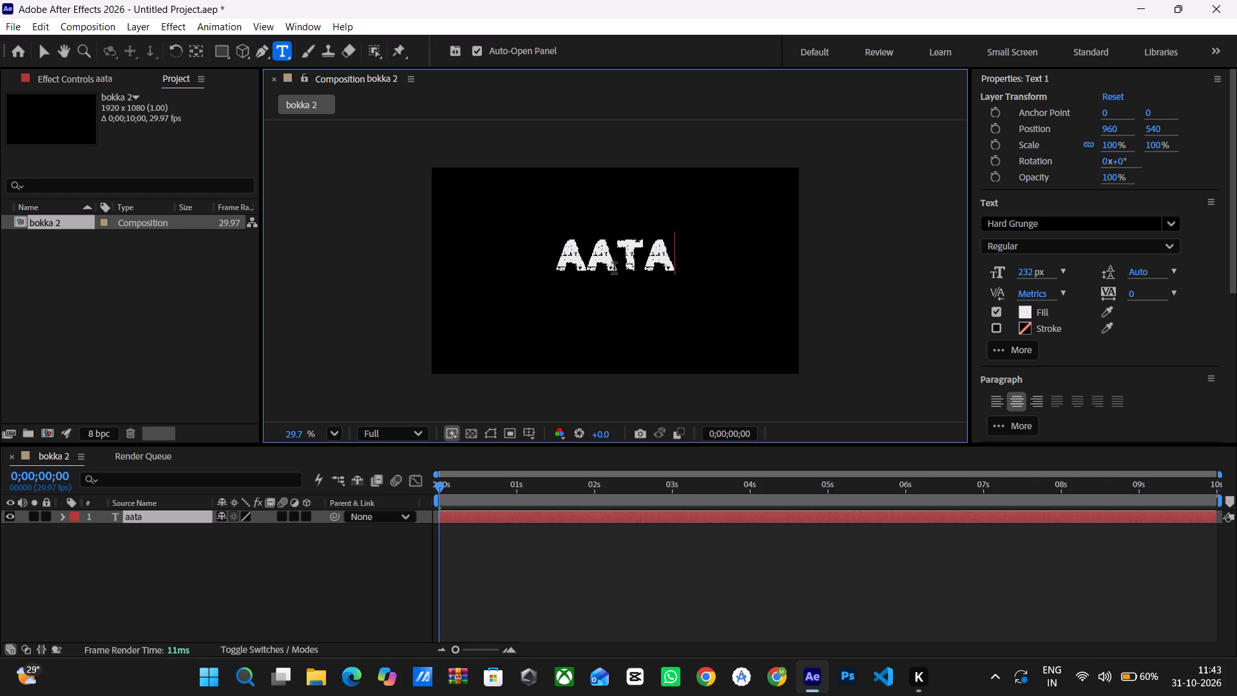
key("space")
type("vidupu")
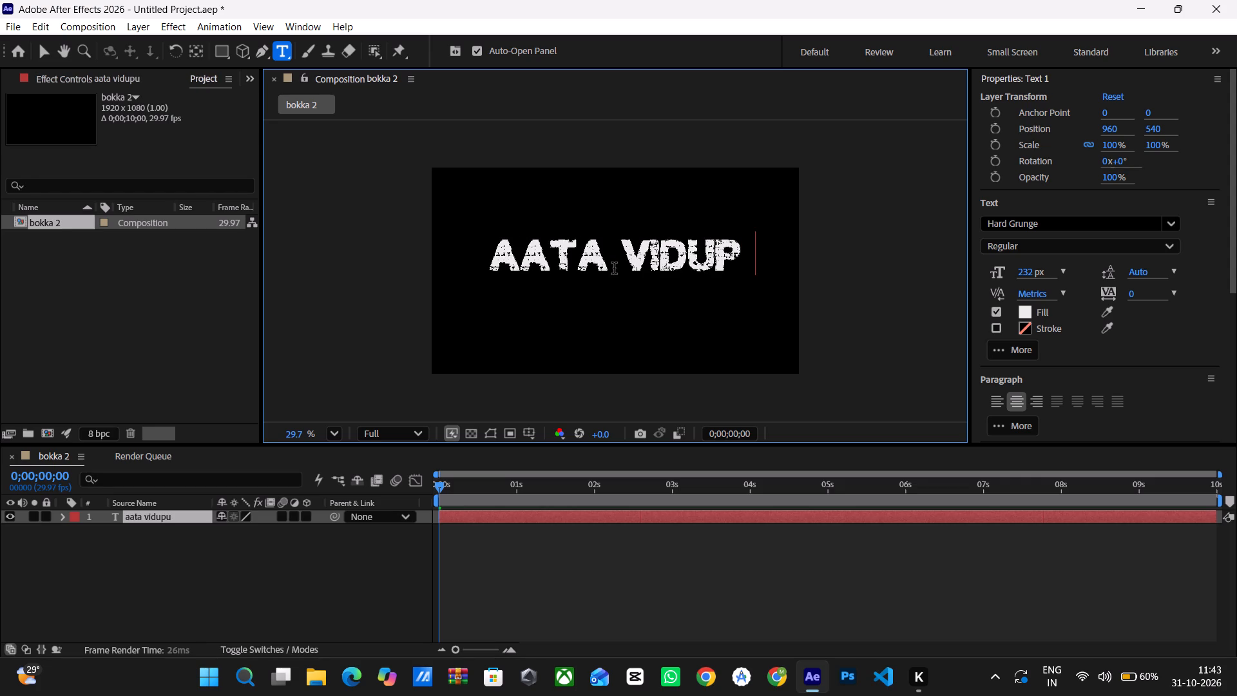
Move the text slightly lower in the frame, to a position of about 936, 641.
left_click_drag(764, 307, 762, 330)
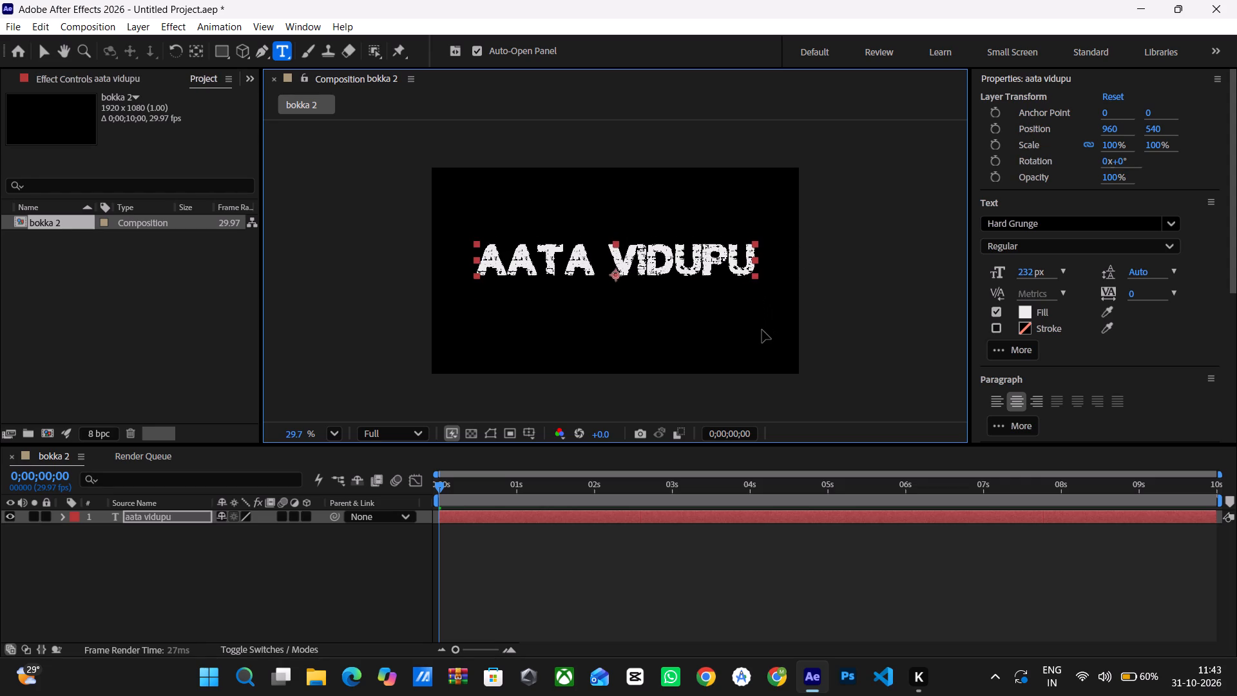
left_click_drag(762, 330, 760, 327)
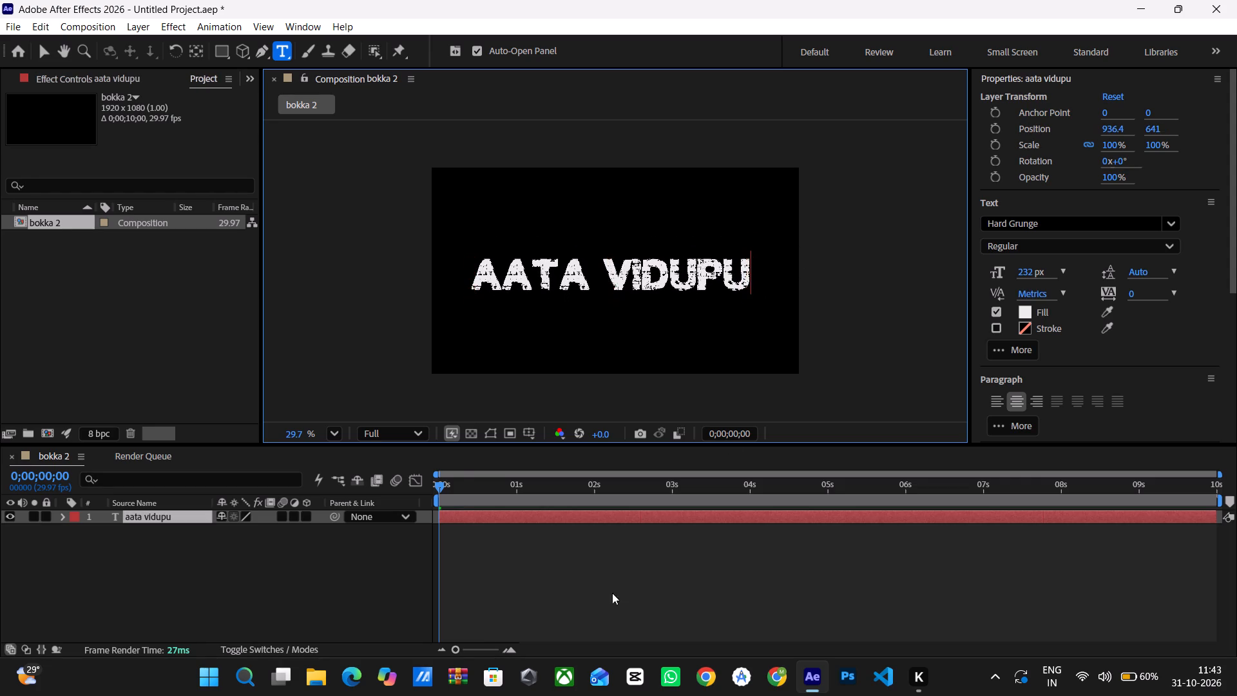
Create a black solid layer named "3d" at the default composition size.
right_click(262, 556)
left_click(330, 360)
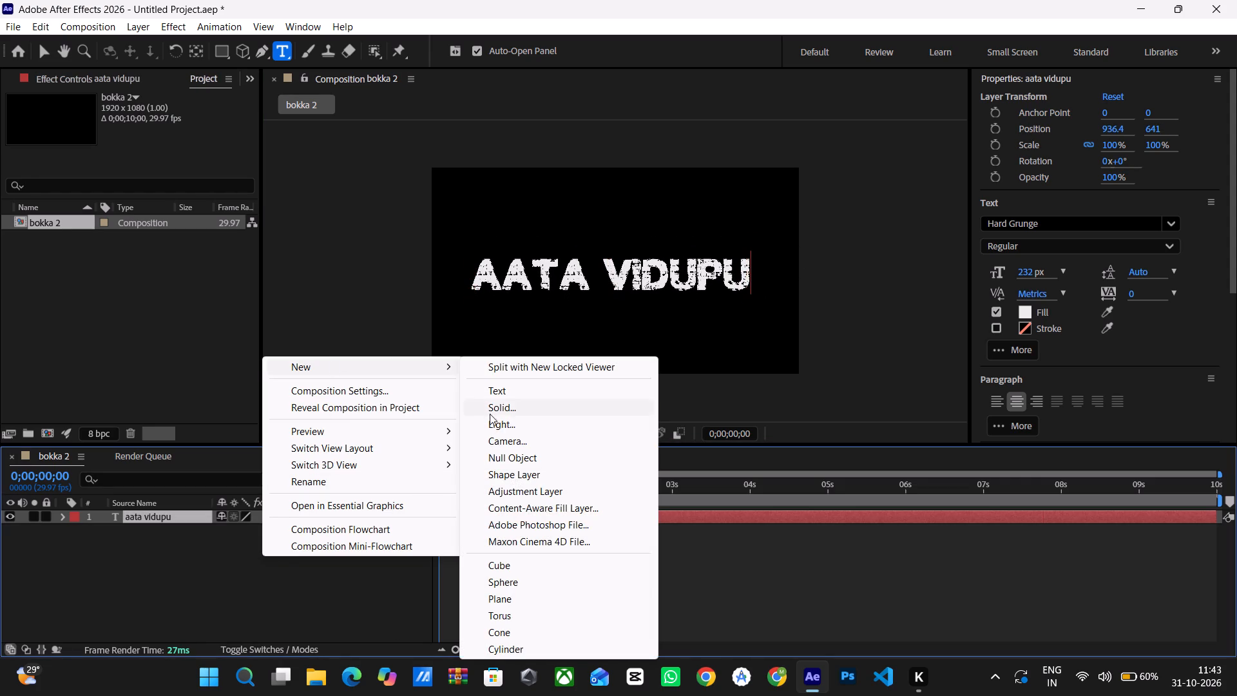
left_click(501, 412)
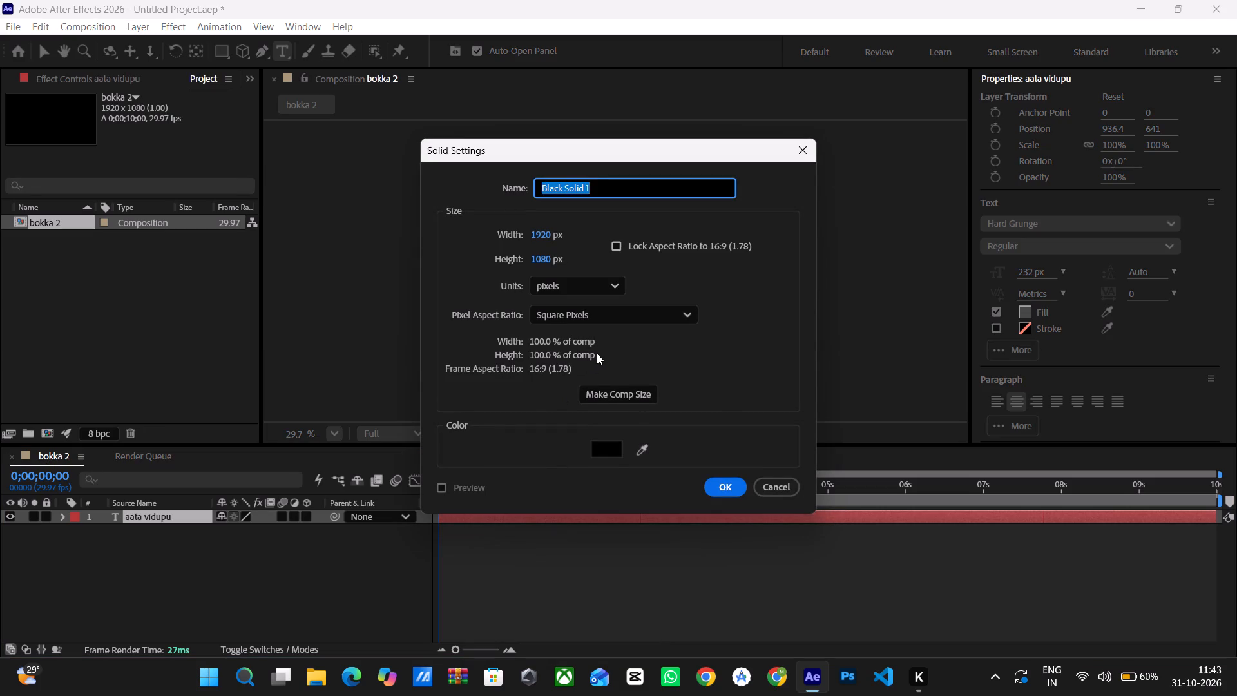
type("3d")
key("Return")
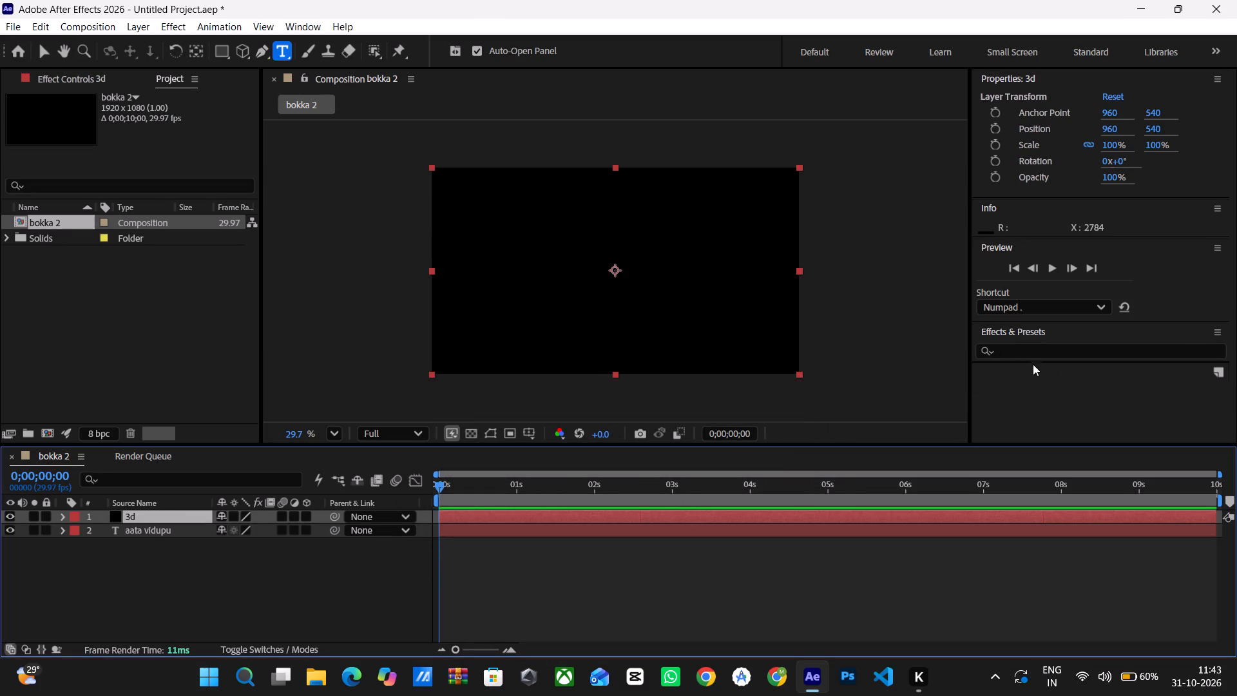
Search the effects for "element" and apply Video Copilot's Element effect to the 3d solid.
left_click(1040, 350)
type("element")
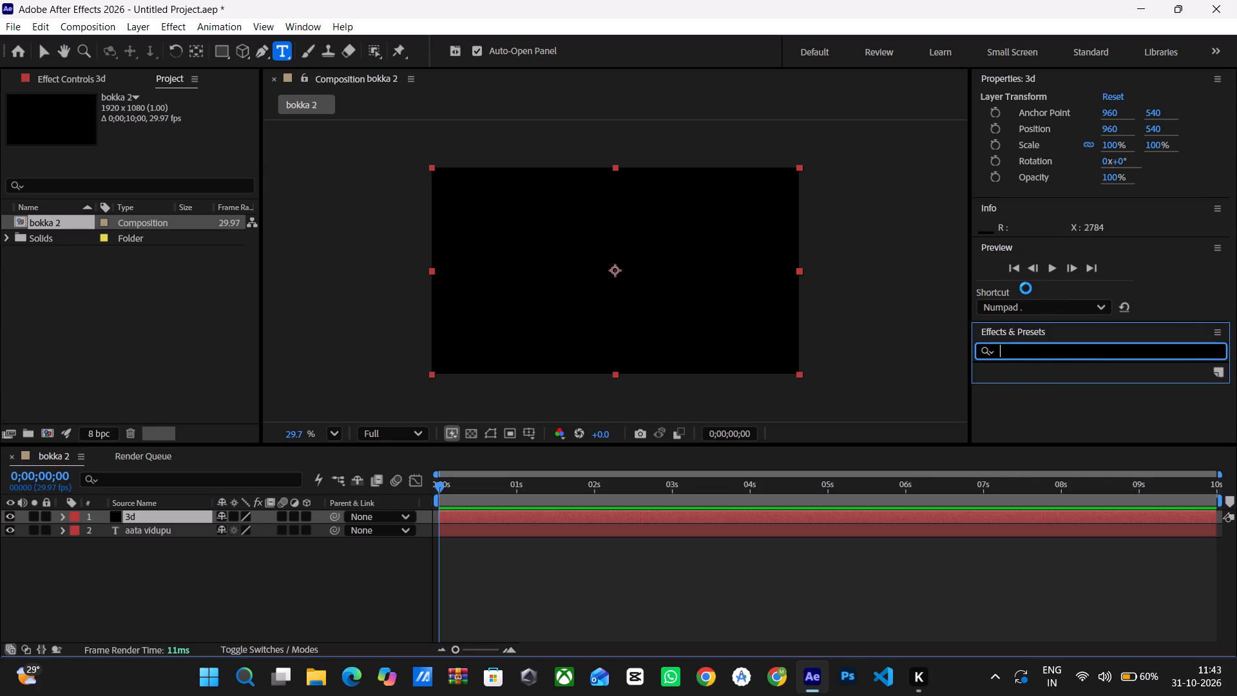
scroll(1039, 396, "down", 1)
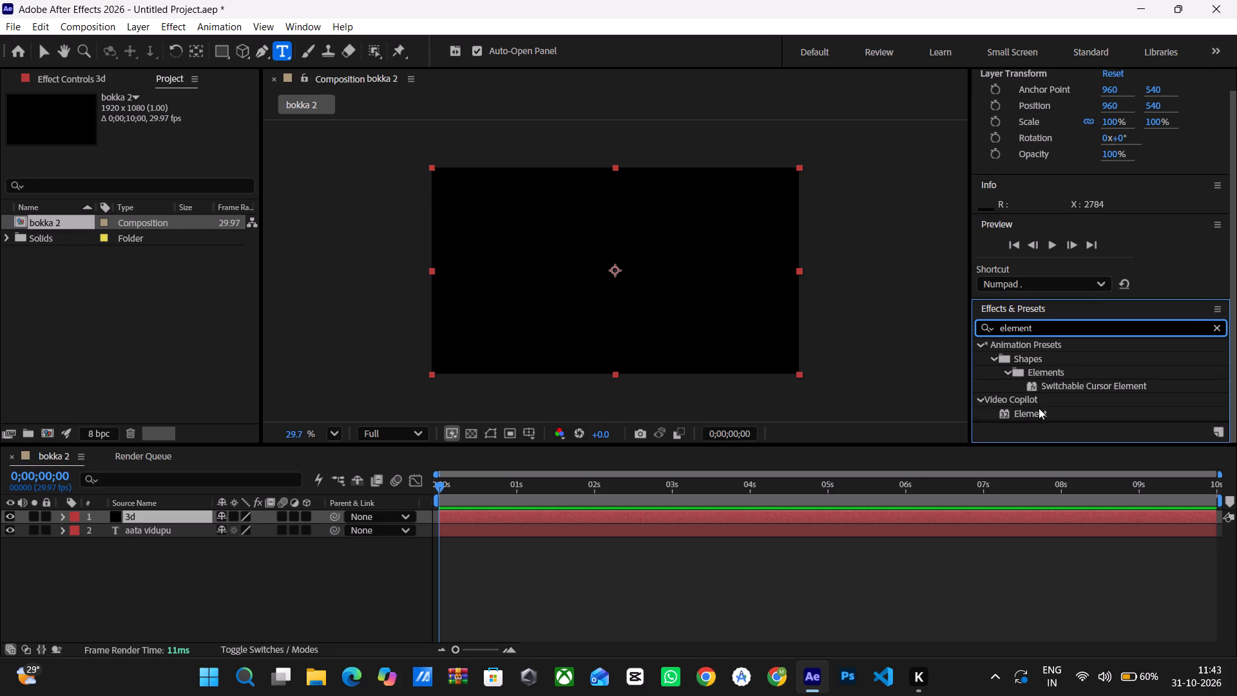
left_click_drag(1036, 412, 695, 313)
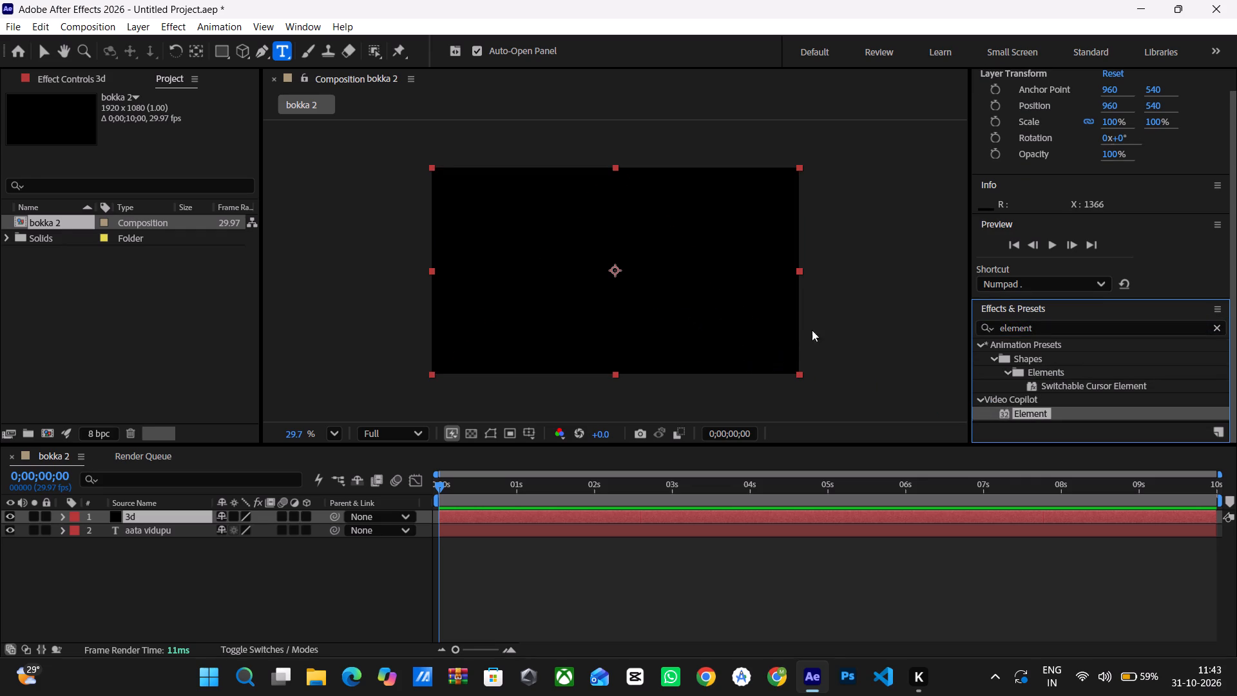
left_click(981, 345)
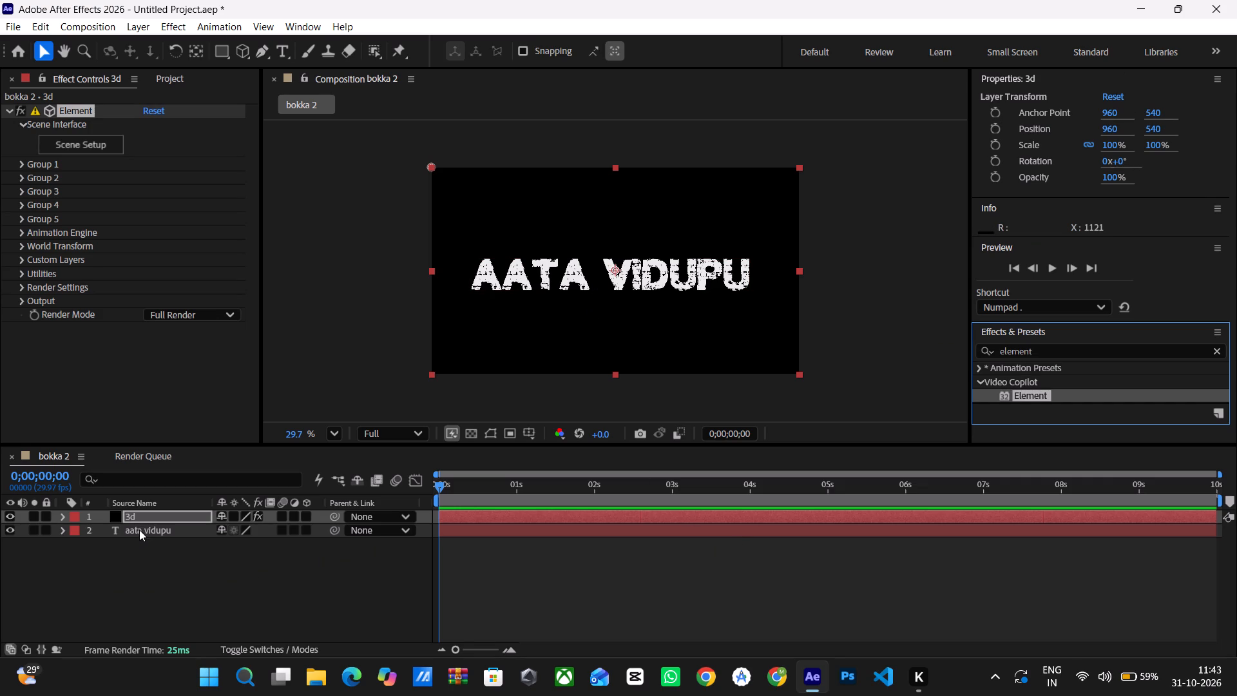
In Element's custom text and masks settings, assign the aata vidupu layer to Path Layer 1.
left_click(23, 161)
left_click(22, 168)
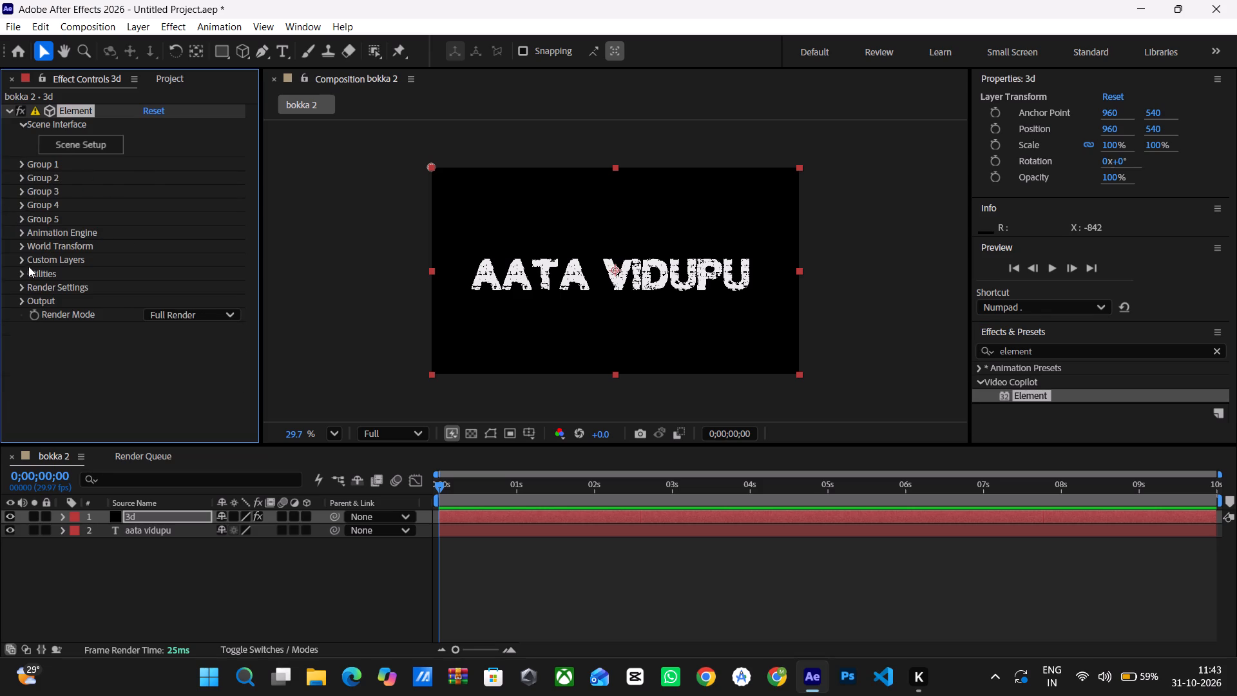
left_click(24, 258)
left_click(41, 276)
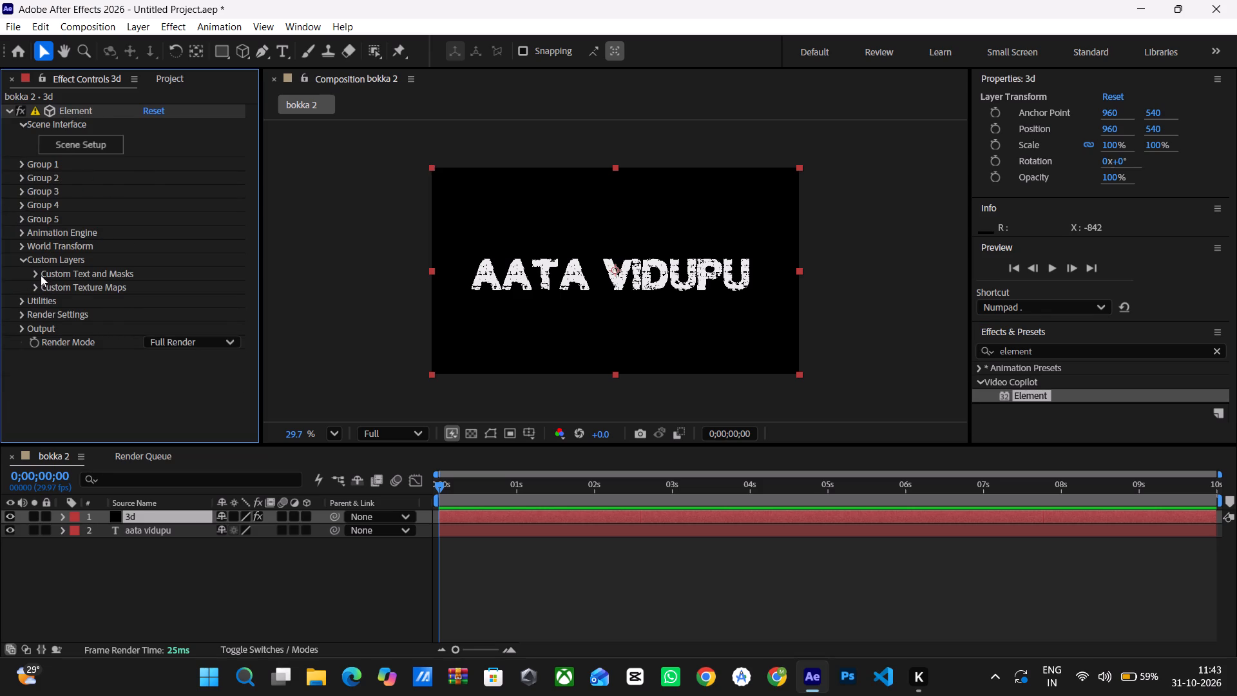
left_click(35, 275)
left_click(149, 289)
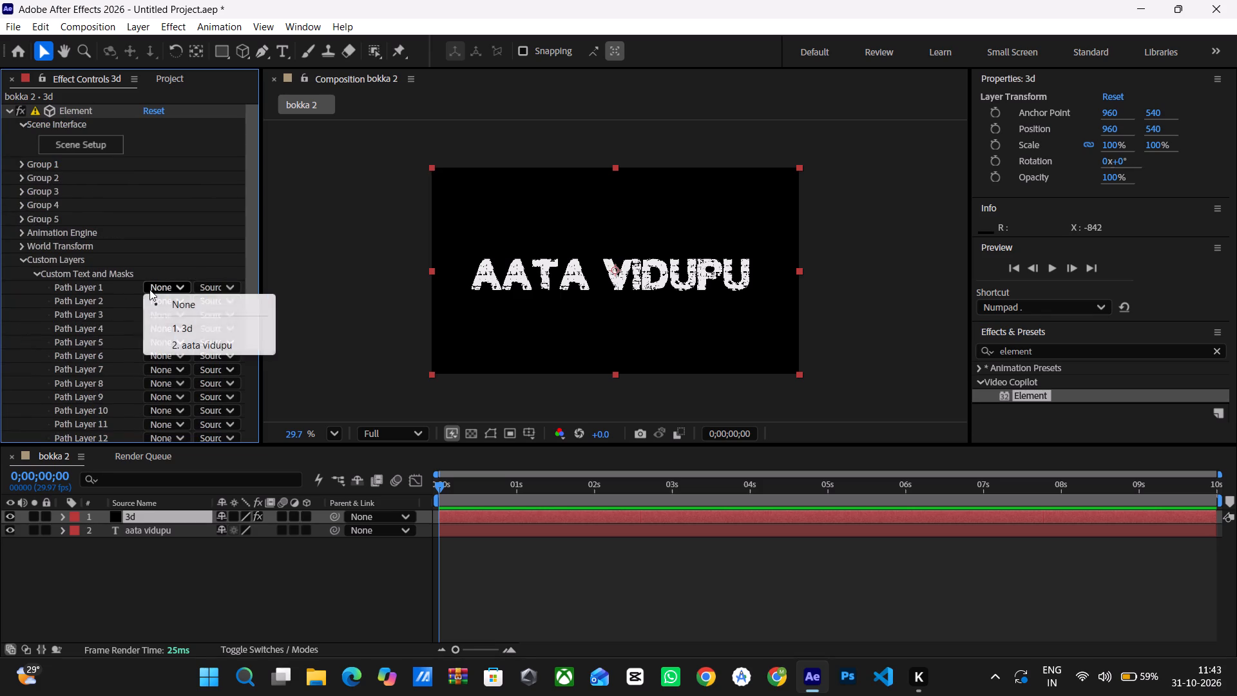
left_click(173, 343)
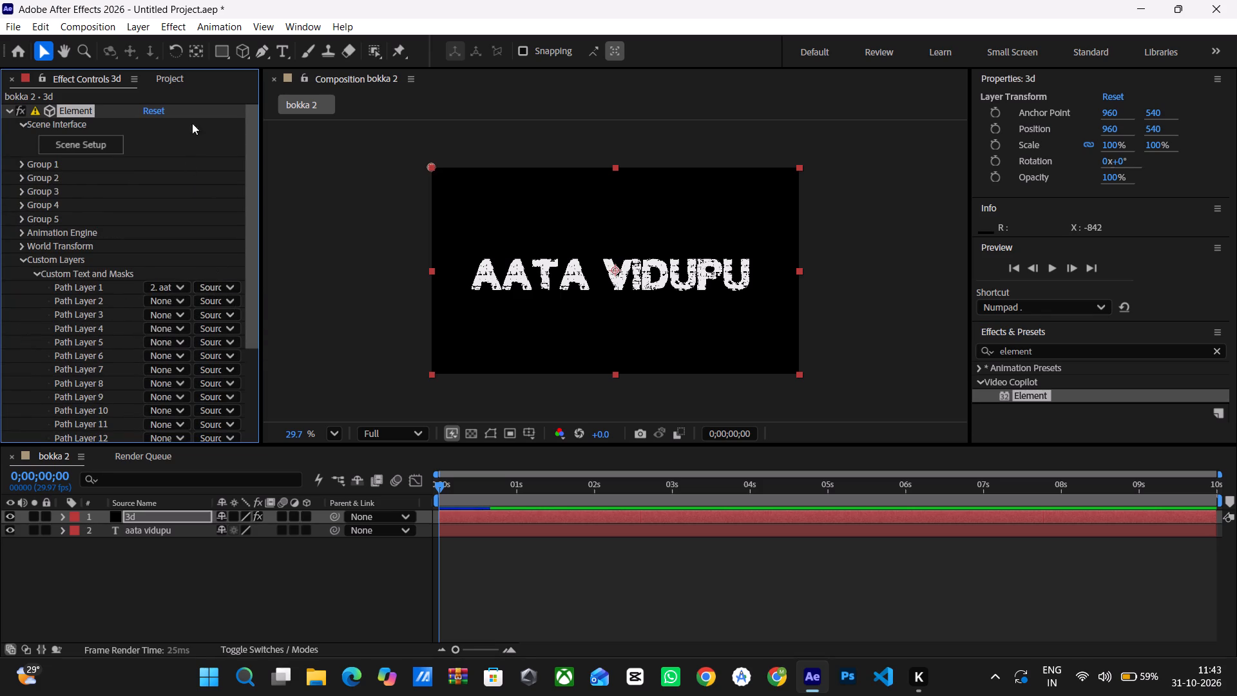
Open Element's Scene Setup and add two extrusion models of the custom text path.
left_click(30, 148)
left_click(50, 145)
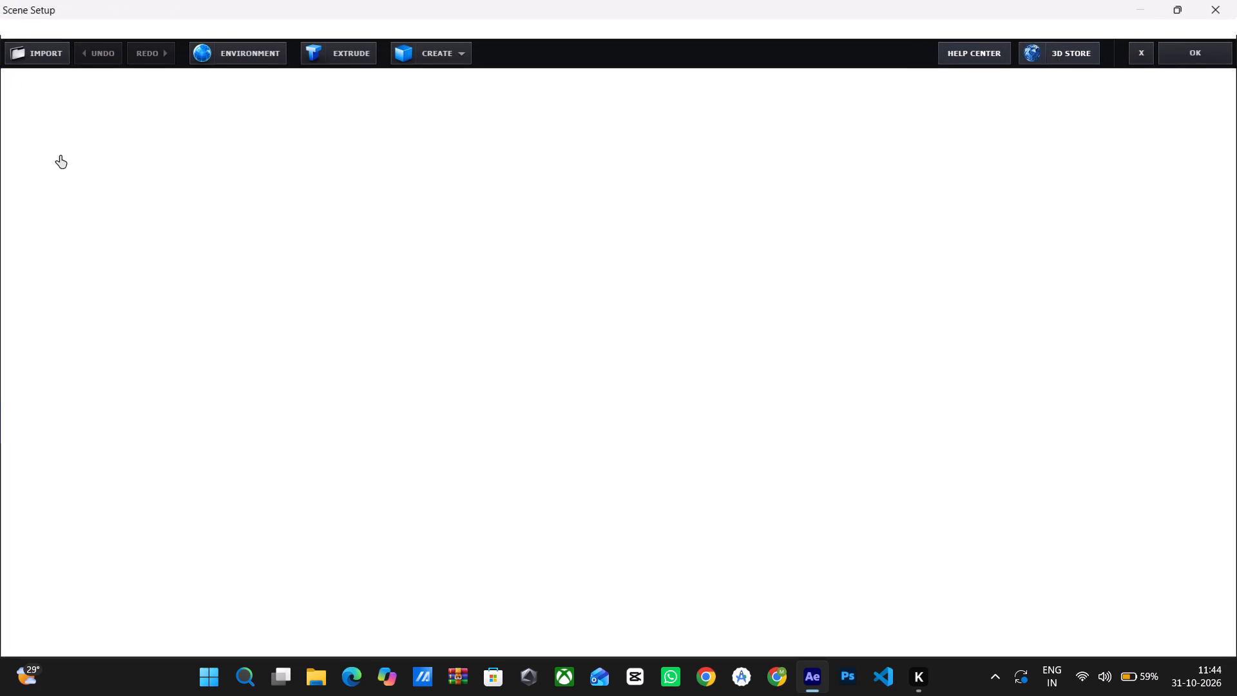
left_click(329, 59)
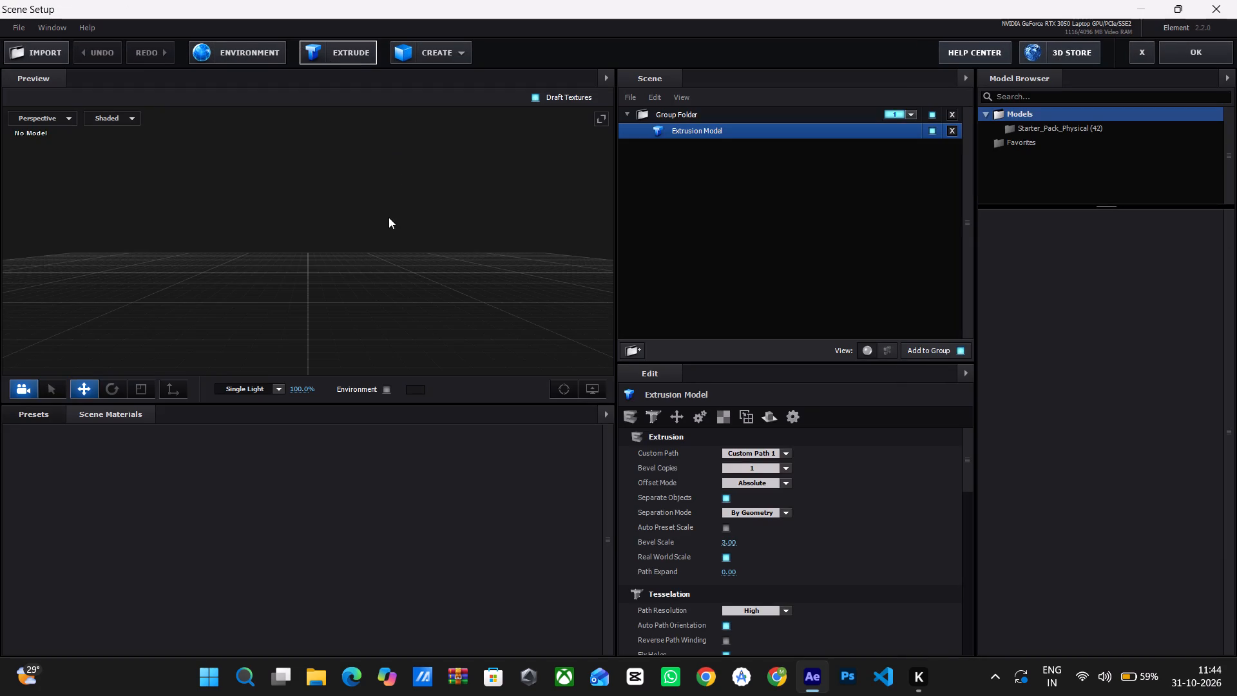
left_click(350, 56)
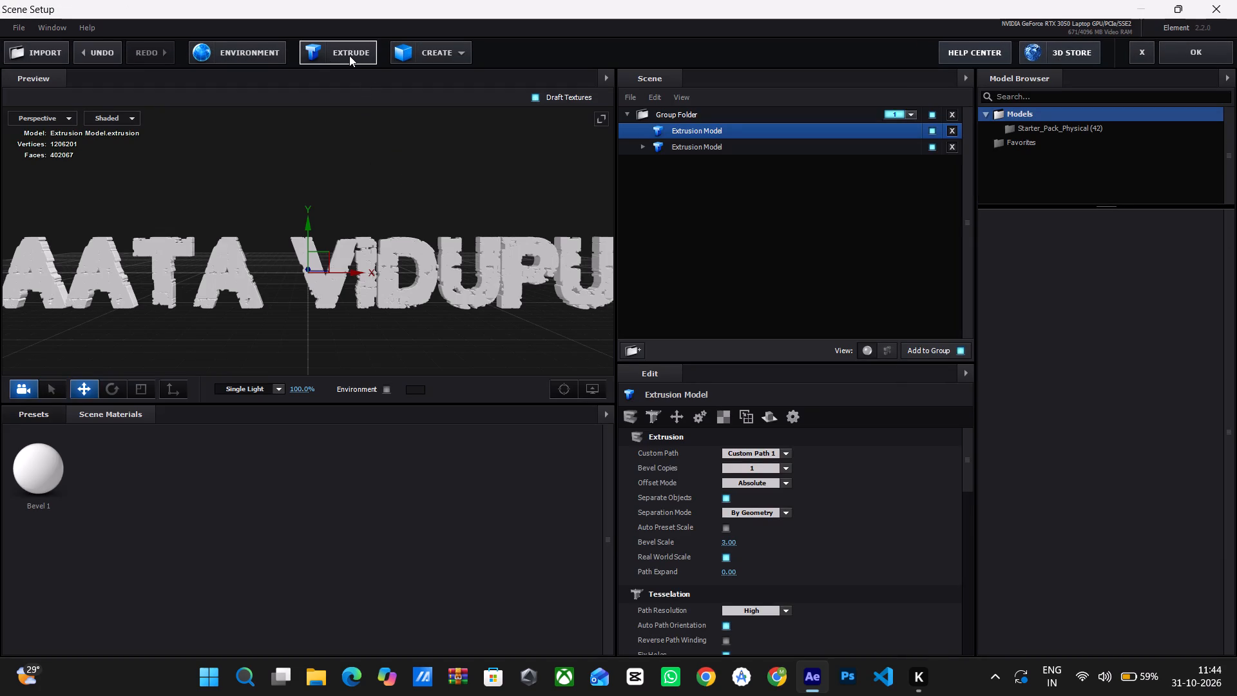
Apply the Chrome preset from the Physical materials to the extruded text and accept the scene setup.
left_click_drag(315, 320, 340, 326)
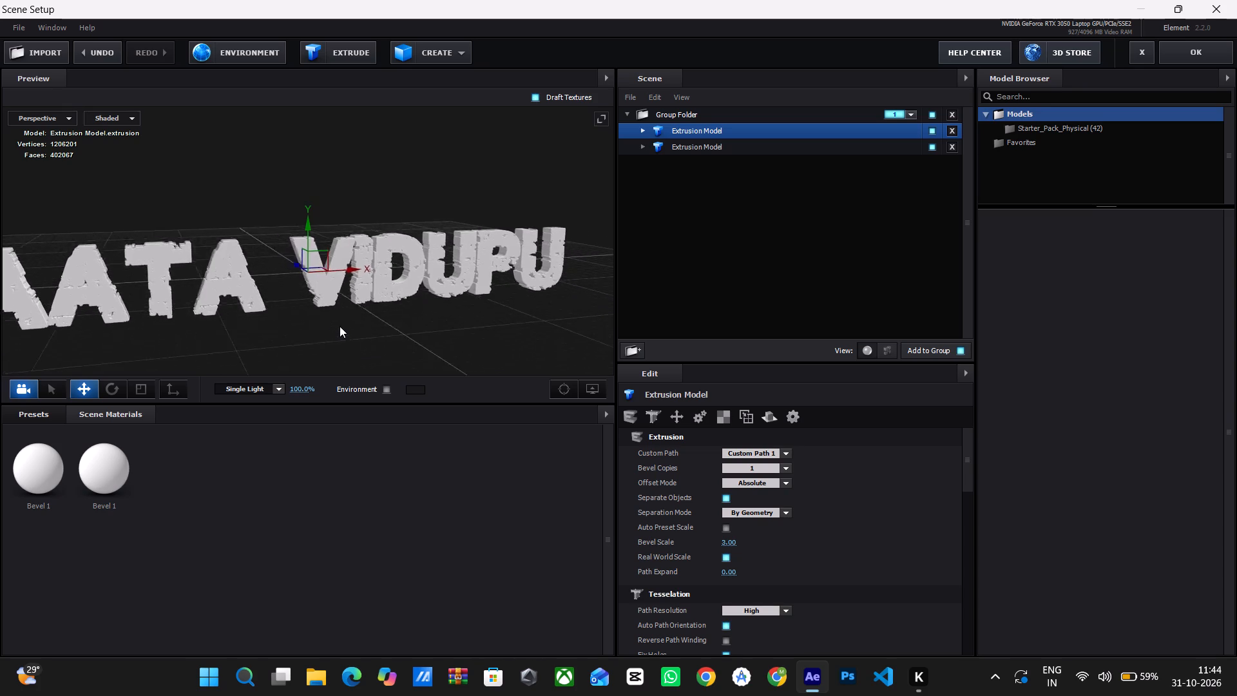
left_click_drag(340, 326, 325, 324)
left_click(30, 418)
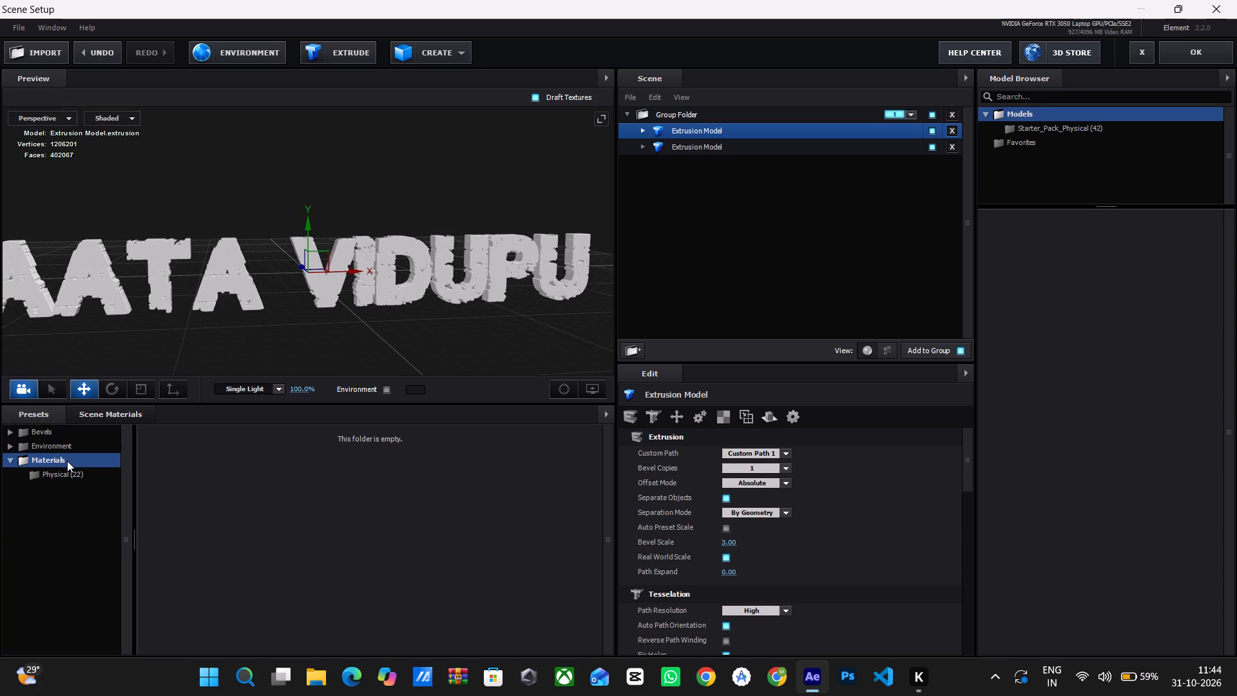
left_click(52, 479)
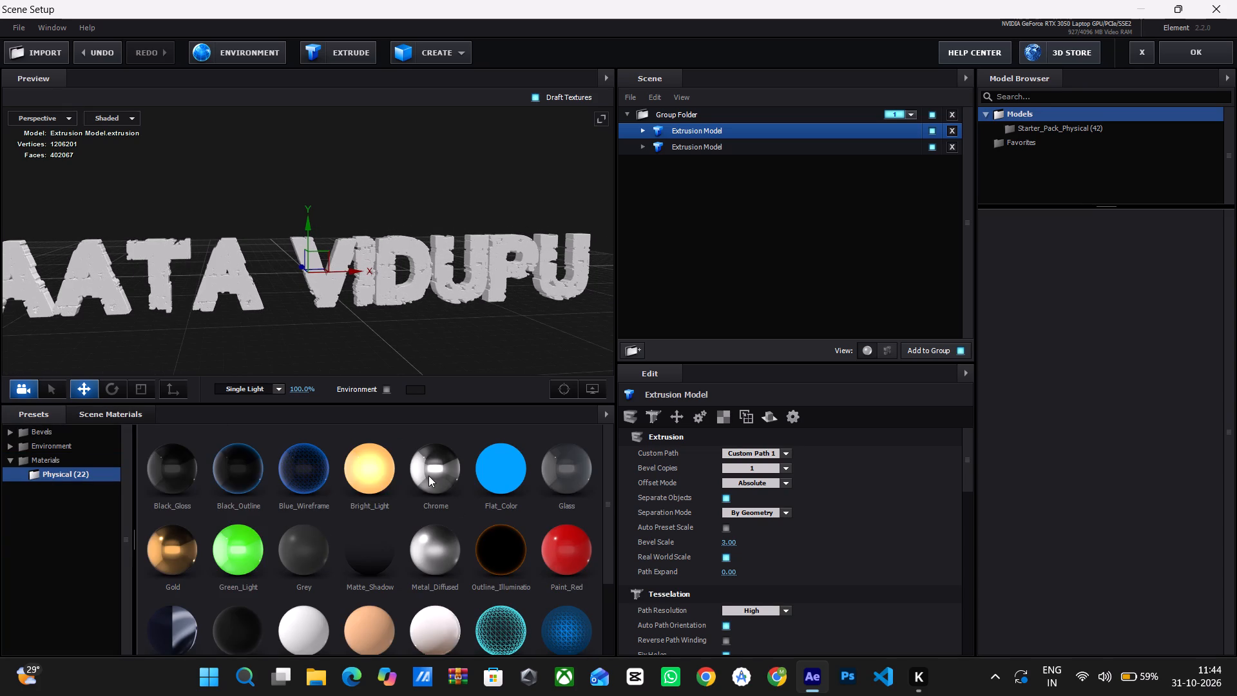
left_click_drag(428, 475, 395, 300)
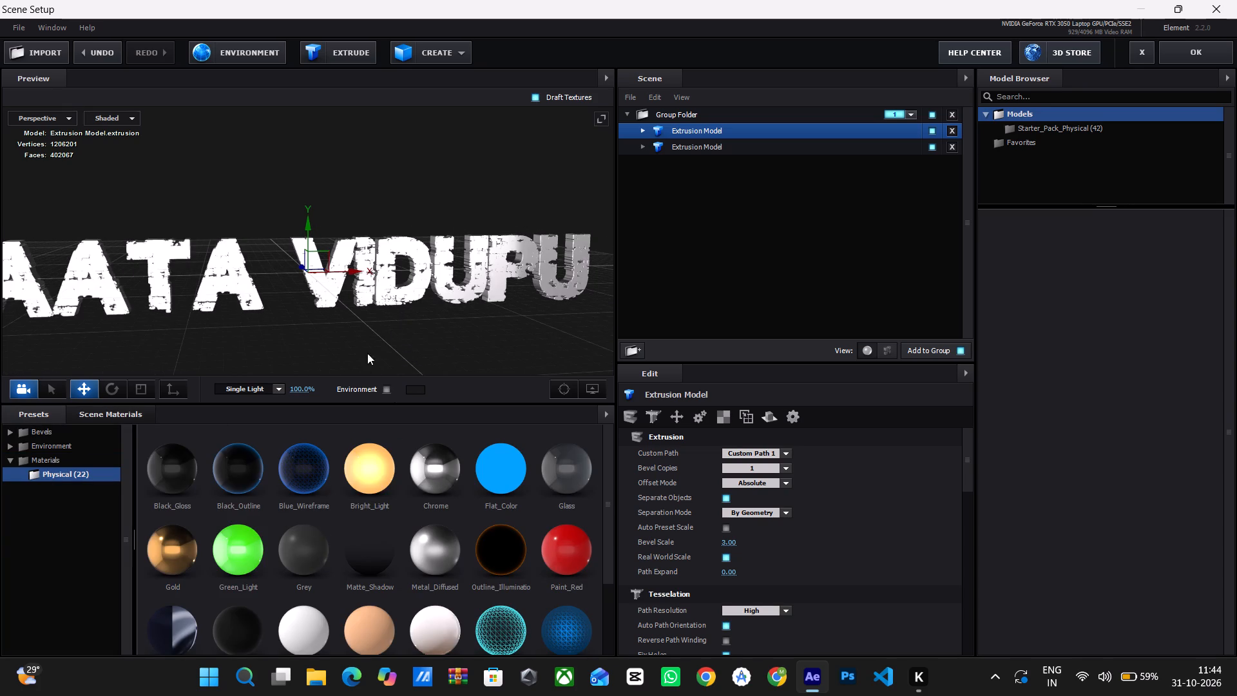
left_click_drag(341, 339, 320, 332)
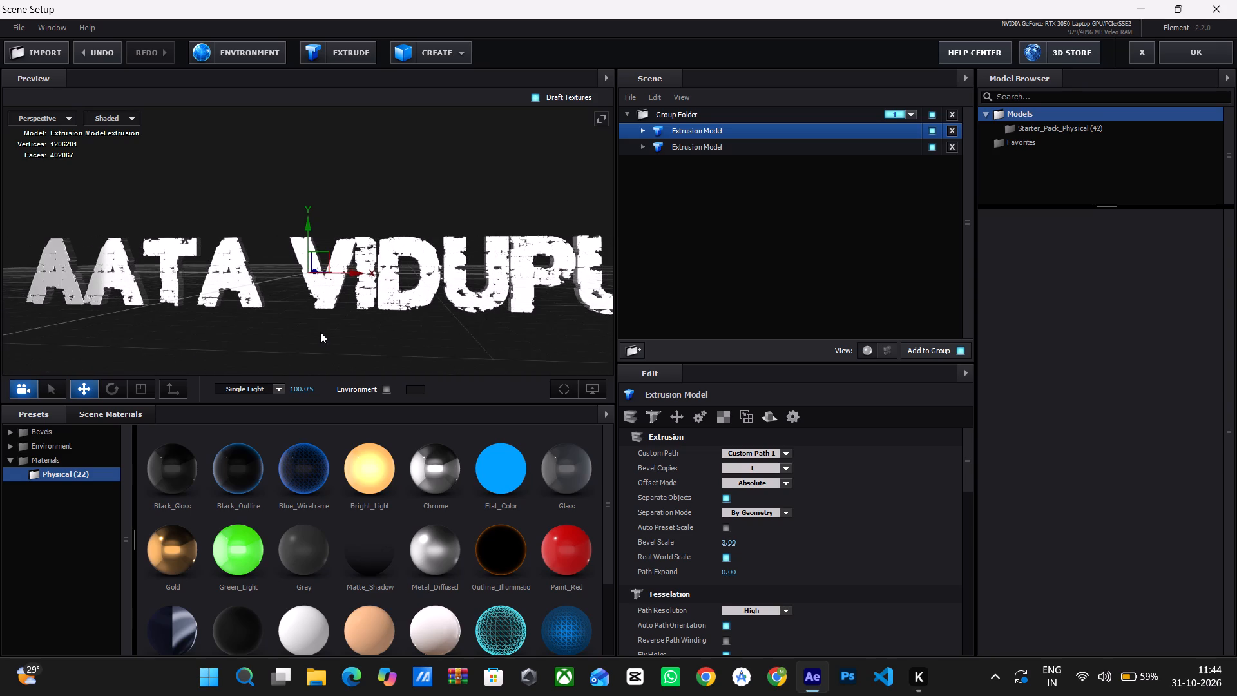
left_click_drag(320, 332, 321, 333)
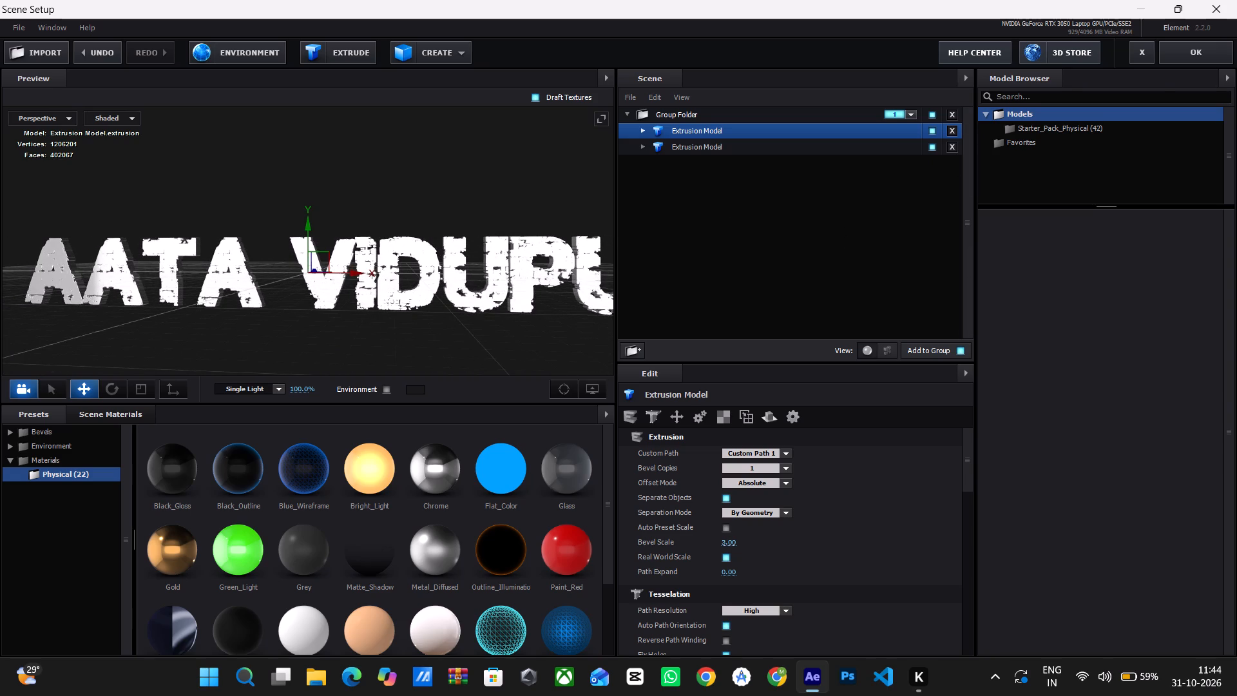
left_click(1187, 51)
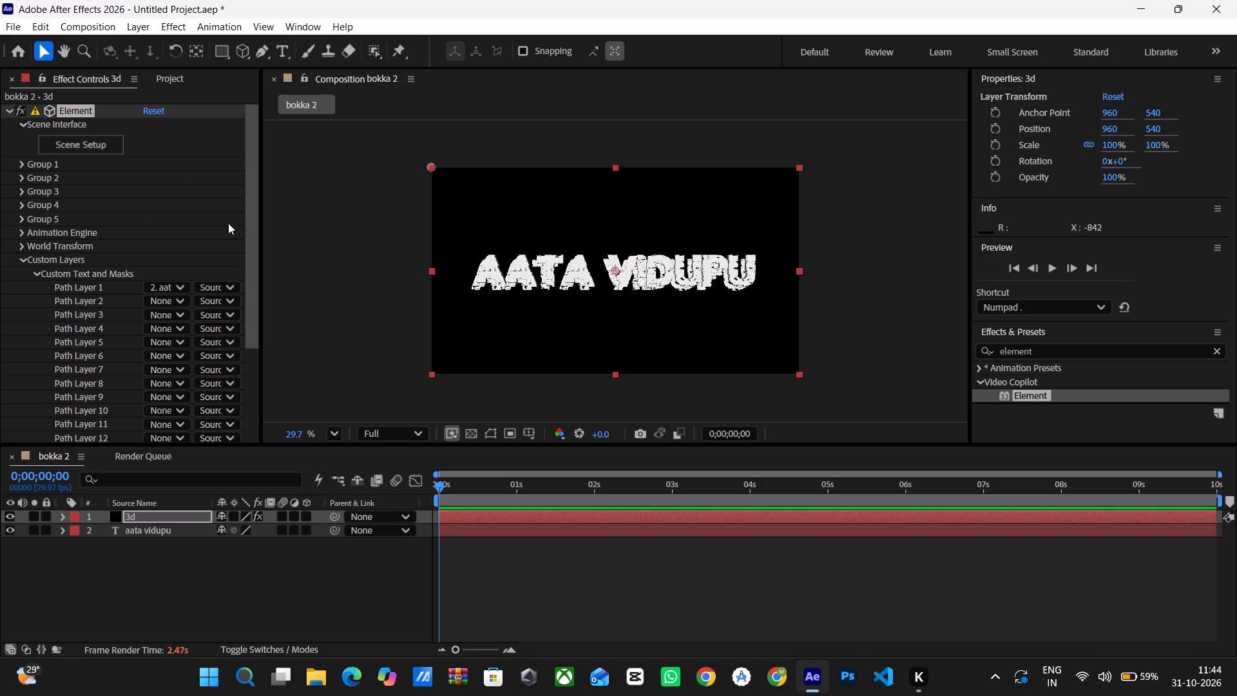
Turn off the aata vidupu text layer's visibility, mark it shy and hide shy layers in the timeline.
left_click(12, 530)
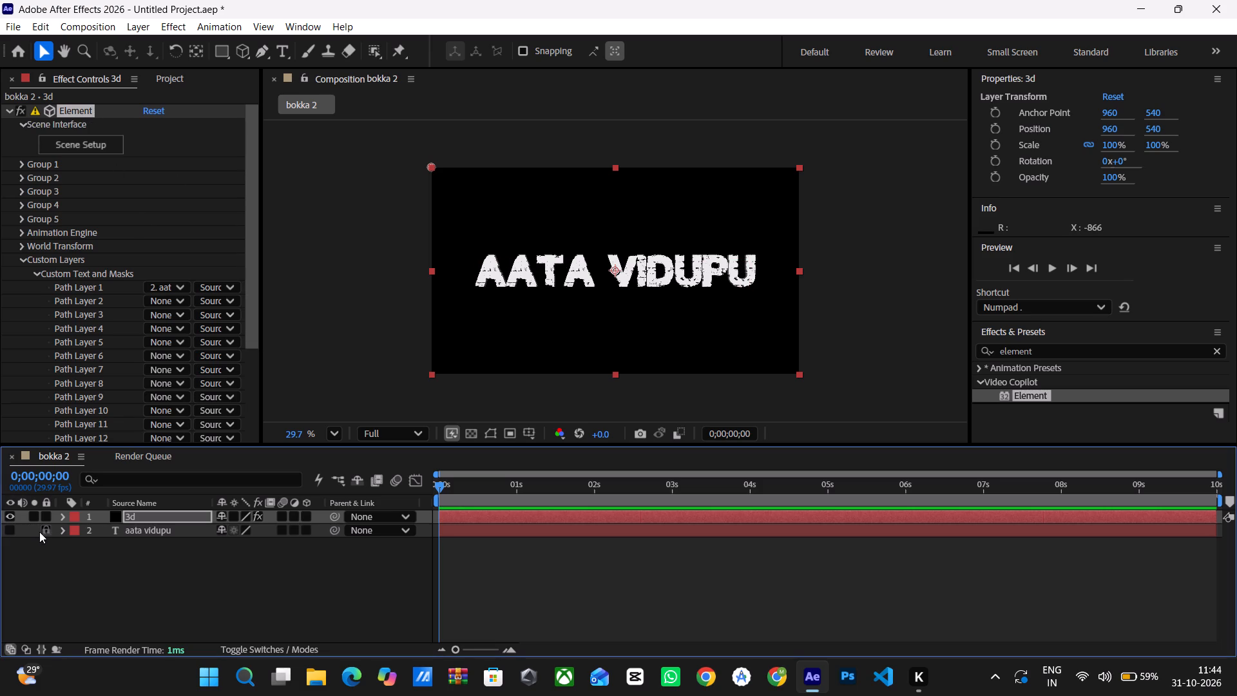
left_click(6, 532)
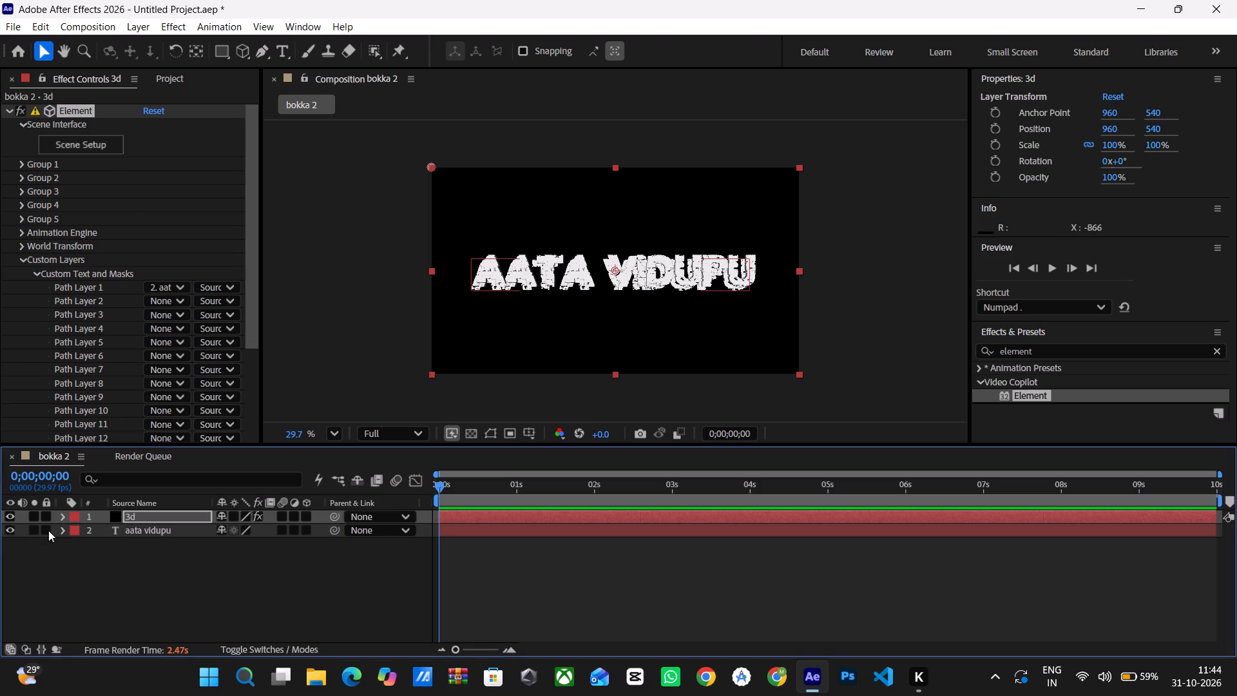
left_click(222, 534)
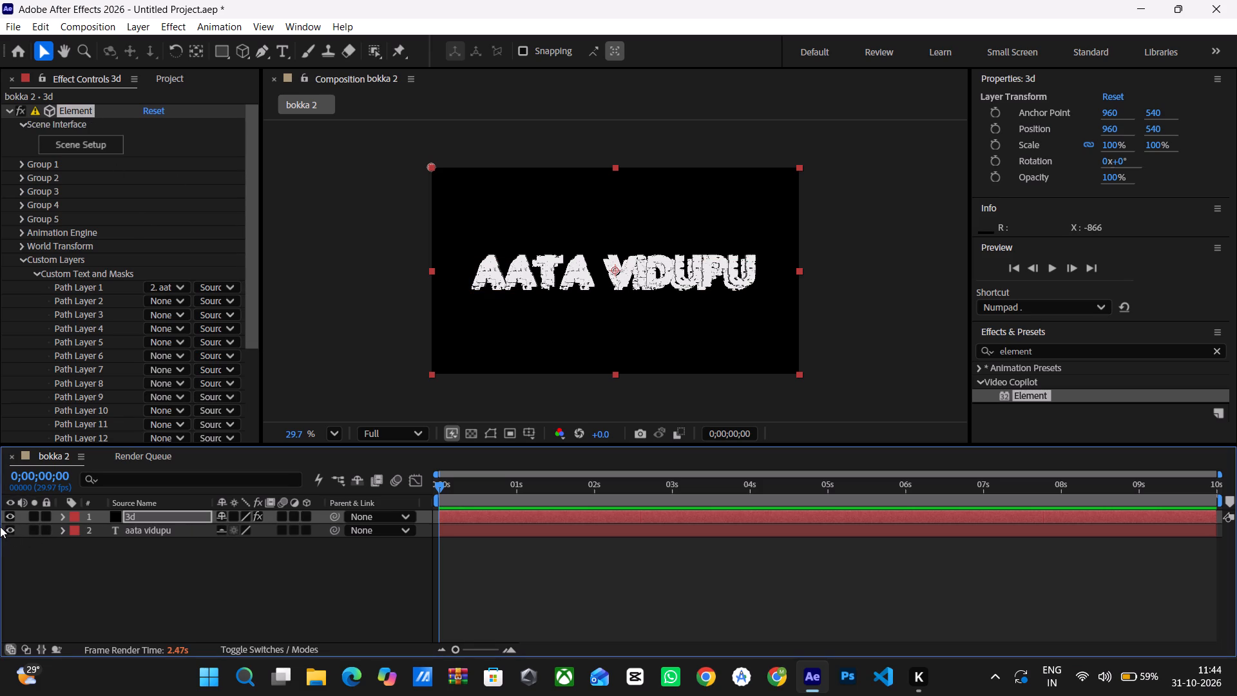
left_click(8, 530)
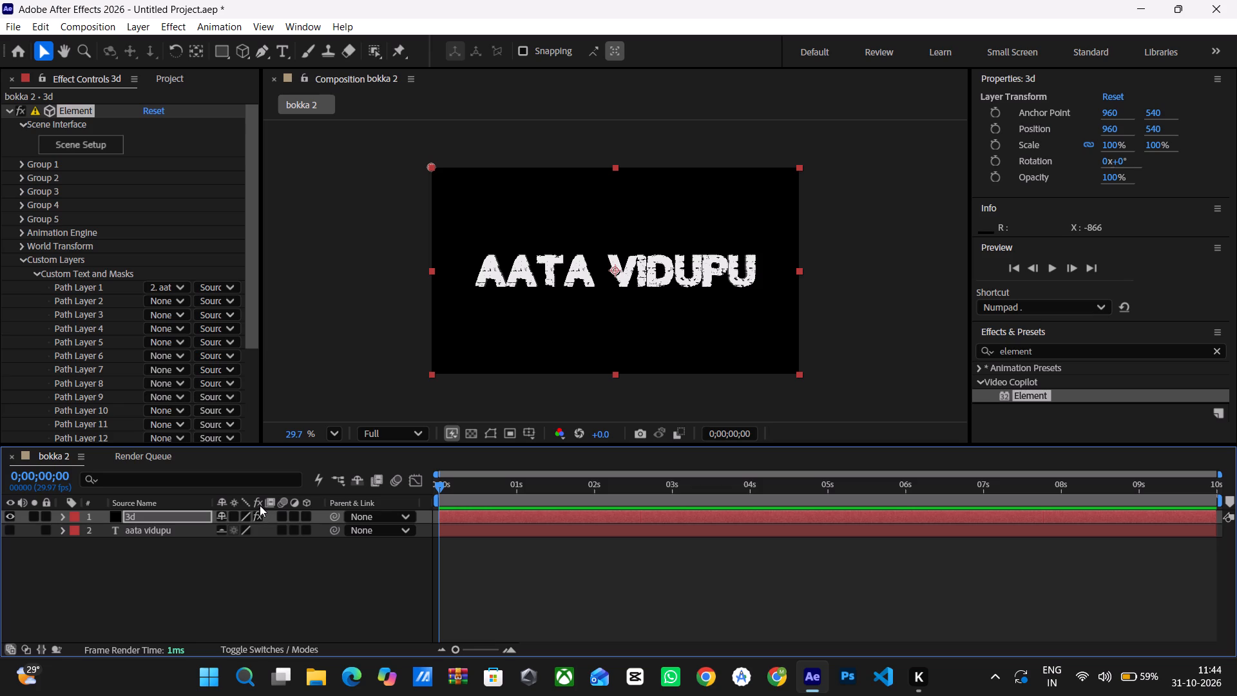
left_click(356, 483)
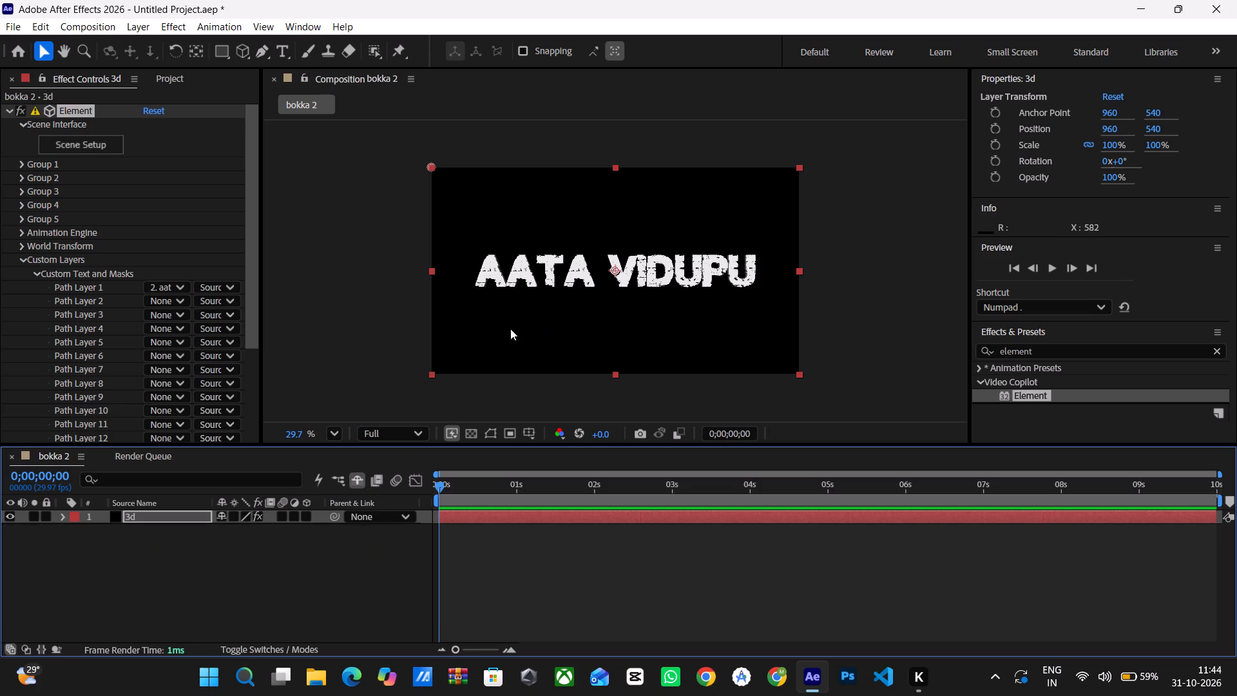
In Element's Render Settings, set the physical environment's Z rotation to 125°.
left_click(28, 259)
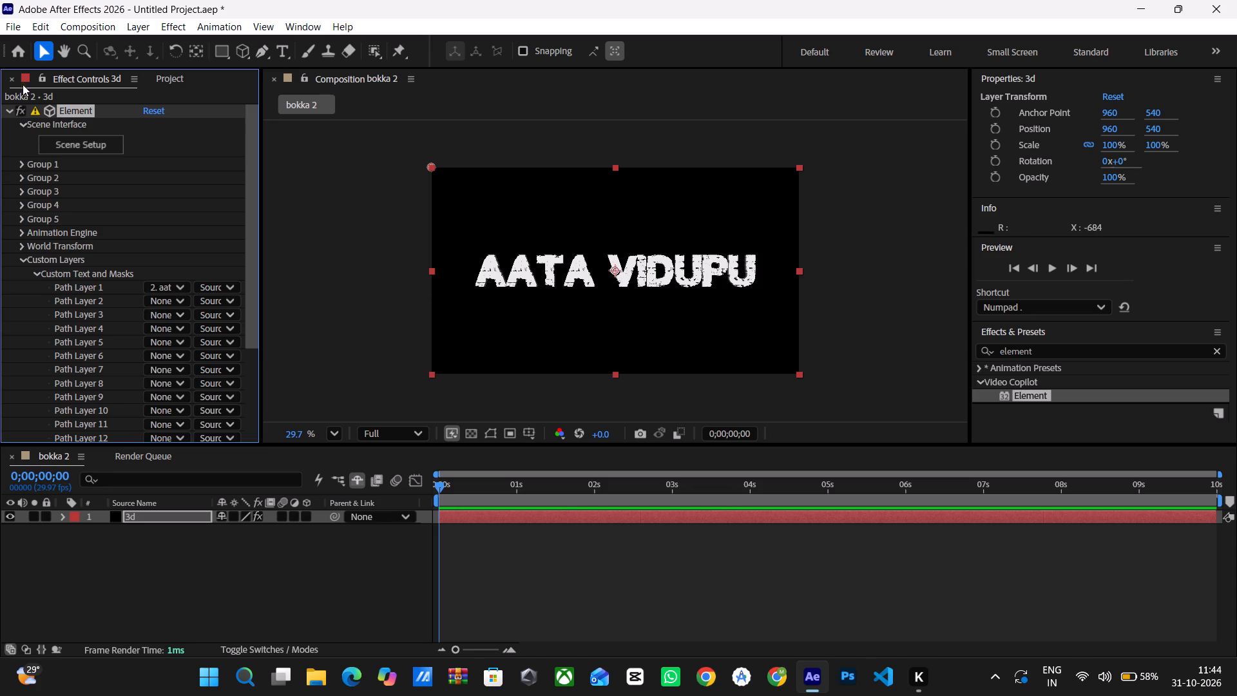
left_click(24, 127)
left_click(21, 235)
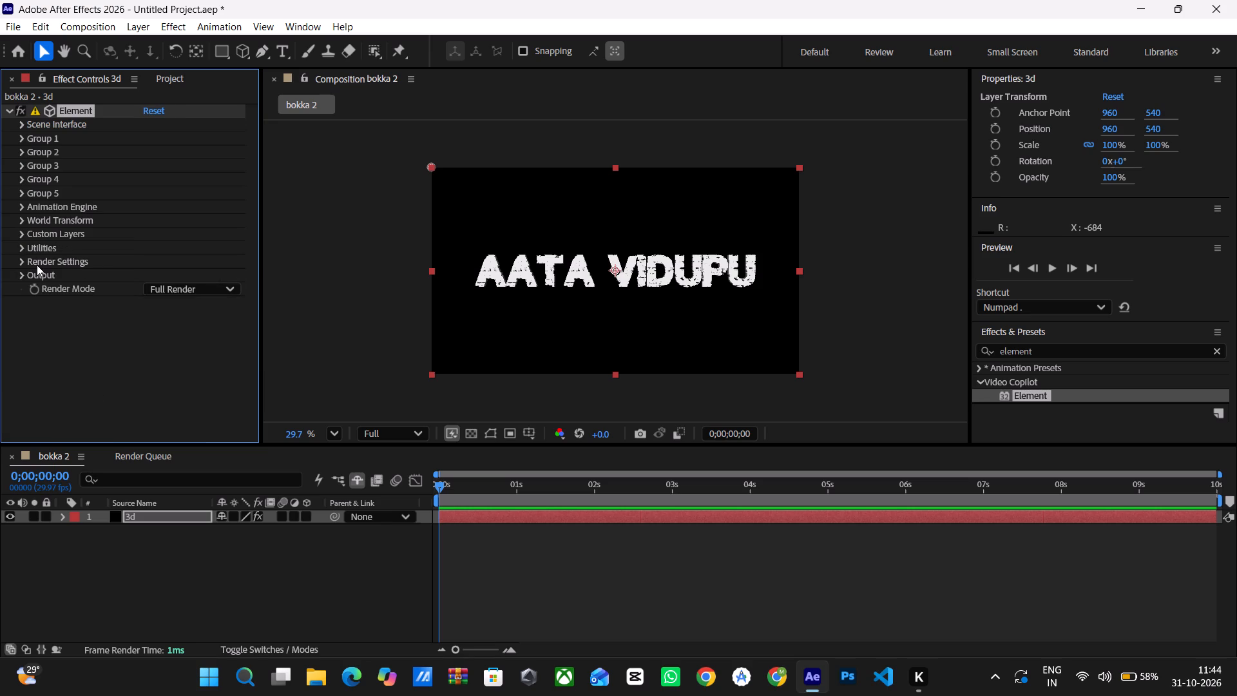
left_click(20, 262)
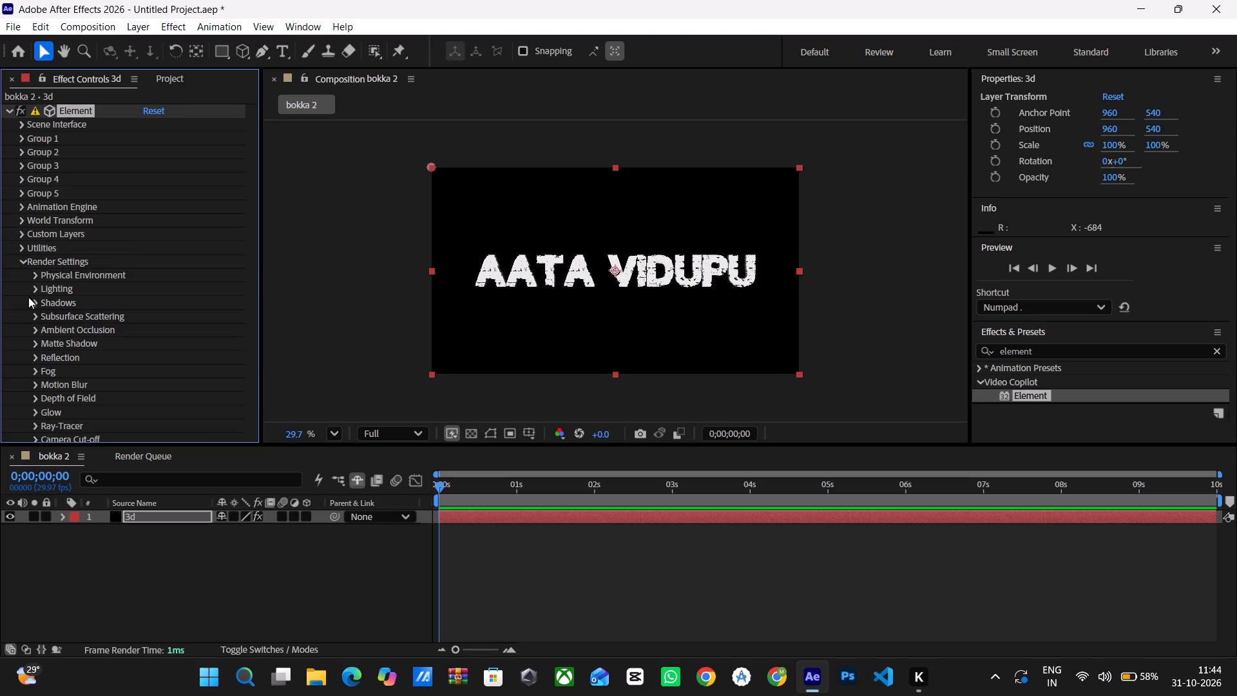
left_click(34, 273)
scroll(53, 302, "down", 1)
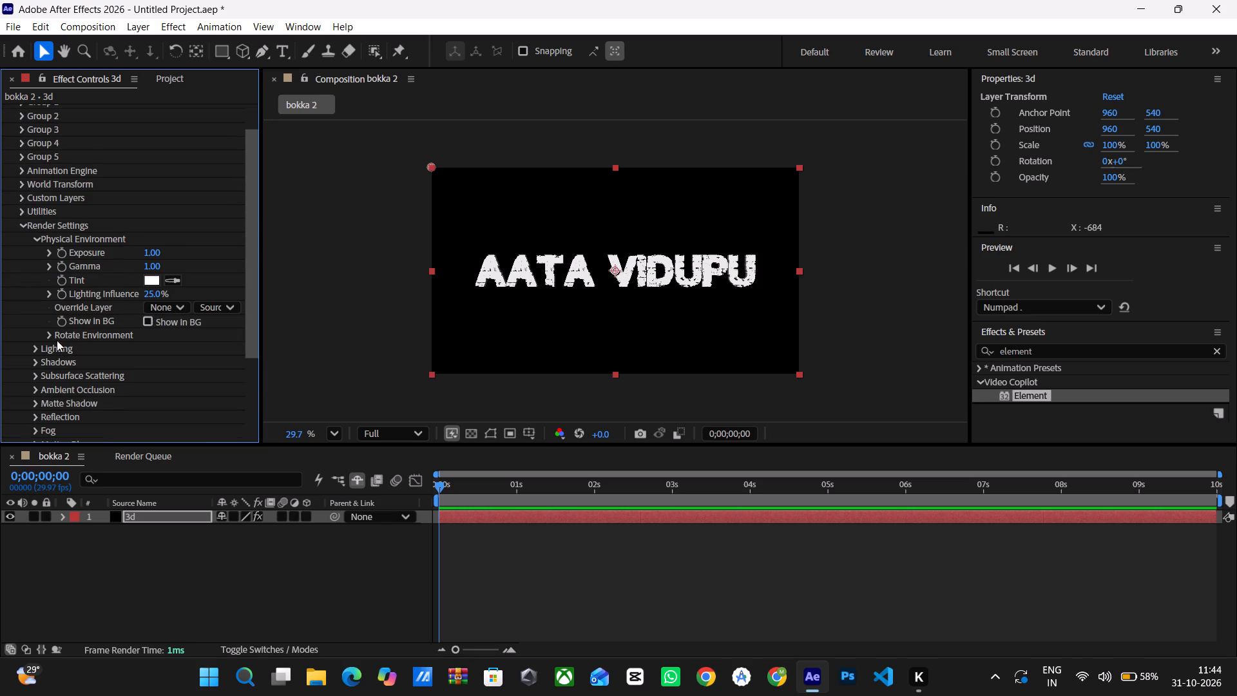
left_click(46, 333)
scroll(46, 333, "down", 2)
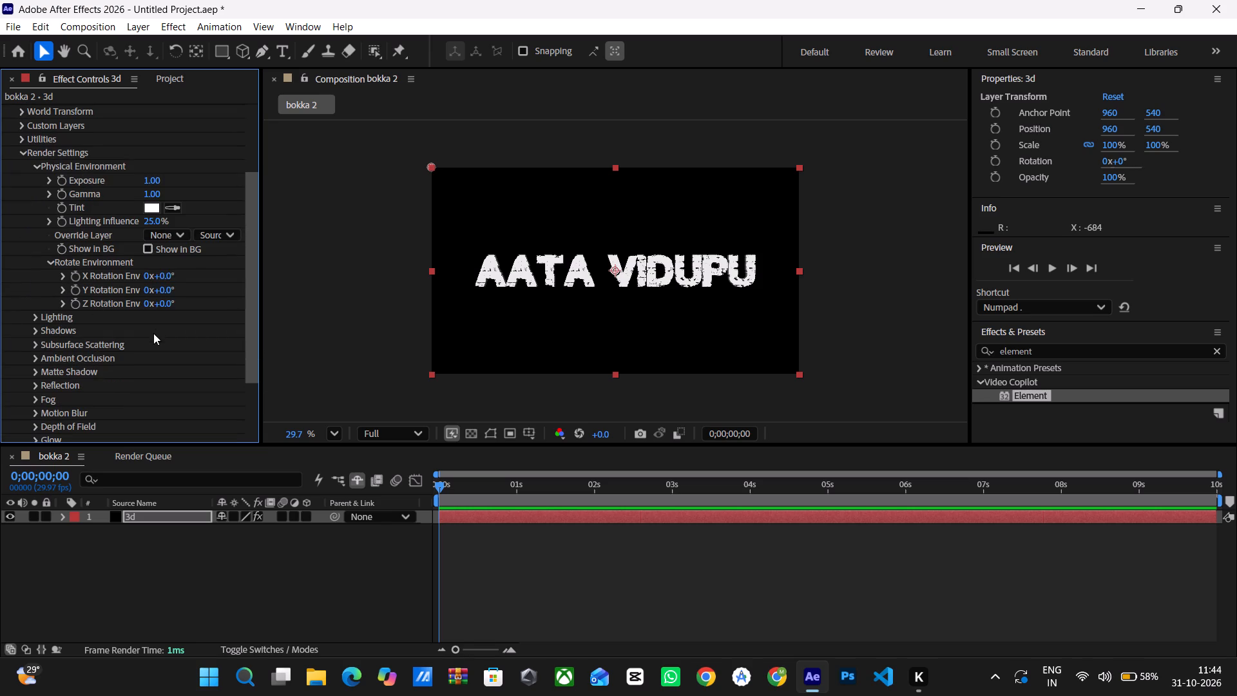
left_click(165, 303)
left_click(191, 305)
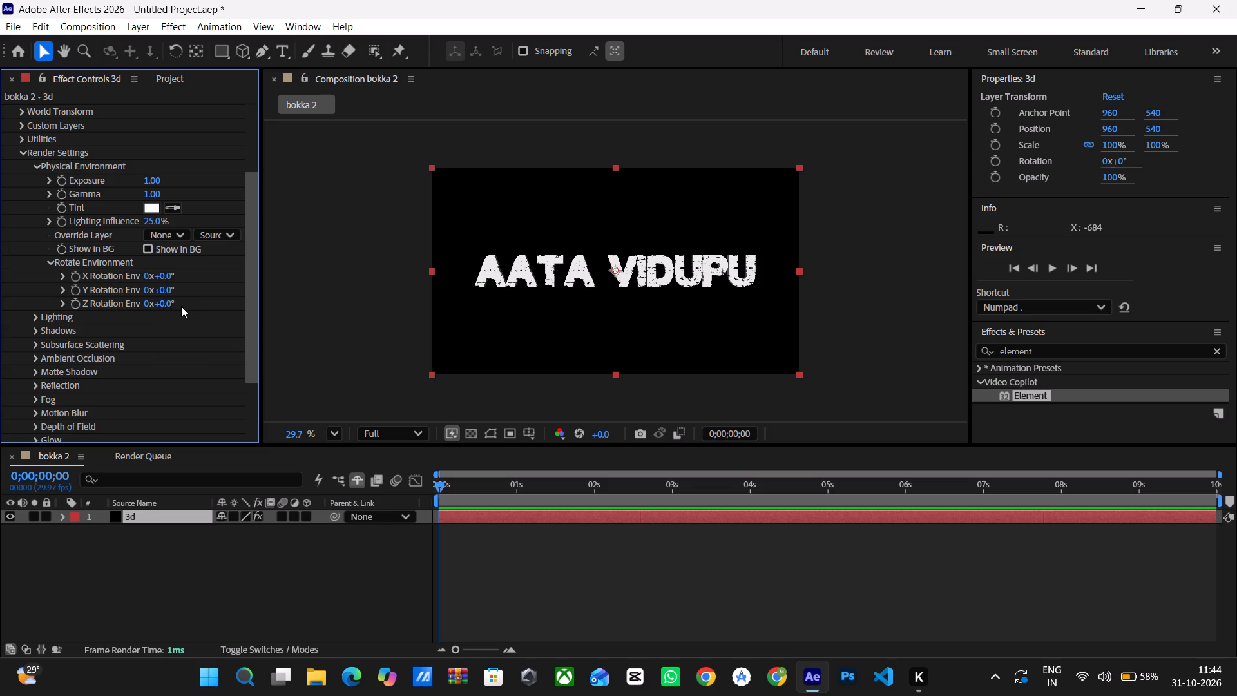
left_click_drag(166, 304, 280, 326)
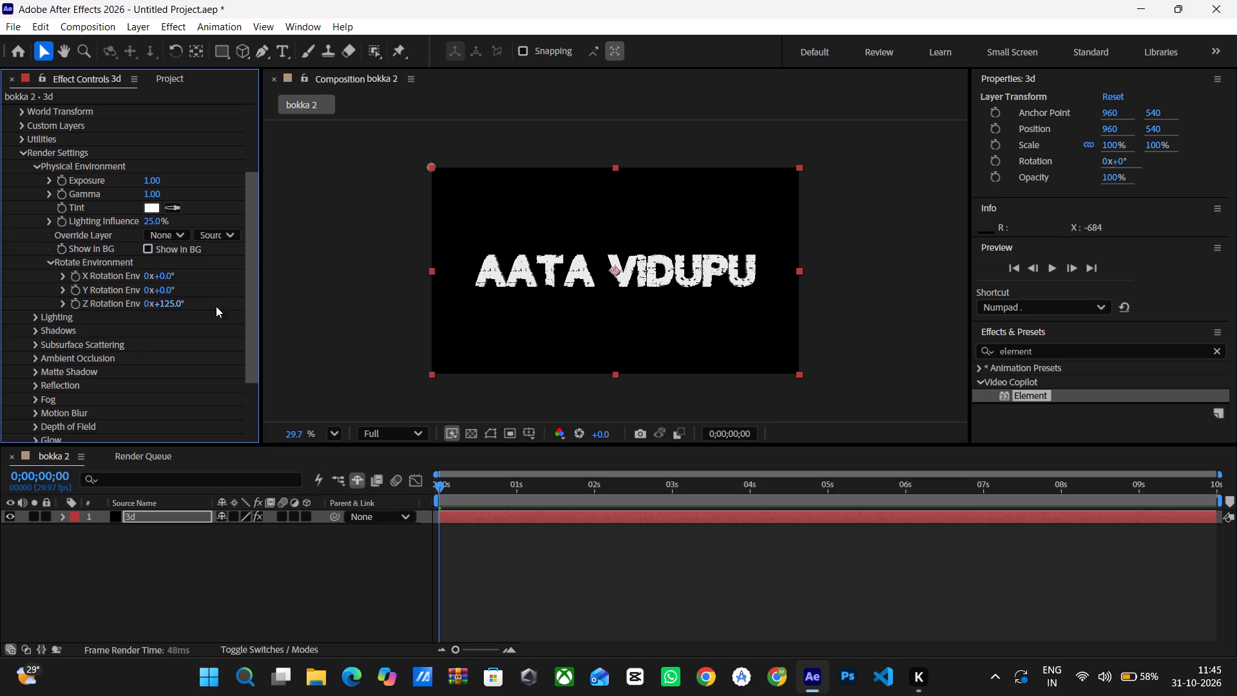
Rotate the physical environment to 48° on X and -198° on Y, and collapse the Physical Environment settings.
left_click_drag(162, 276, 233, 293)
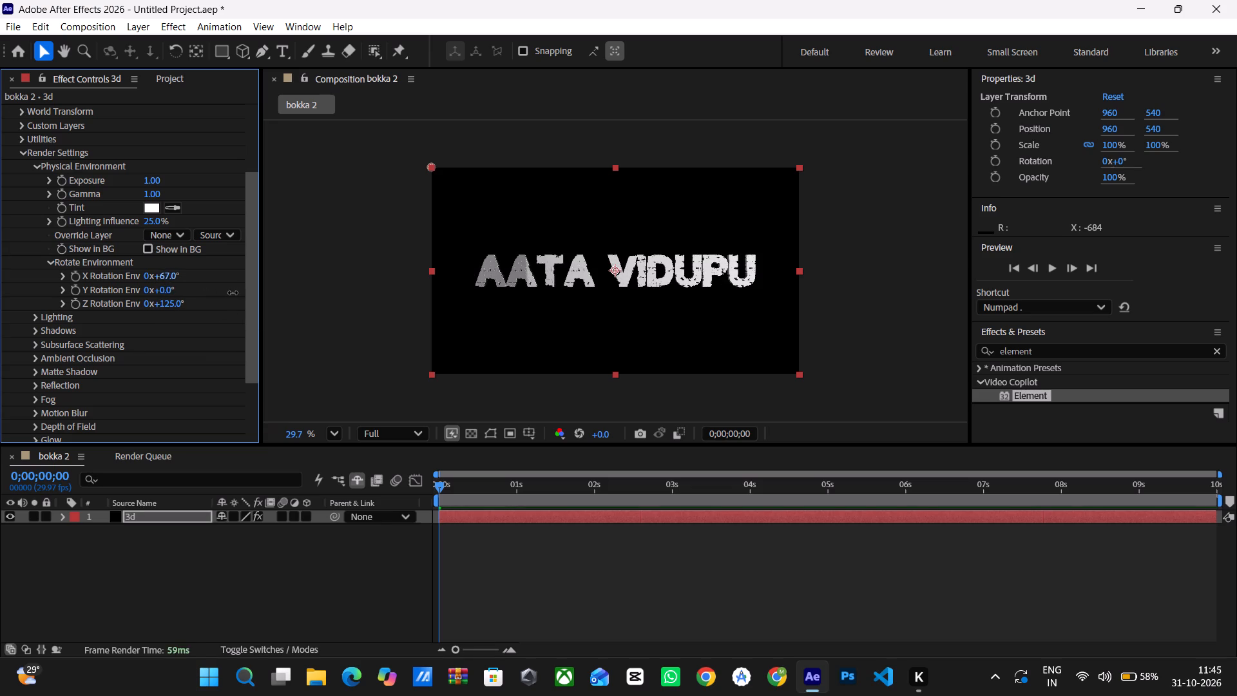
left_click_drag(233, 293, 193, 302)
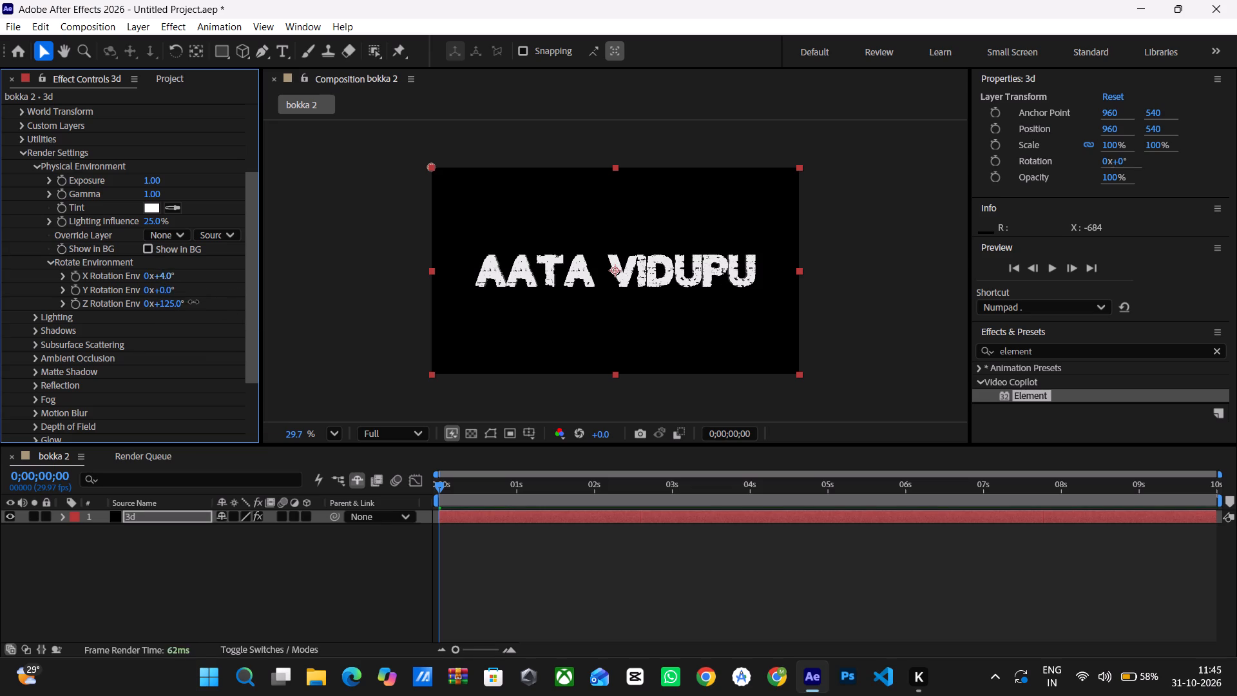
left_click_drag(193, 302, 239, 311)
left_click_drag(167, 291, 124, 293)
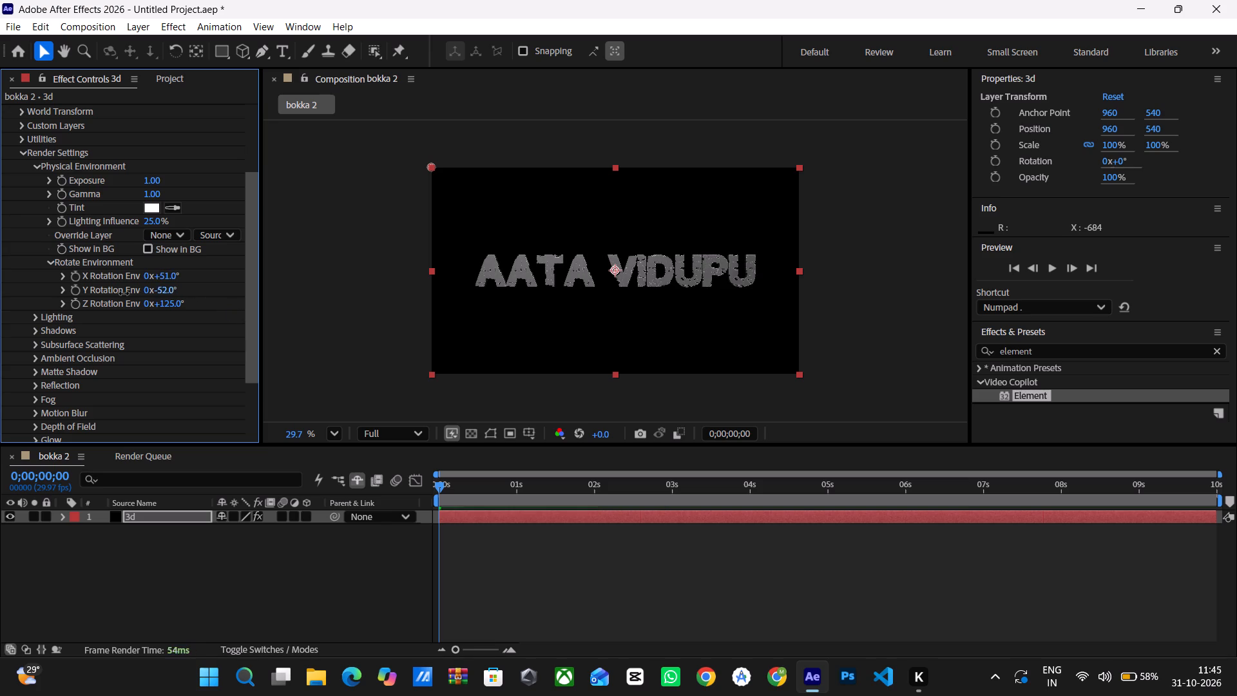
left_click_drag(124, 293, 42, 309)
left_click_drag(163, 278, 178, 285)
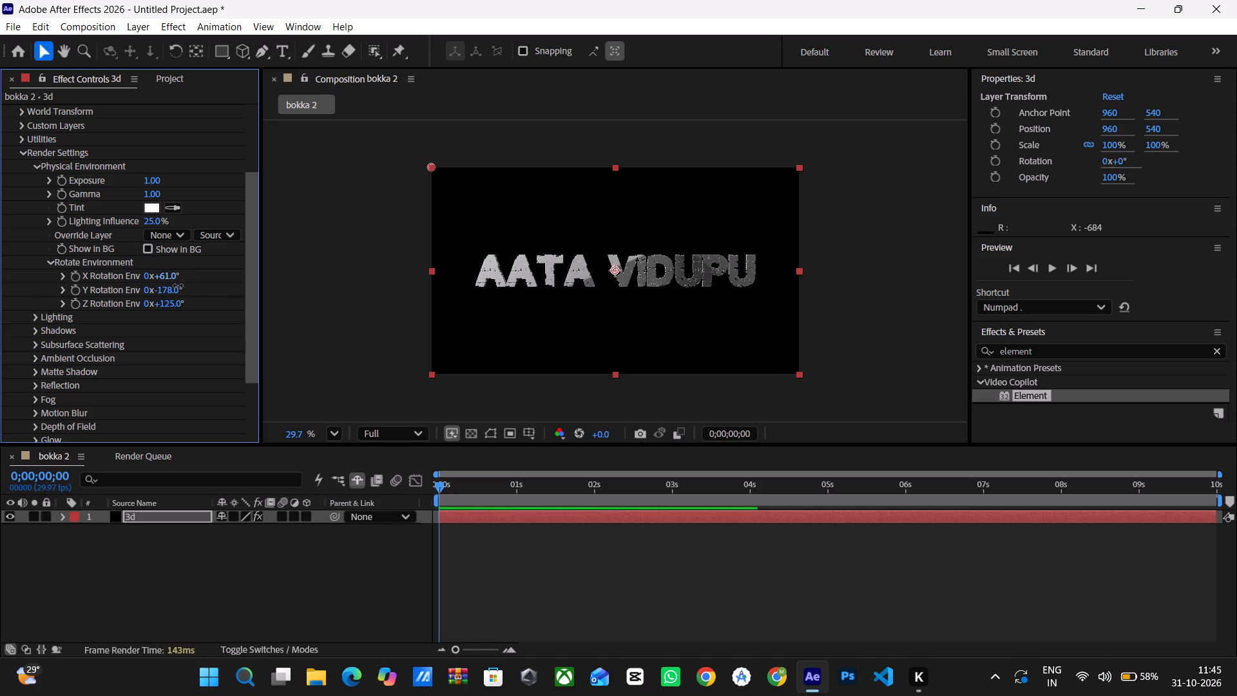
left_click_drag(178, 285, 161, 284)
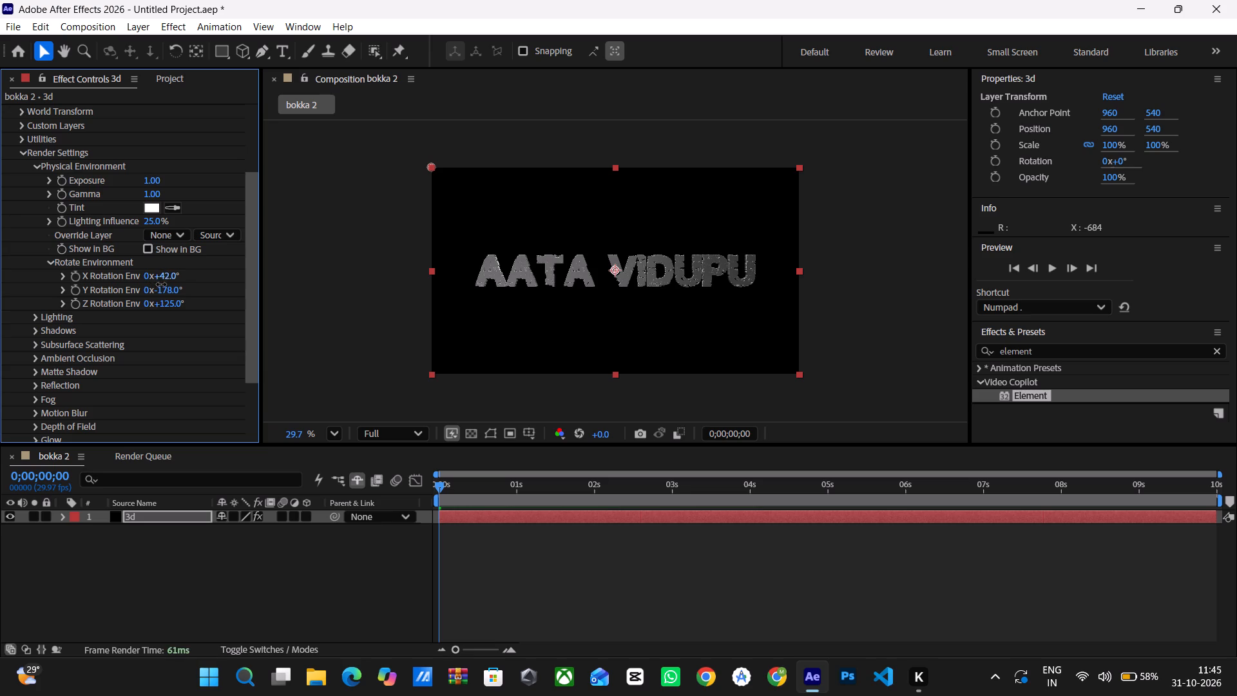
left_click_drag(161, 284, 179, 298)
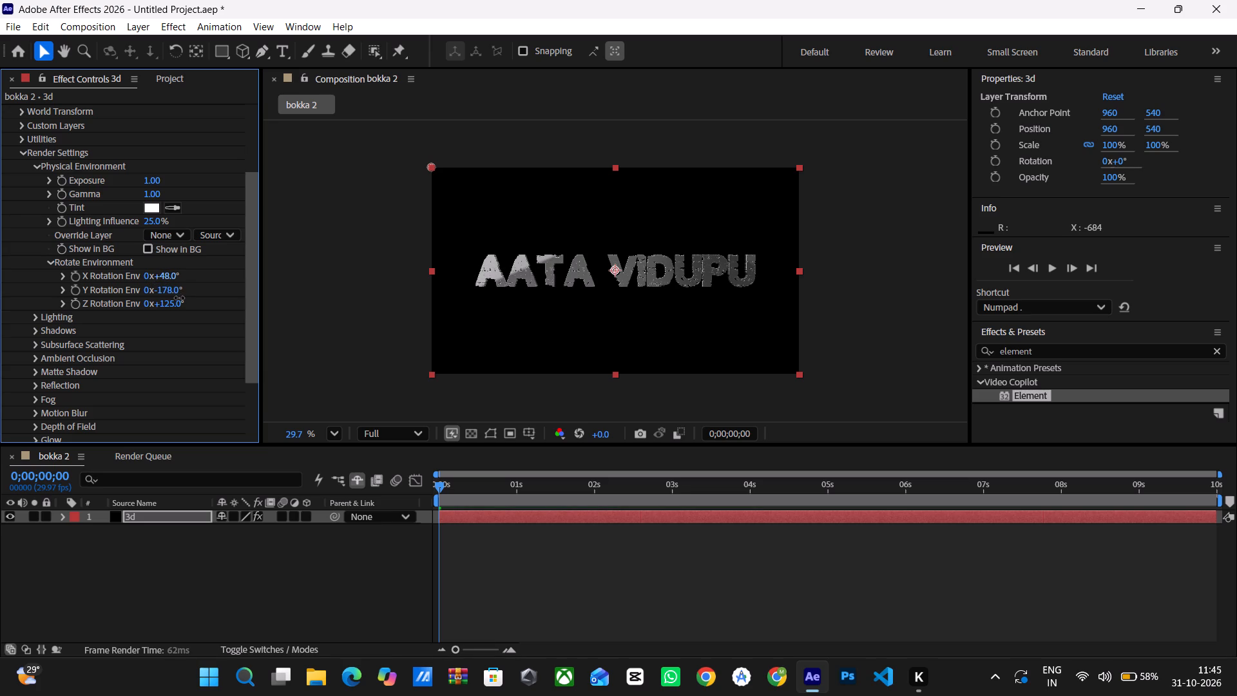
left_click_drag(179, 298, 180, 299)
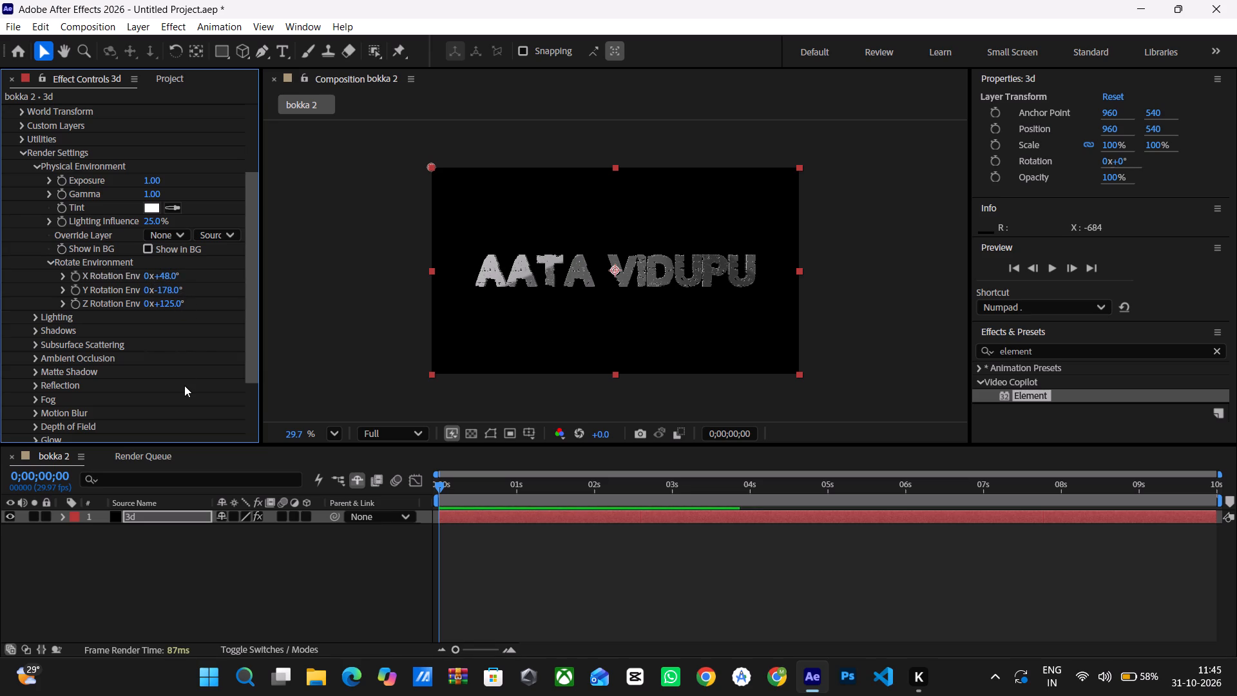
left_click_drag(170, 291, 148, 287)
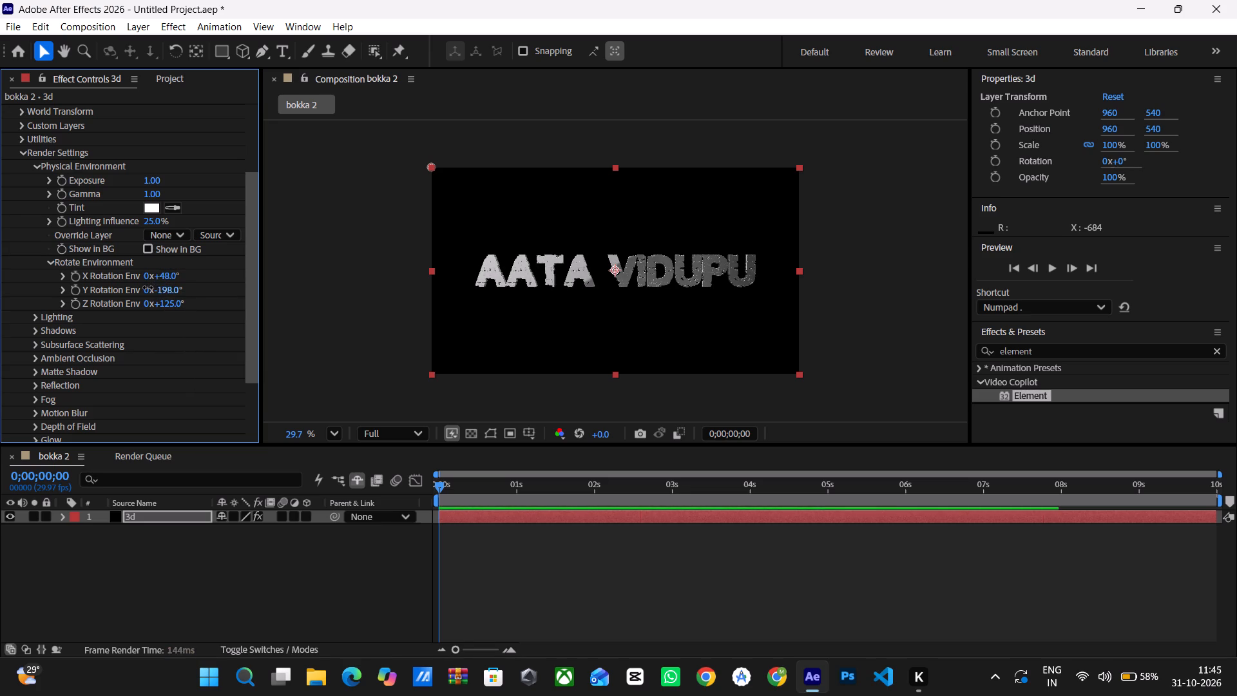
left_click_drag(148, 287, 155, 293)
left_click(327, 374)
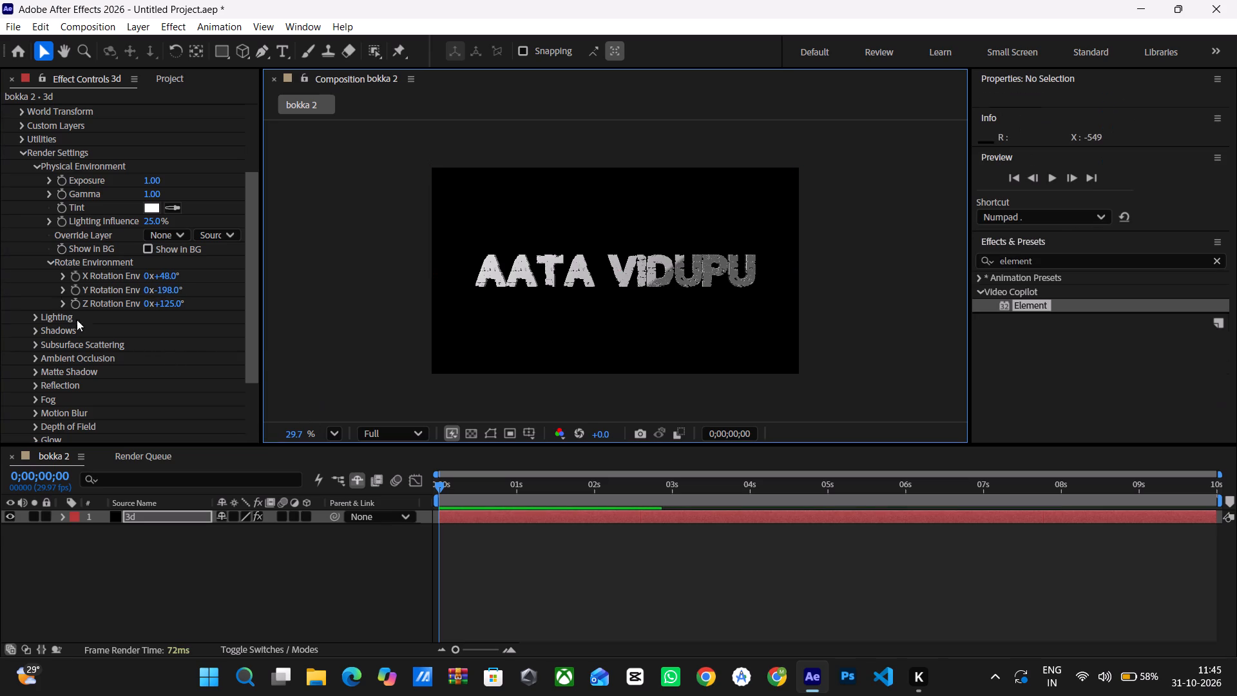
left_click(50, 263)
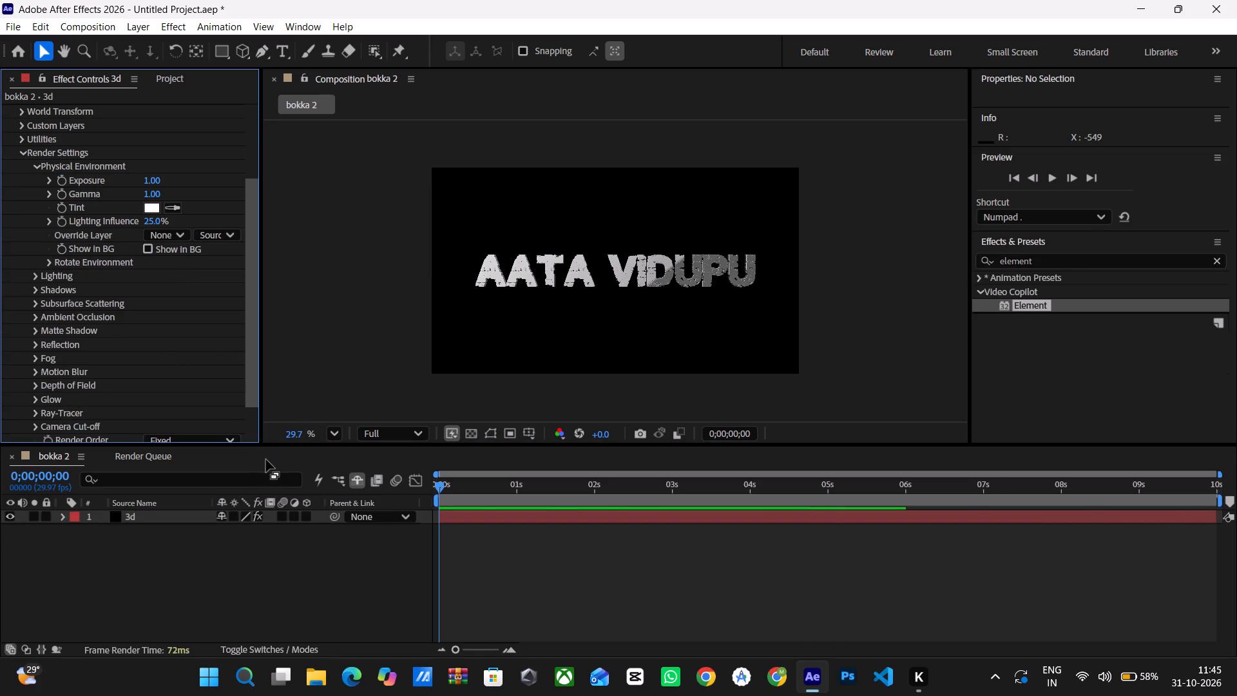
left_click(34, 164)
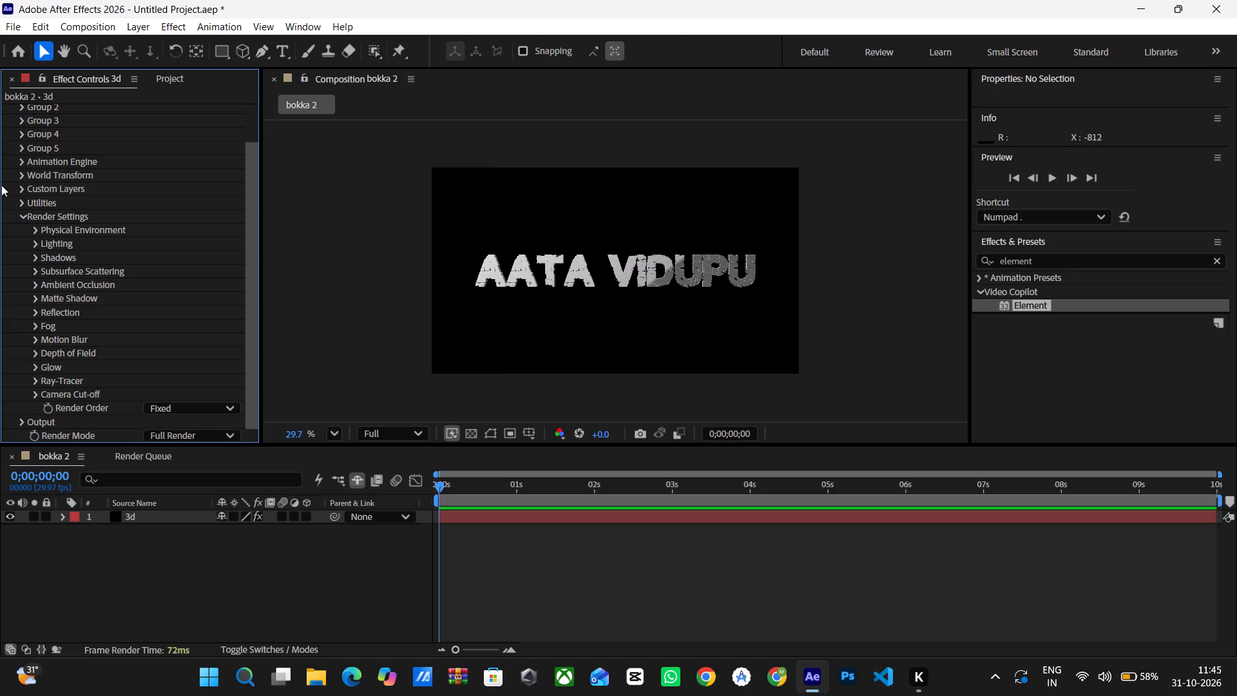
scroll(37, 269, "up", 3)
Close After Effects without saving the changes to Untitled Project.aep.
left_click(1236, 0)
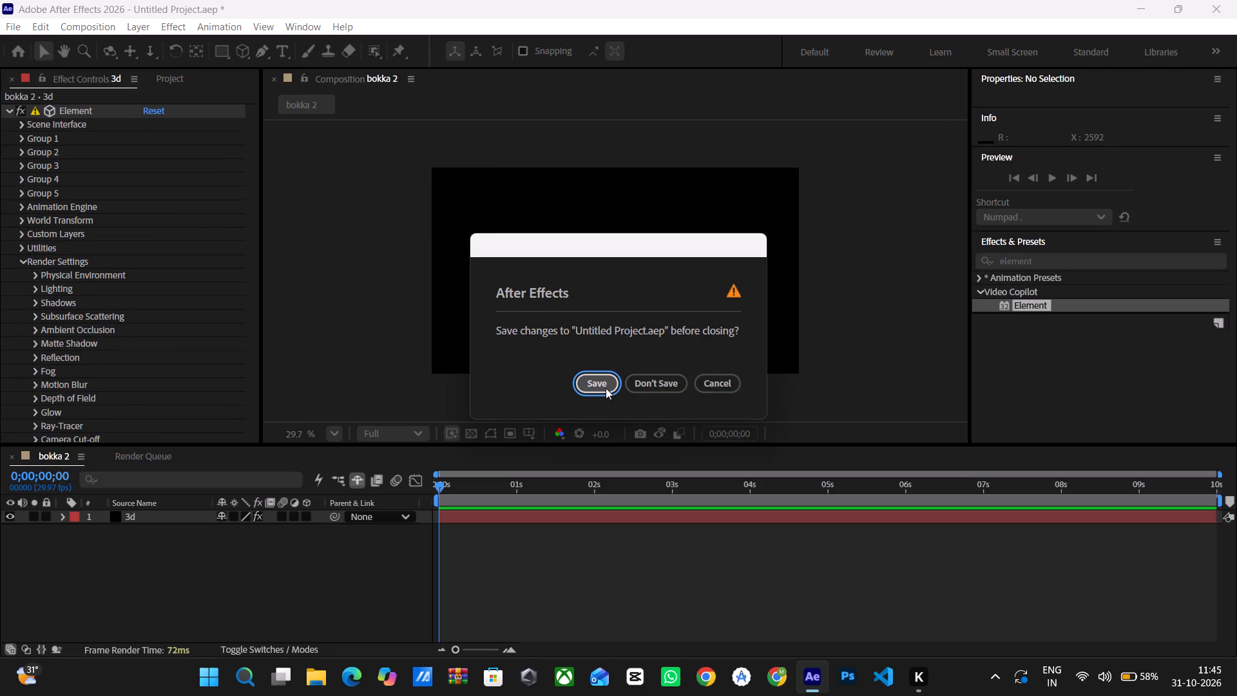
left_click(647, 386)
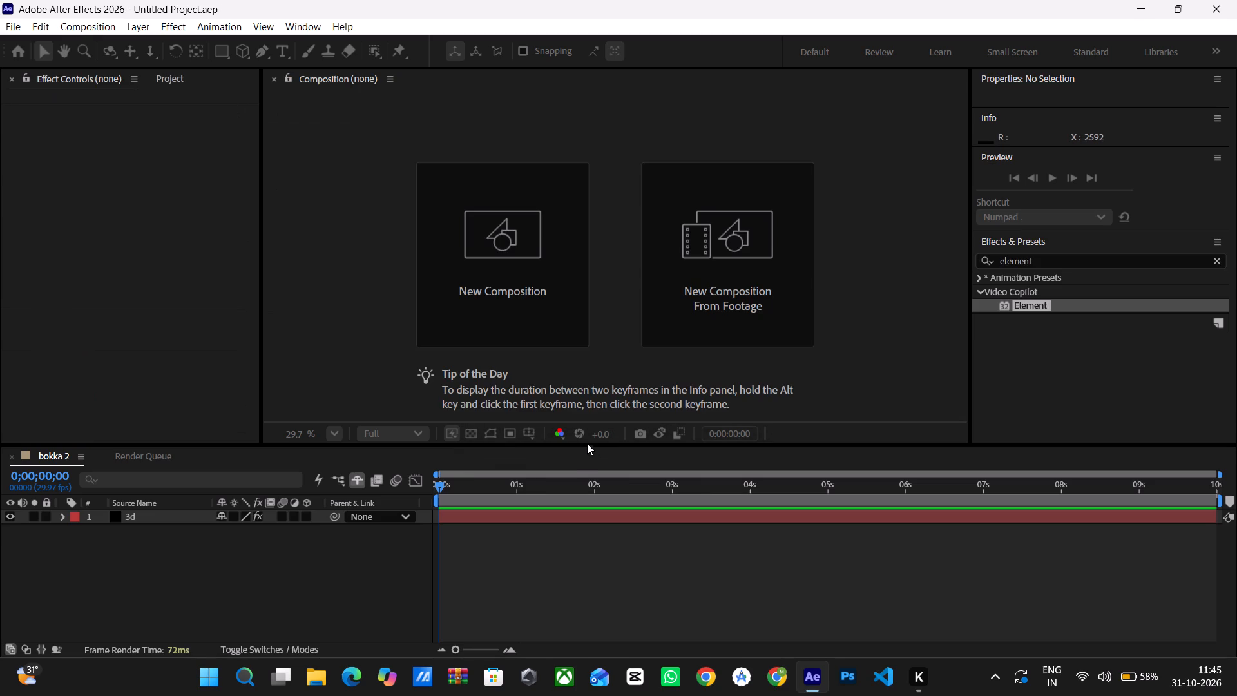
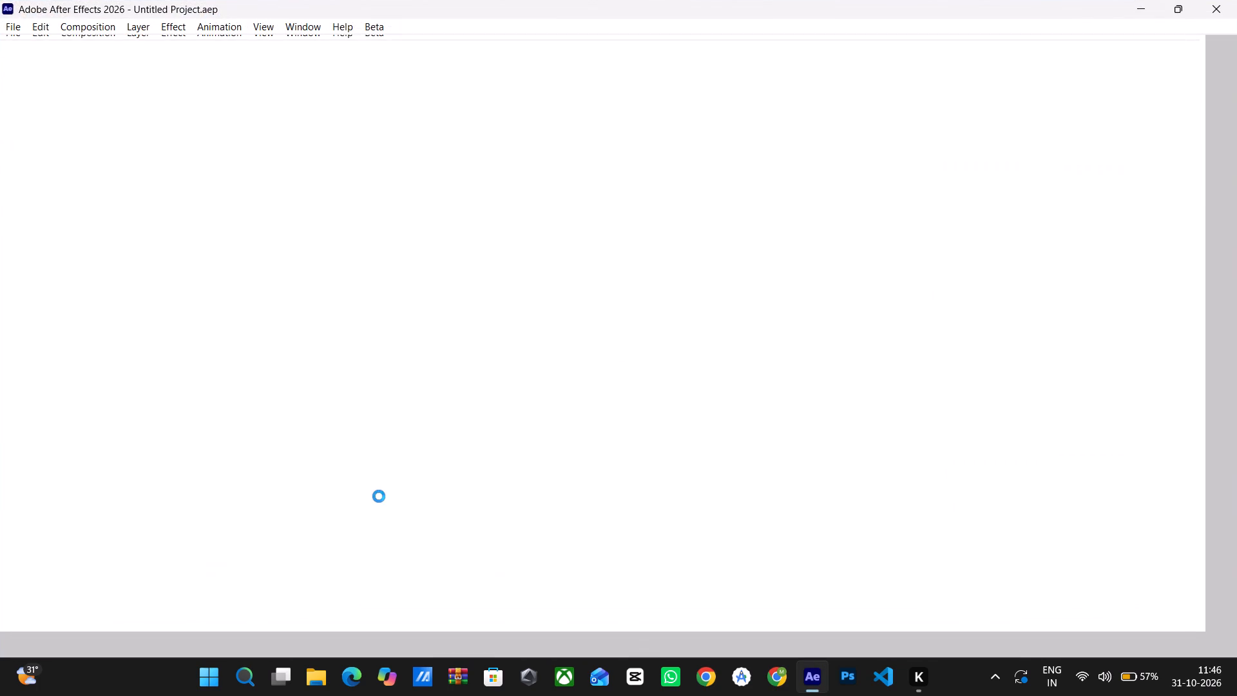
Start a new composition and name it bokka 2.
scroll(620, 109, "up", 1)
left_click(567, 213)
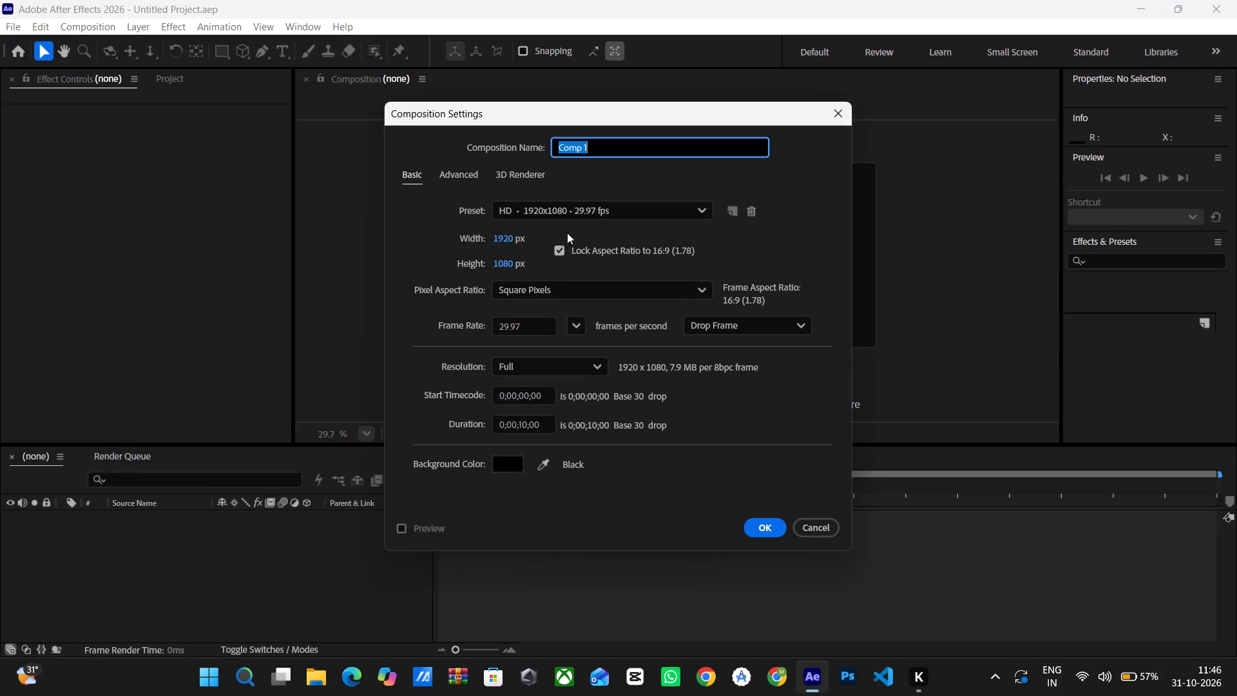
left_click(594, 162)
key("b")
type("okka 2")
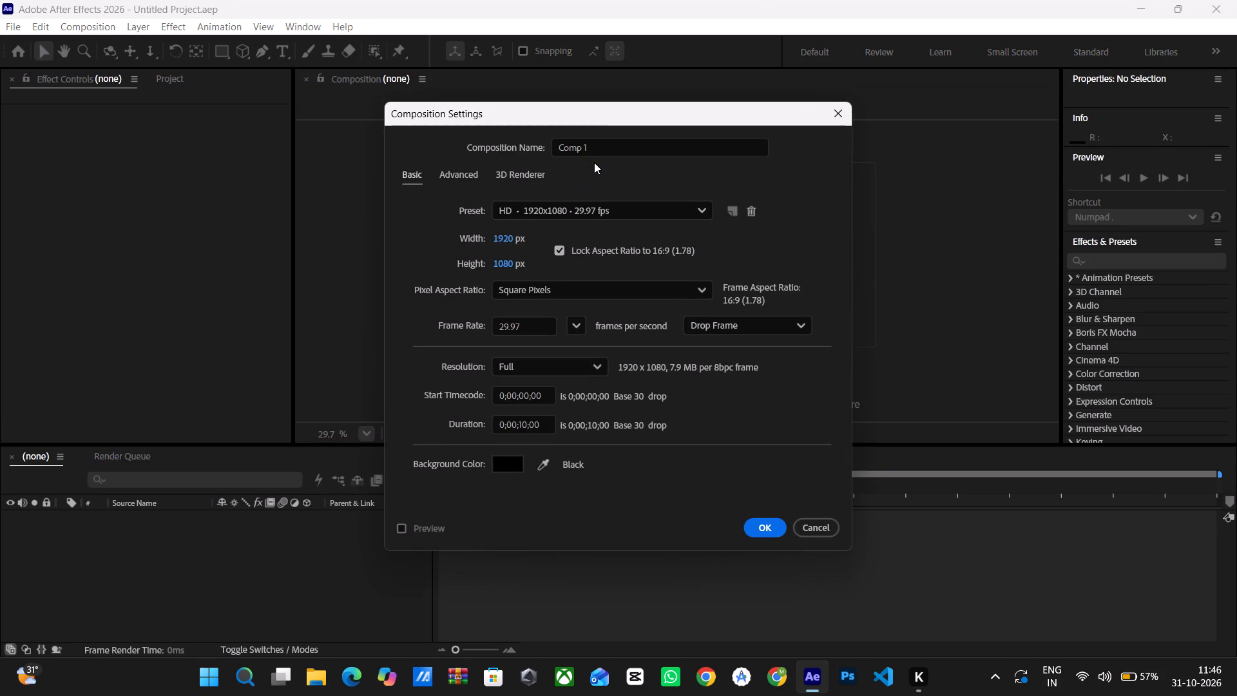
double_click(597, 150)
key("BackSpace")
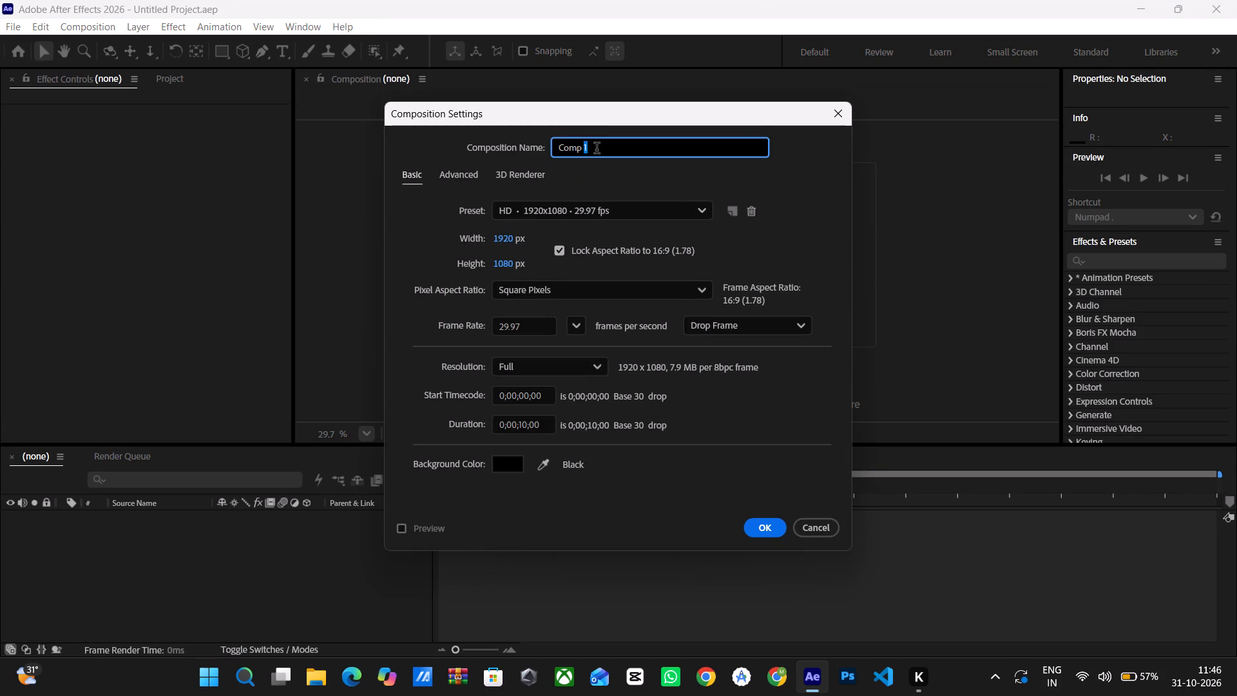
key("BackSpace")
key("BackSpace")
key("BackSpace")
key("BackSpace")
key("BackSpace")
key("BackSpace")
type("bokka 1")
key("BackSpace")
key("2")
Set the composition's duration to 0;00;05;00, create it and close the Home screen.
left_click(544, 430)
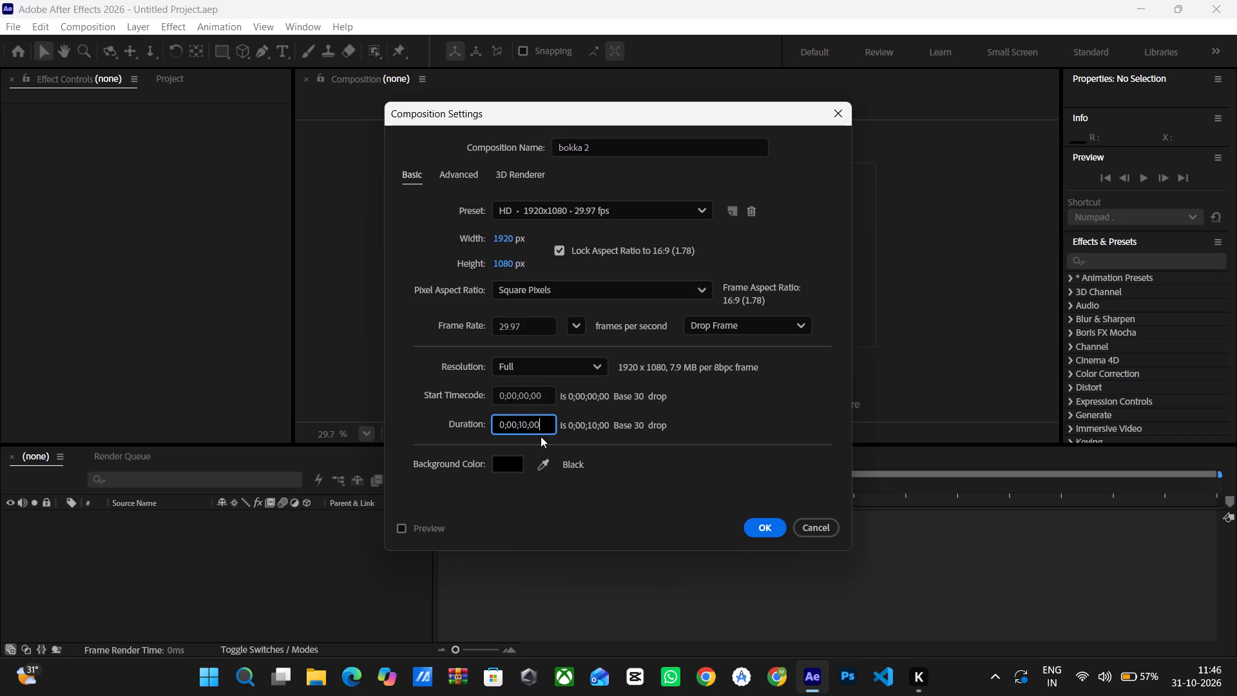
left_click(524, 425)
key("BackSpace")
key("BackSpace")
key("0")
key("5")
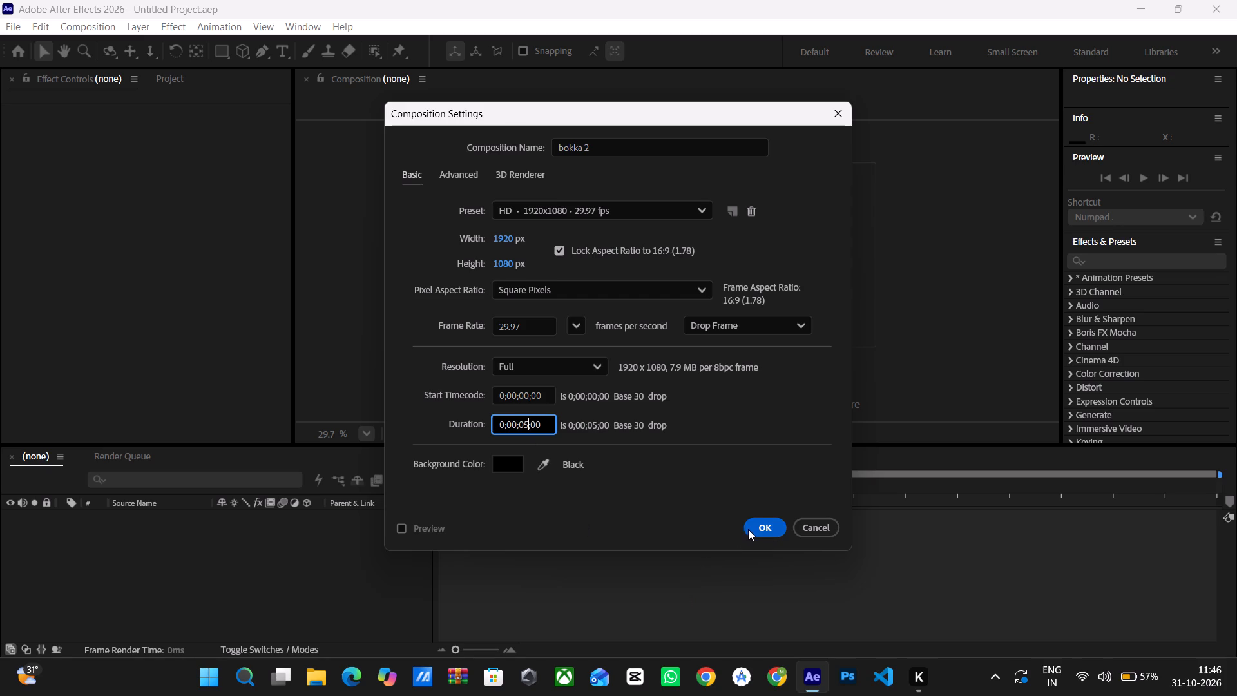
left_click(751, 529)
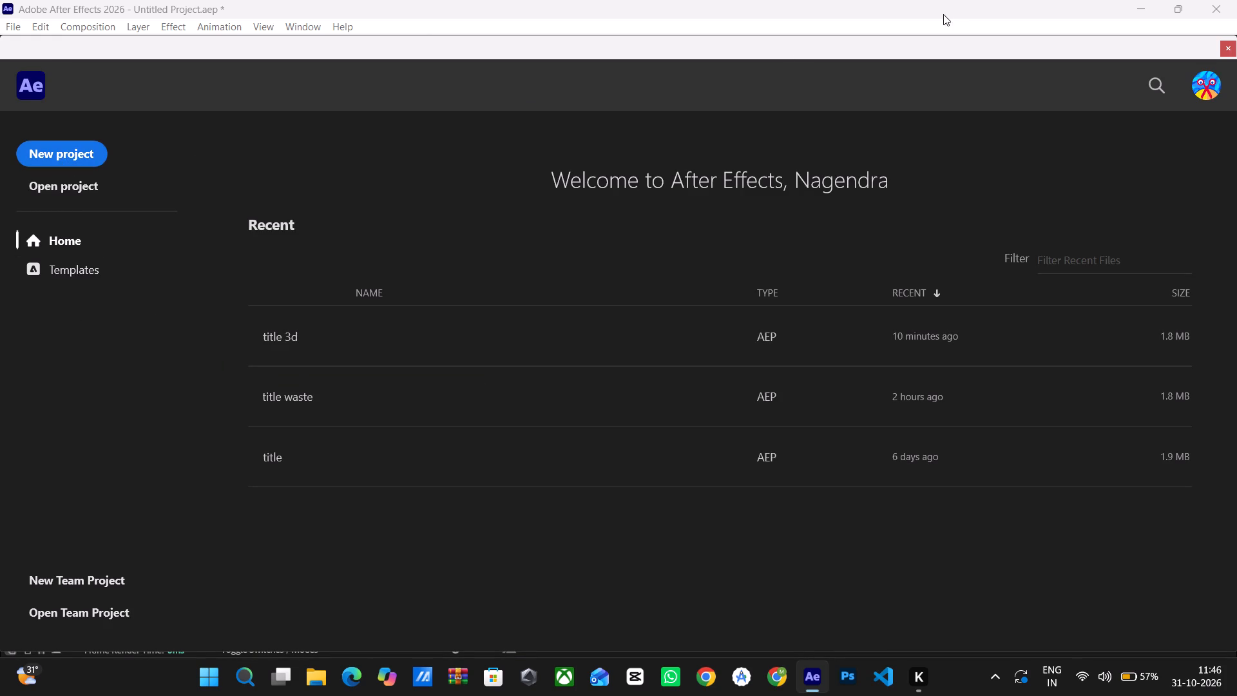
left_click(1223, 52)
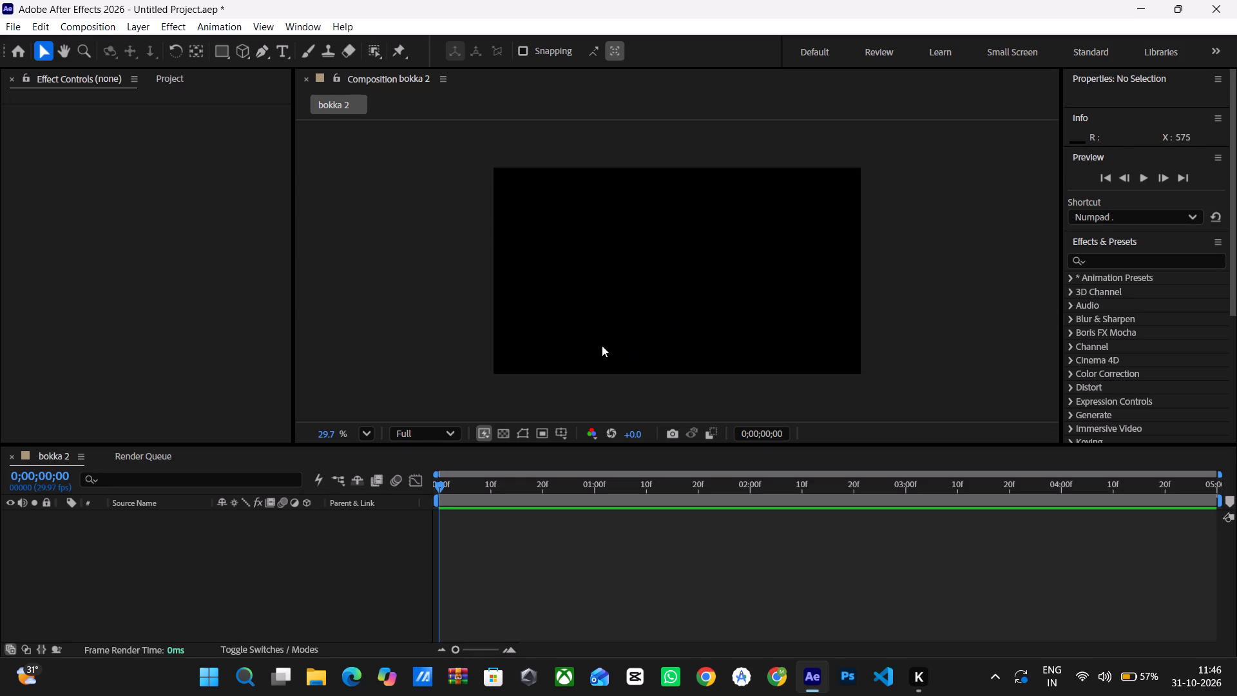
Add a text layer to bokka 2 reading "aata vidupu".
right_click(107, 521)
left_click(204, 337)
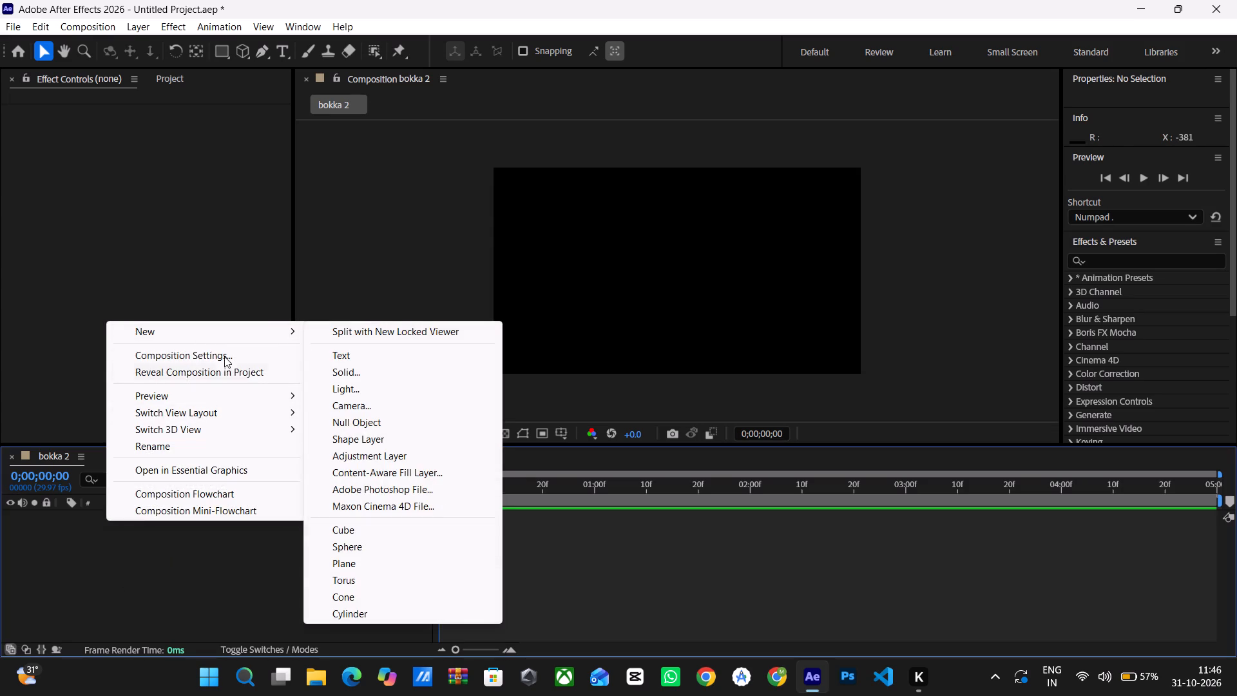
left_click(405, 354)
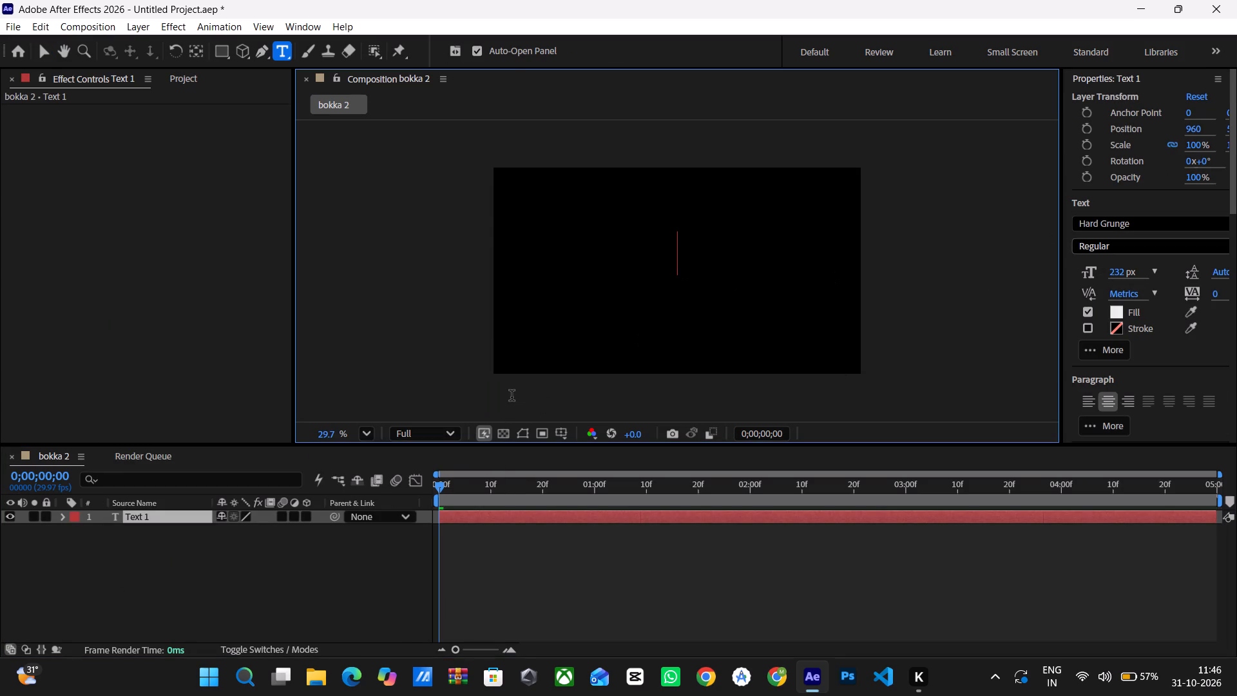
type("aata")
key("space")
type("vi")
key("p")
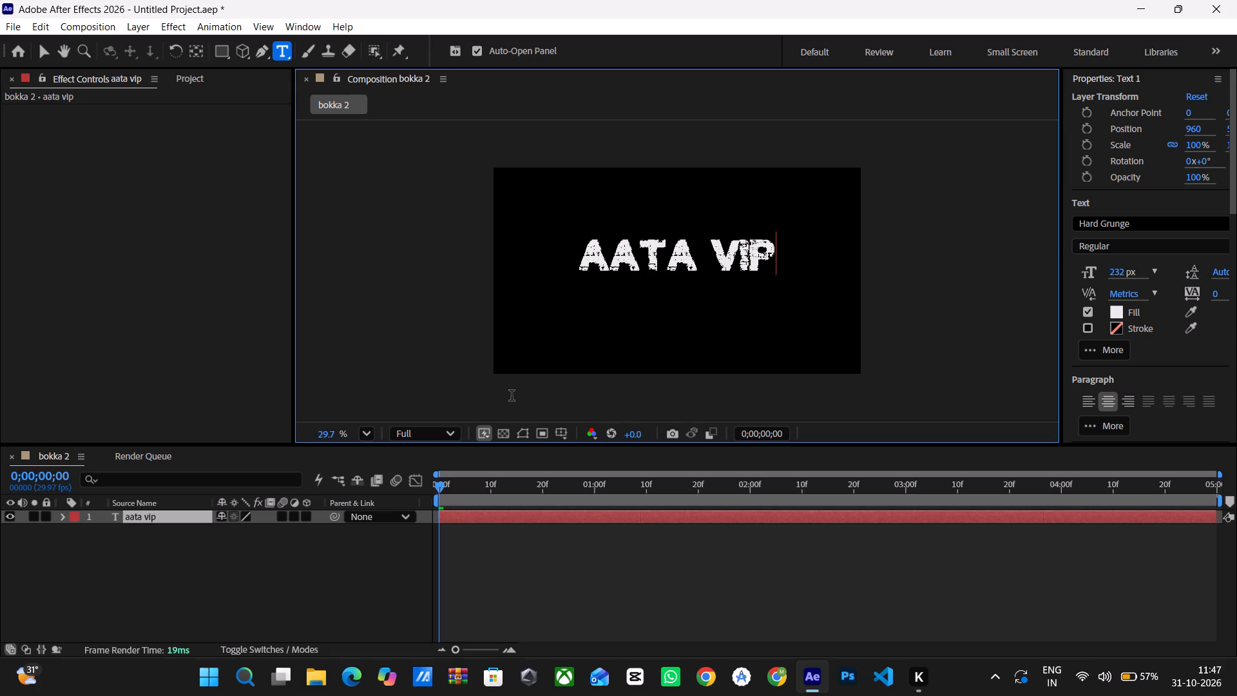
key("BackSpace")
type("dpd")
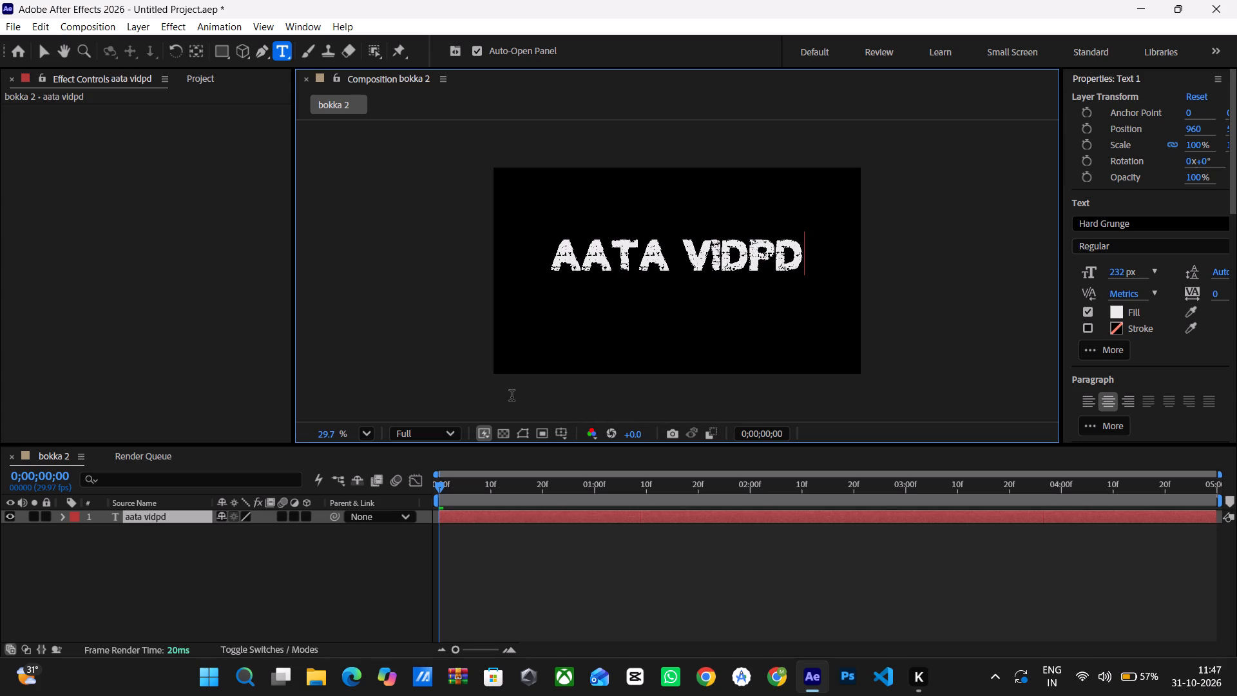
key("BackSpace")
key("BackSpace")
key("BackSpace")
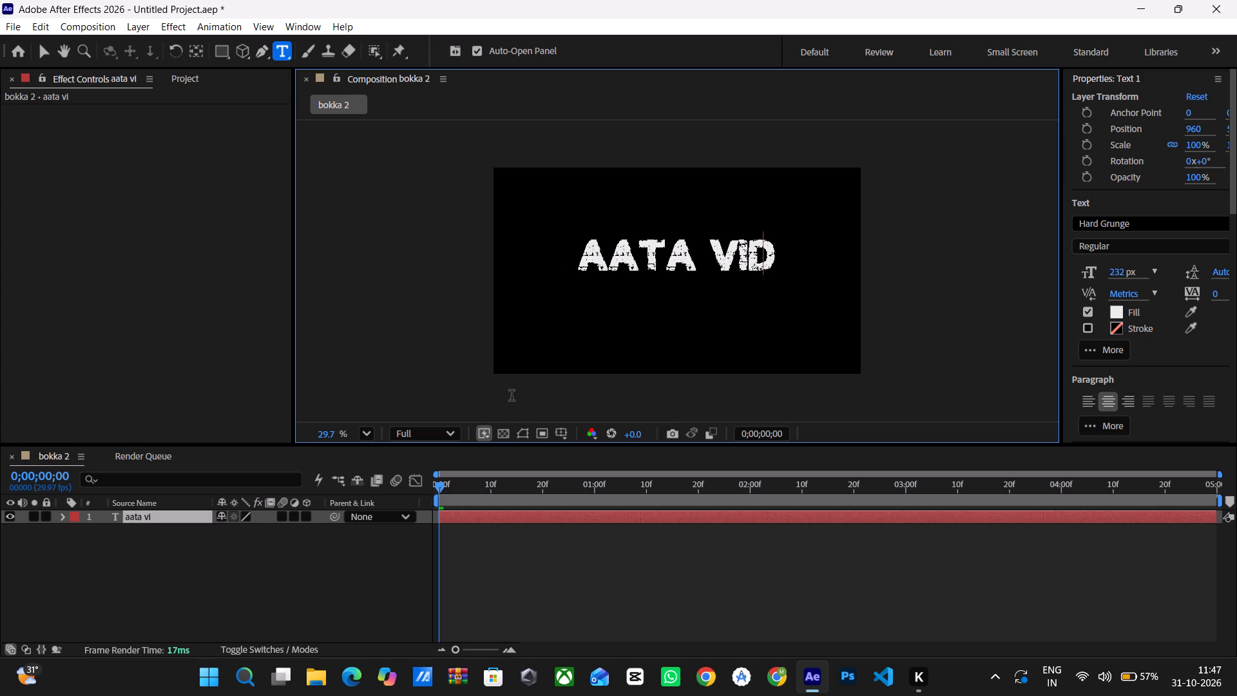
type("du")
type("pu")
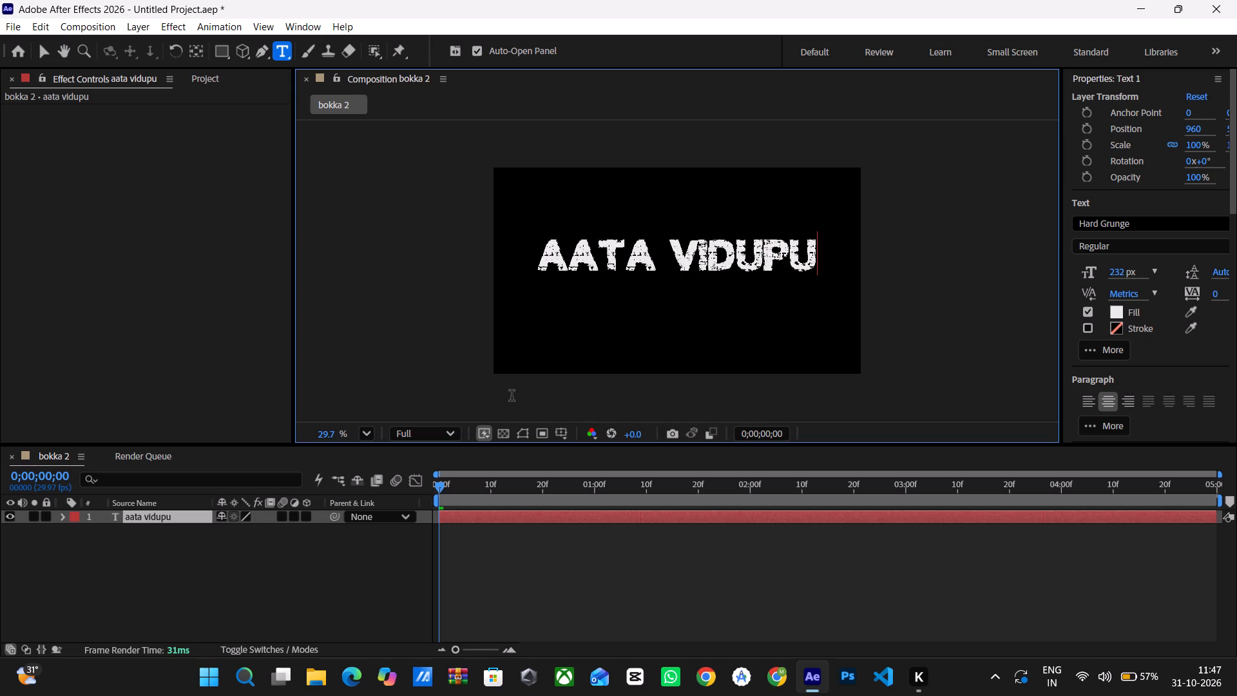
Move the title text down and slightly left in the frame, to an X position of about 899.
left_click_drag(702, 314, 702, 316)
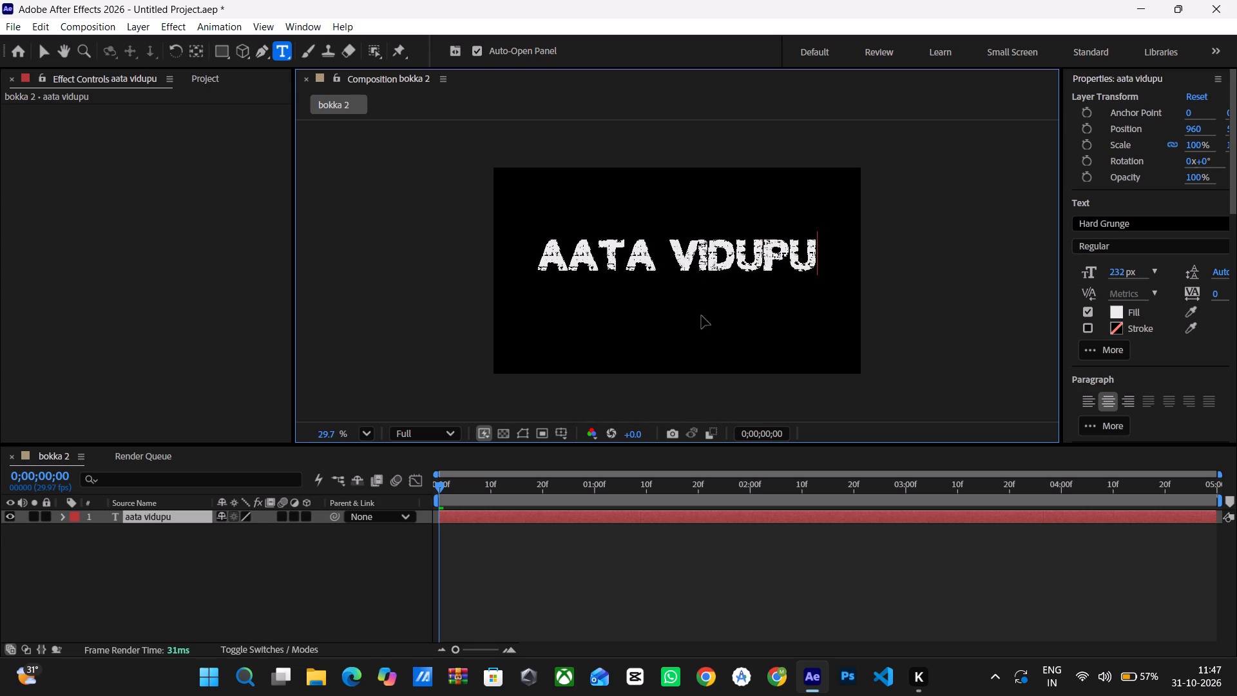
left_click_drag(702, 316, 690, 337)
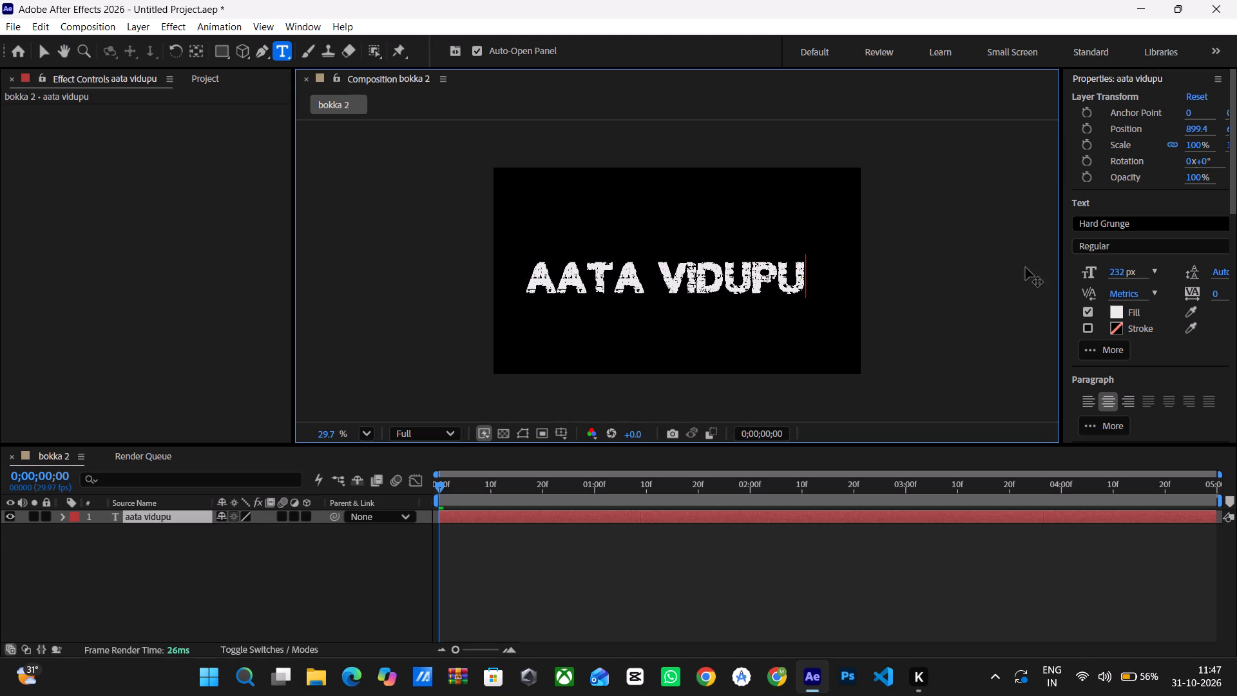
Increase the font size of the title's first two letters, AA, to 277 px.
left_click_drag(584, 286, 541, 289)
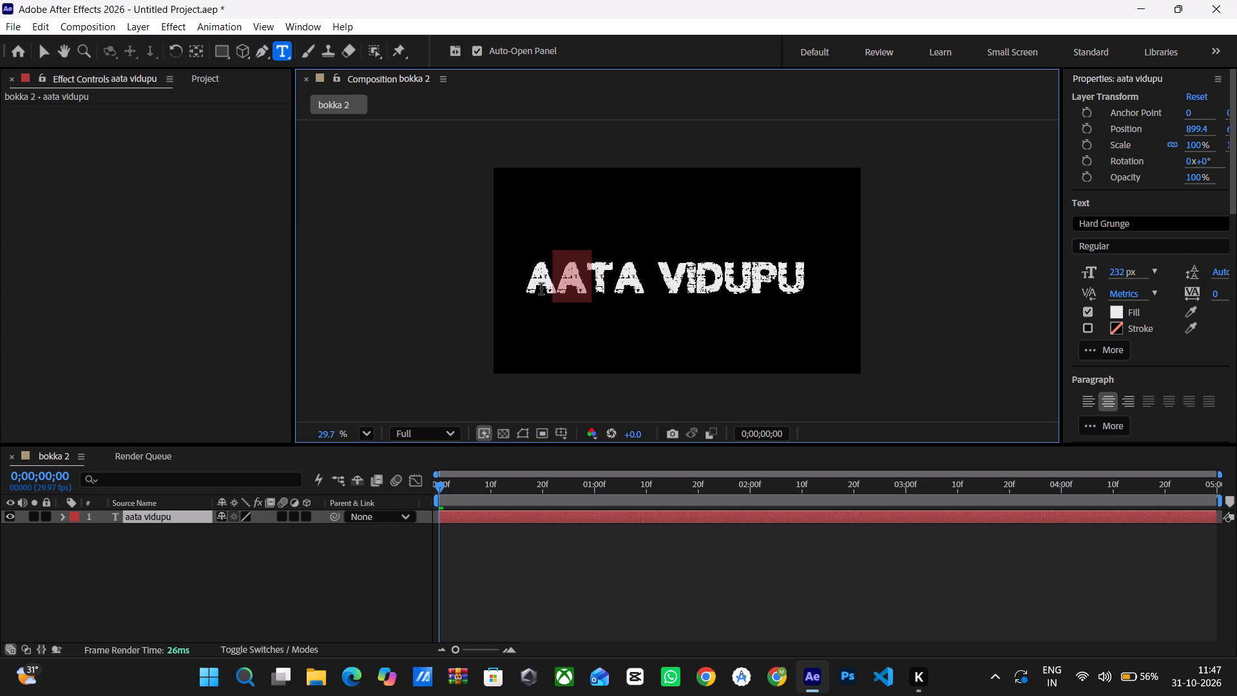
left_click_drag(541, 289, 539, 289)
left_click_drag(1118, 271, 1118, 269)
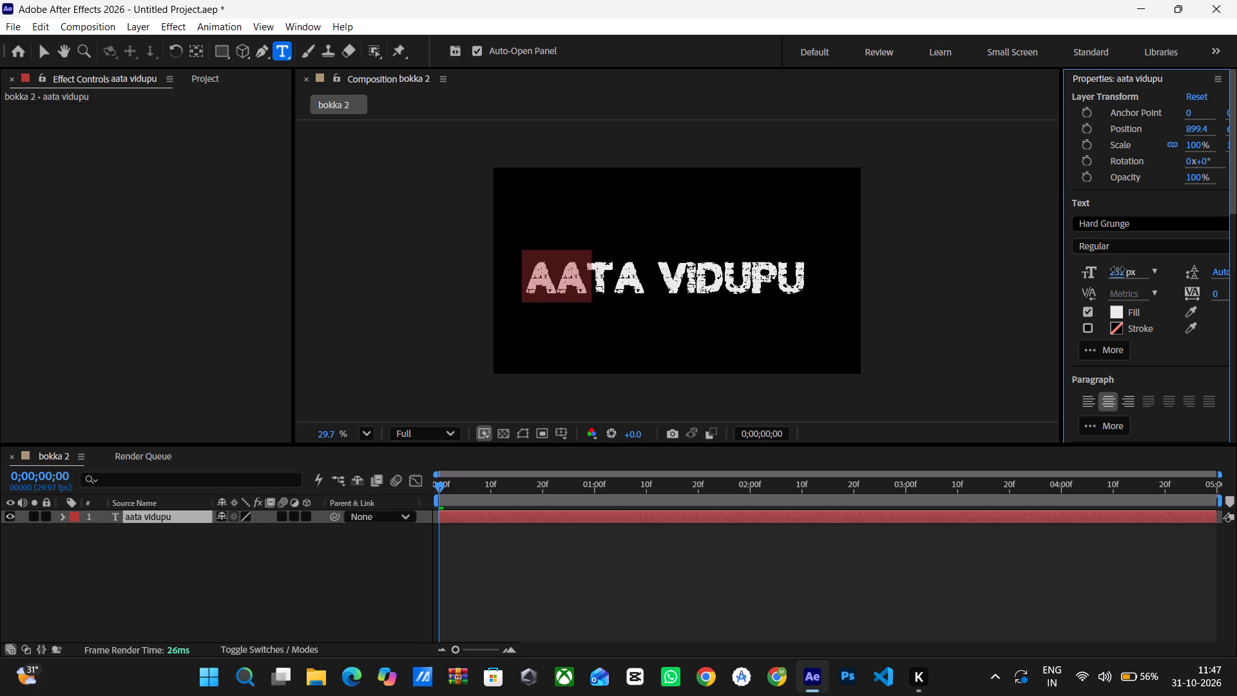
left_click_drag(1118, 269, 1171, 284)
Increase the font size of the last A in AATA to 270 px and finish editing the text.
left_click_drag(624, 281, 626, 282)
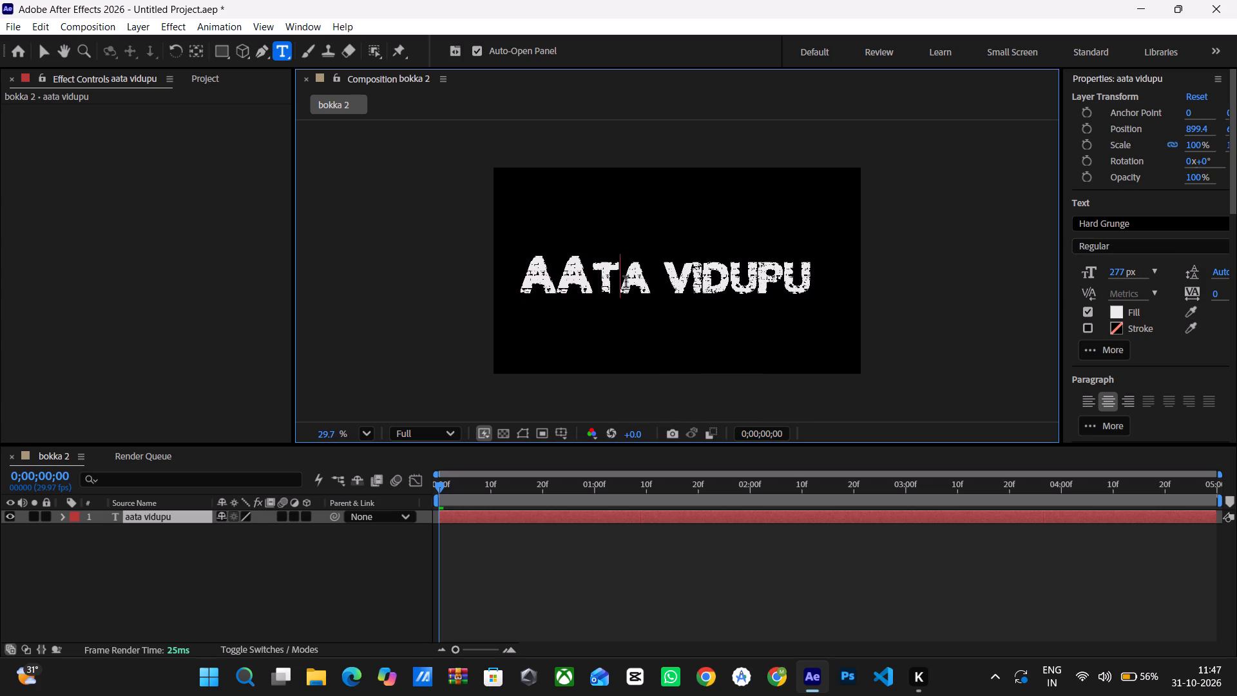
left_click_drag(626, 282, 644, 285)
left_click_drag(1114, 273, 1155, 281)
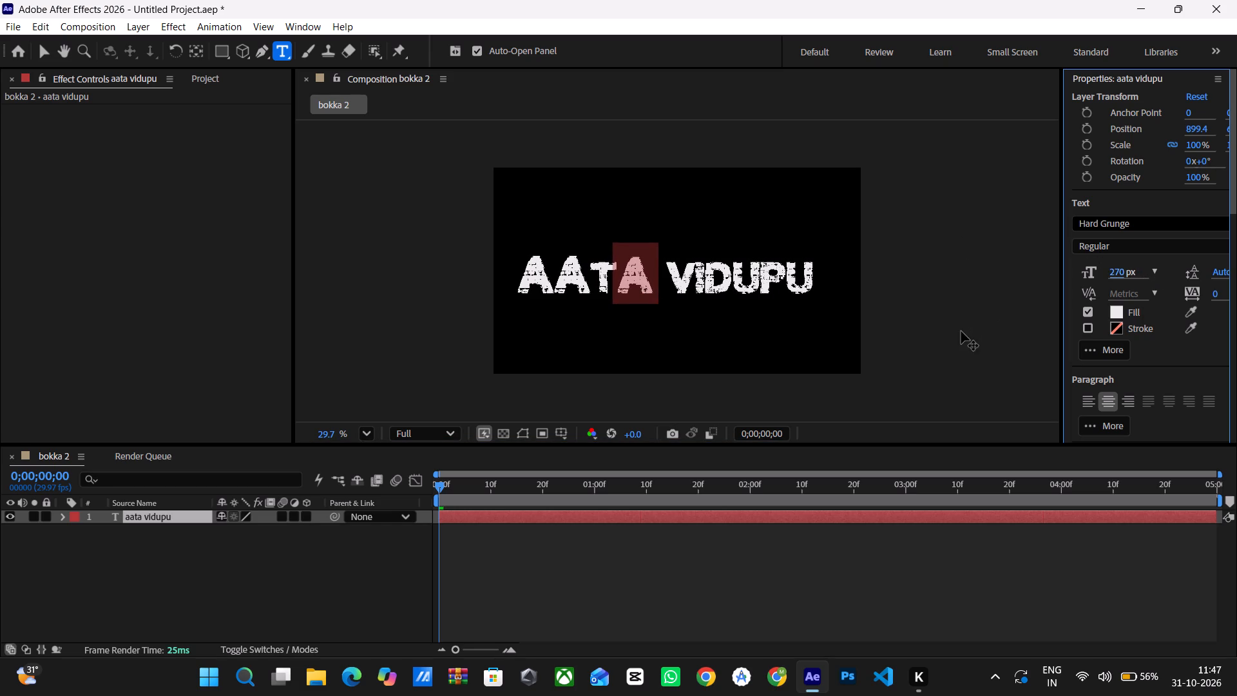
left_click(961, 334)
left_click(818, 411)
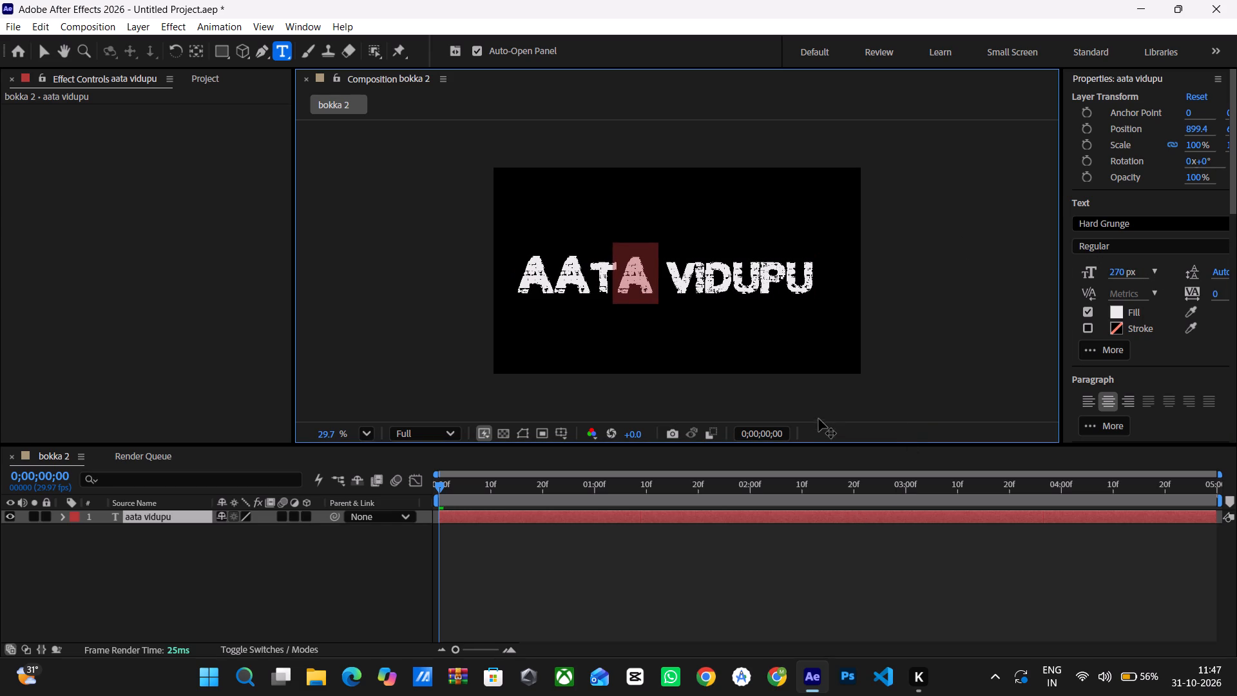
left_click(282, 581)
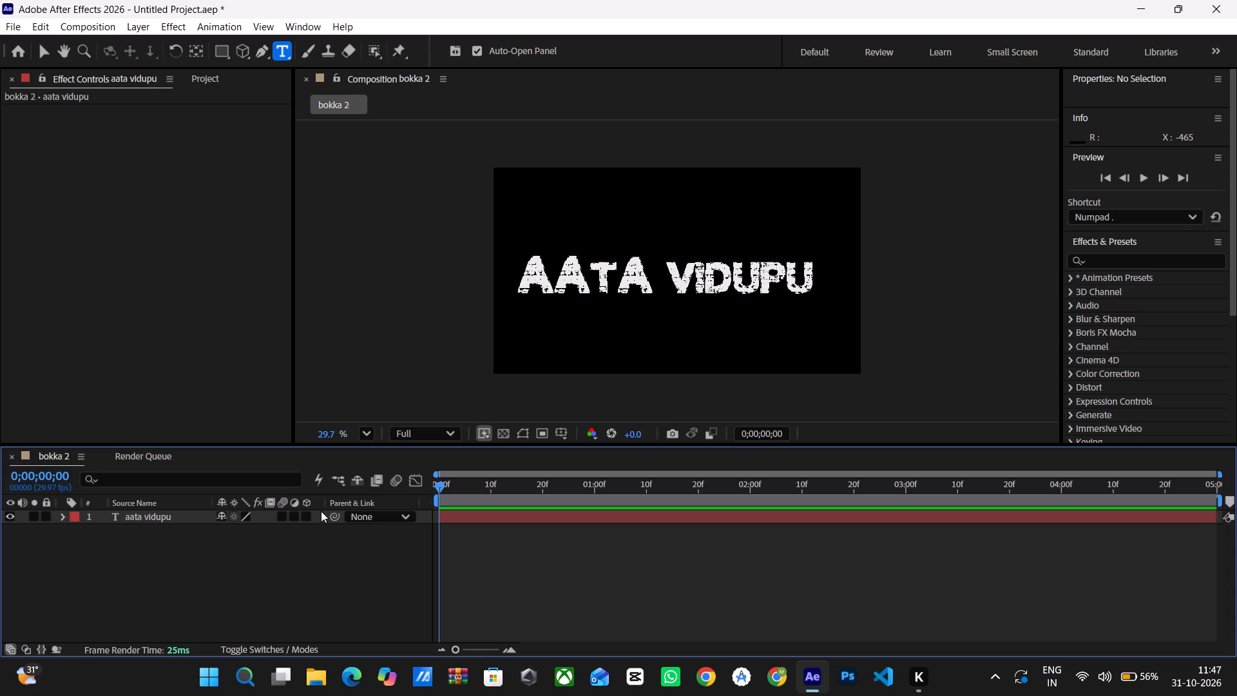
Reduce the font size of the last A in AATA to about match the neighbouring T.
left_click_drag(627, 278, 624, 280)
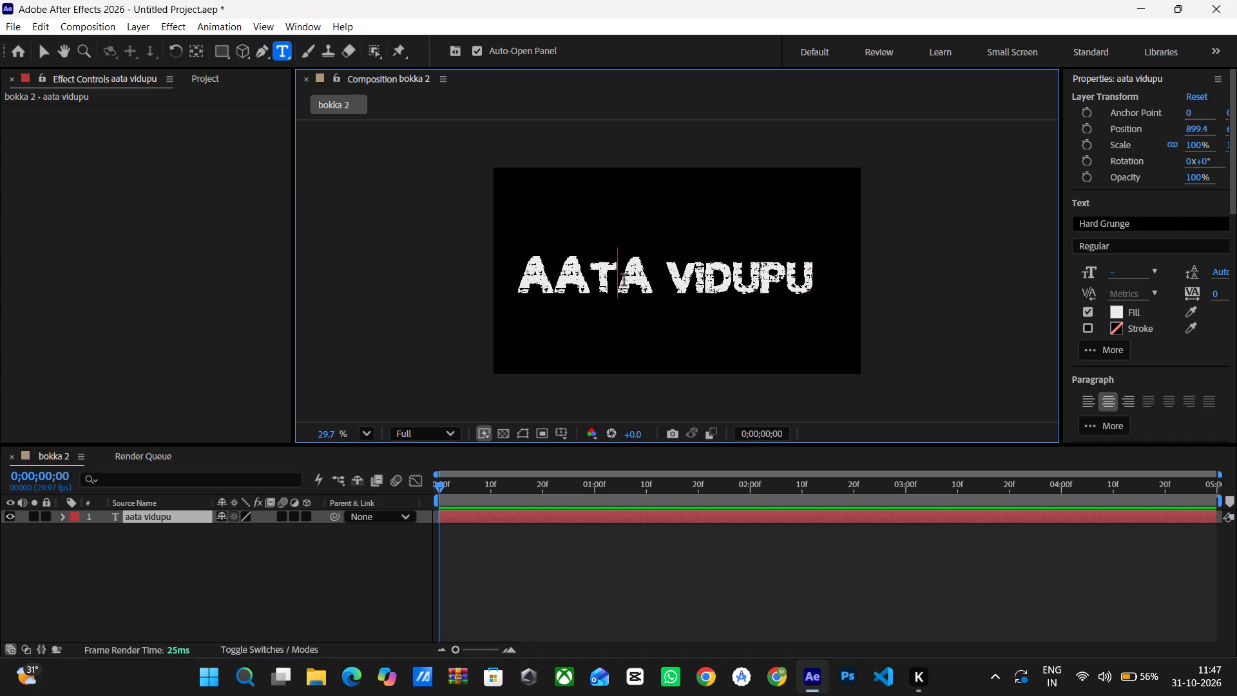
left_click_drag(624, 280, 645, 282)
left_click_drag(1124, 273, 1123, 273)
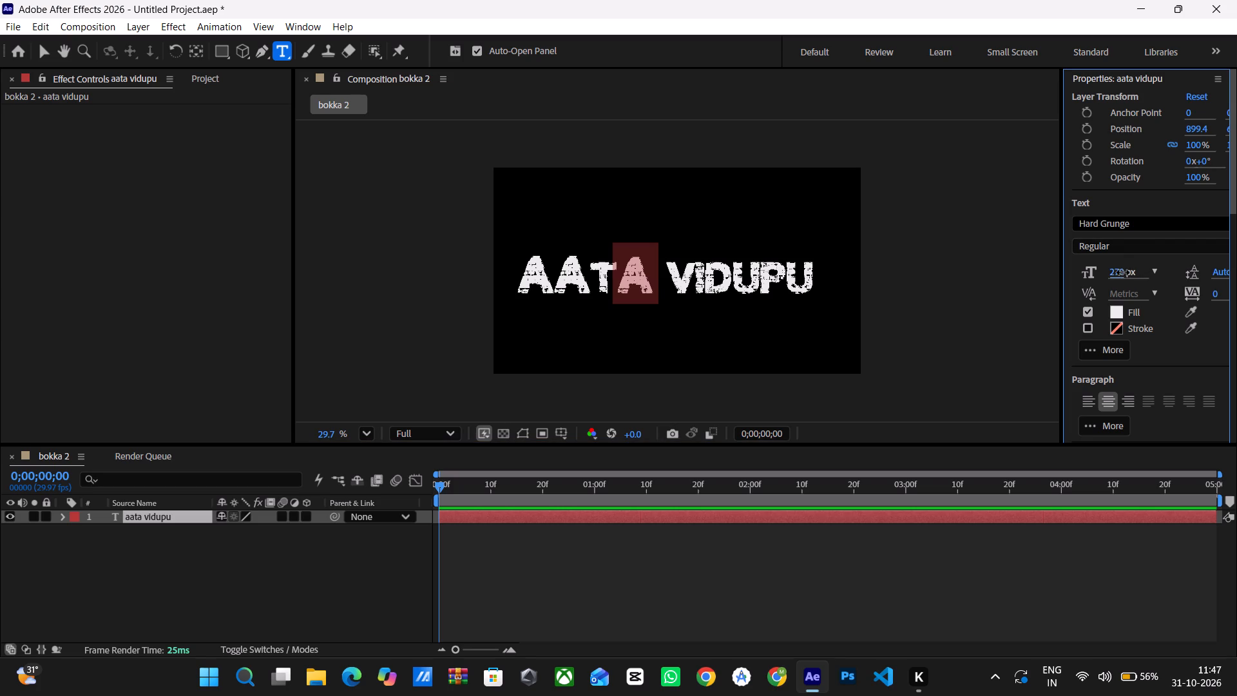
left_click_drag(1123, 273, 1090, 282)
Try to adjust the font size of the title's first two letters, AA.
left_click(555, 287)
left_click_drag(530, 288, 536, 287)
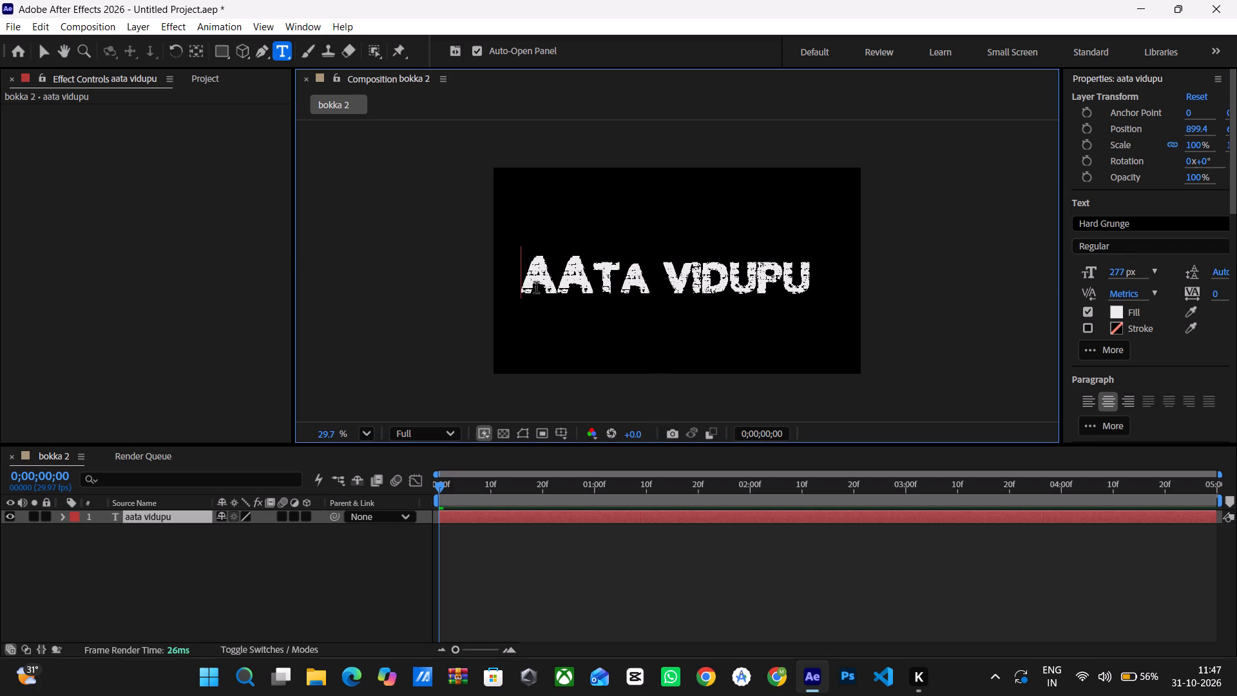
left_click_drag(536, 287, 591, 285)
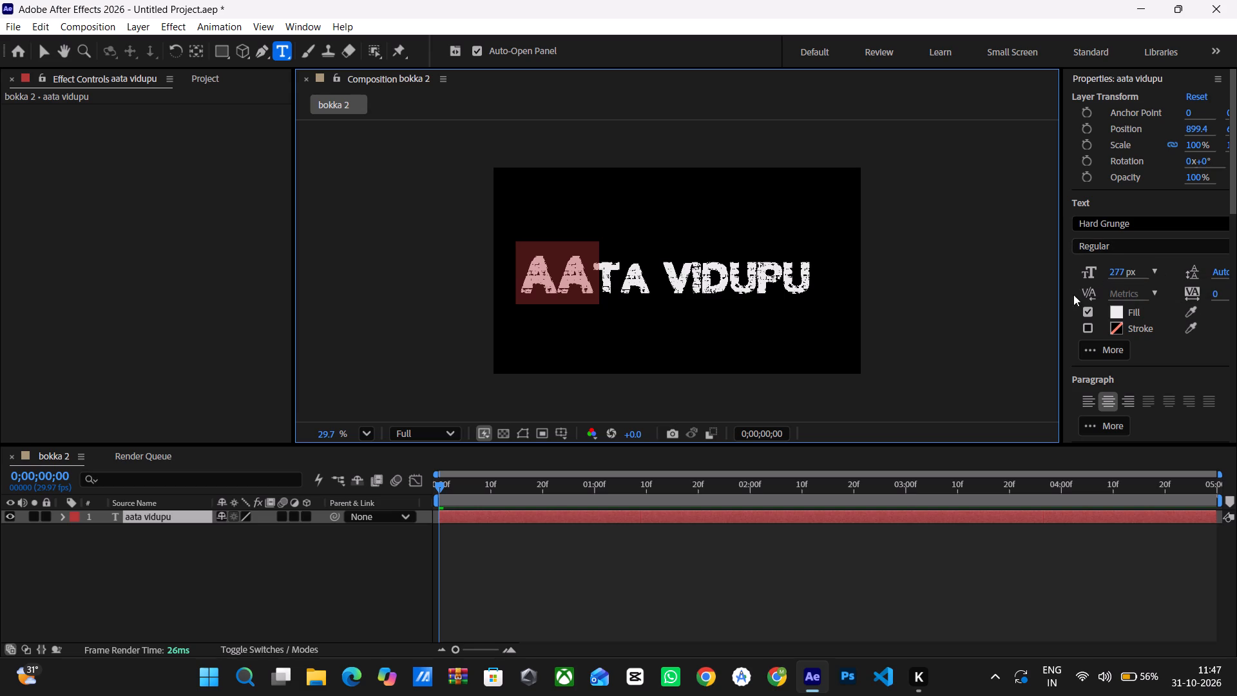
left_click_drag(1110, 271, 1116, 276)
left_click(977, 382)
Create a new solid layer named 3d above the aata vidupu text layer.
right_click(200, 590)
left_click(290, 399)
left_click(425, 441)
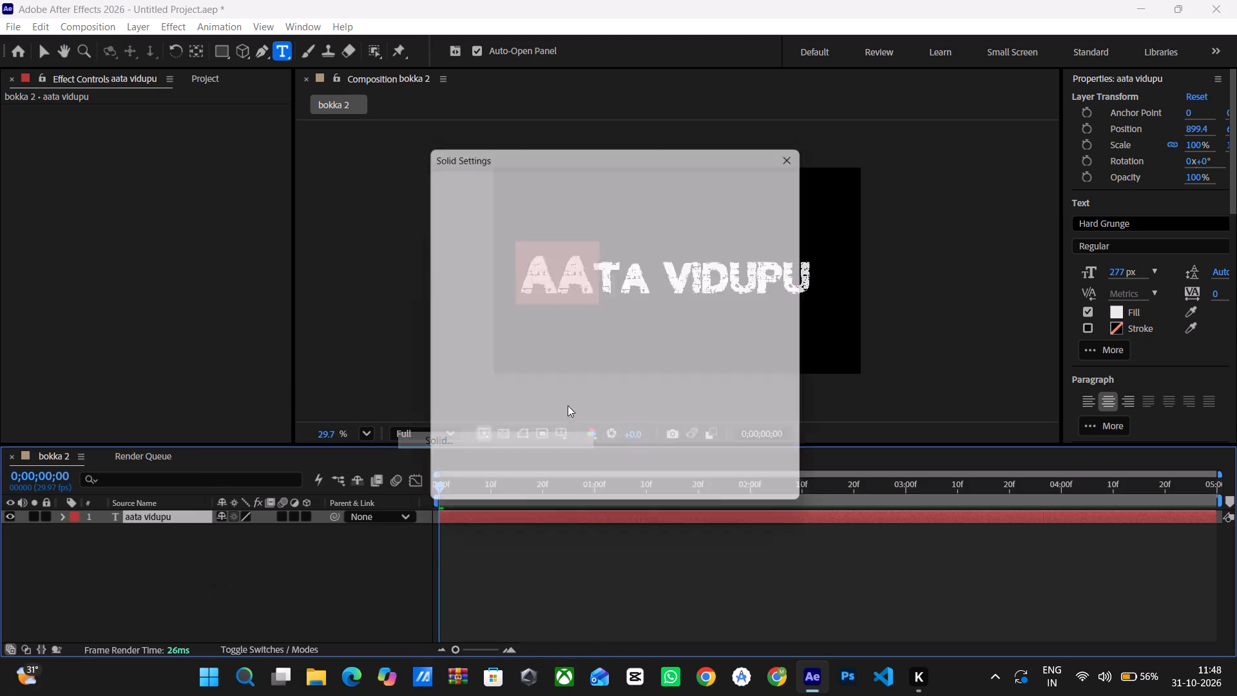
type("3d")
key("Return")
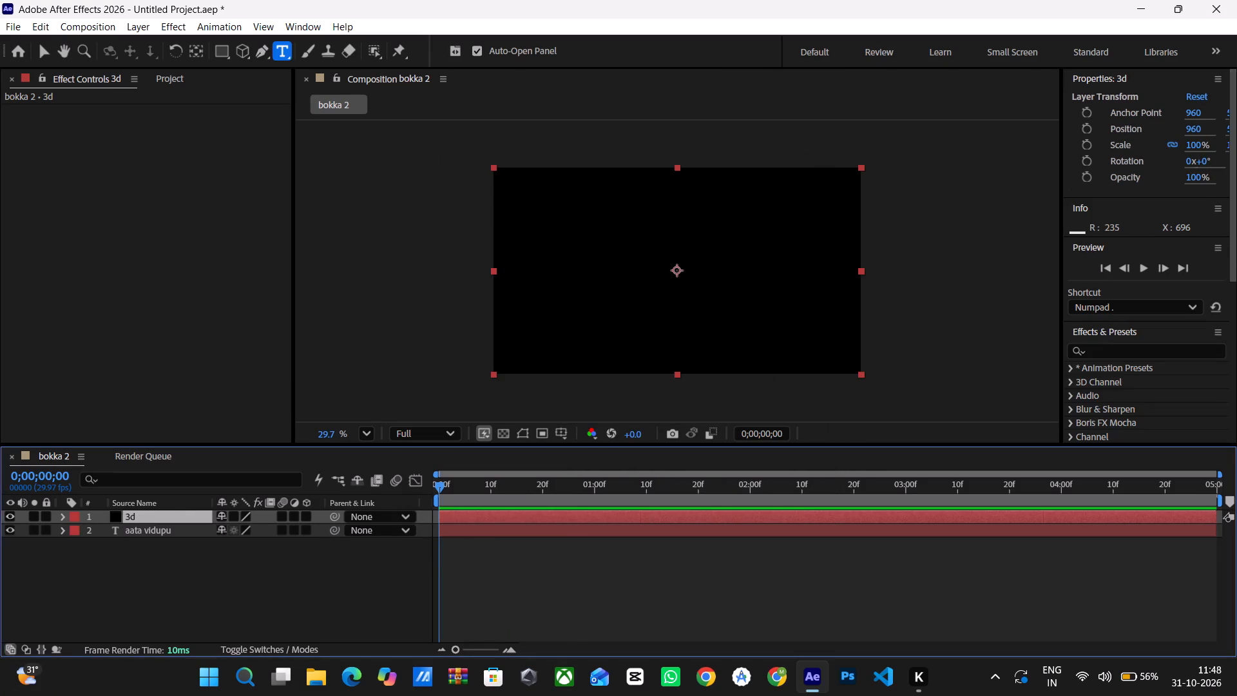
Search the effects for "elem" and apply Video Copilot's Element effect to the 3d solid.
left_click(1136, 341)
left_click(1128, 336)
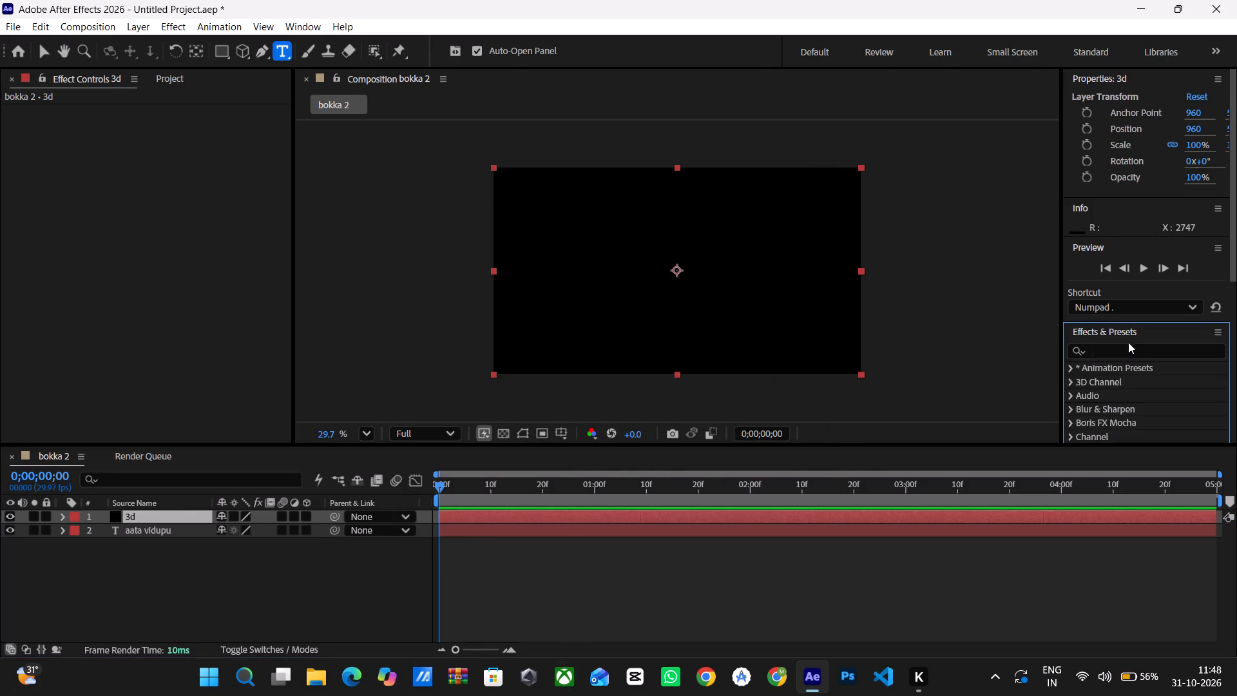
left_click(1124, 358)
left_click(1106, 345)
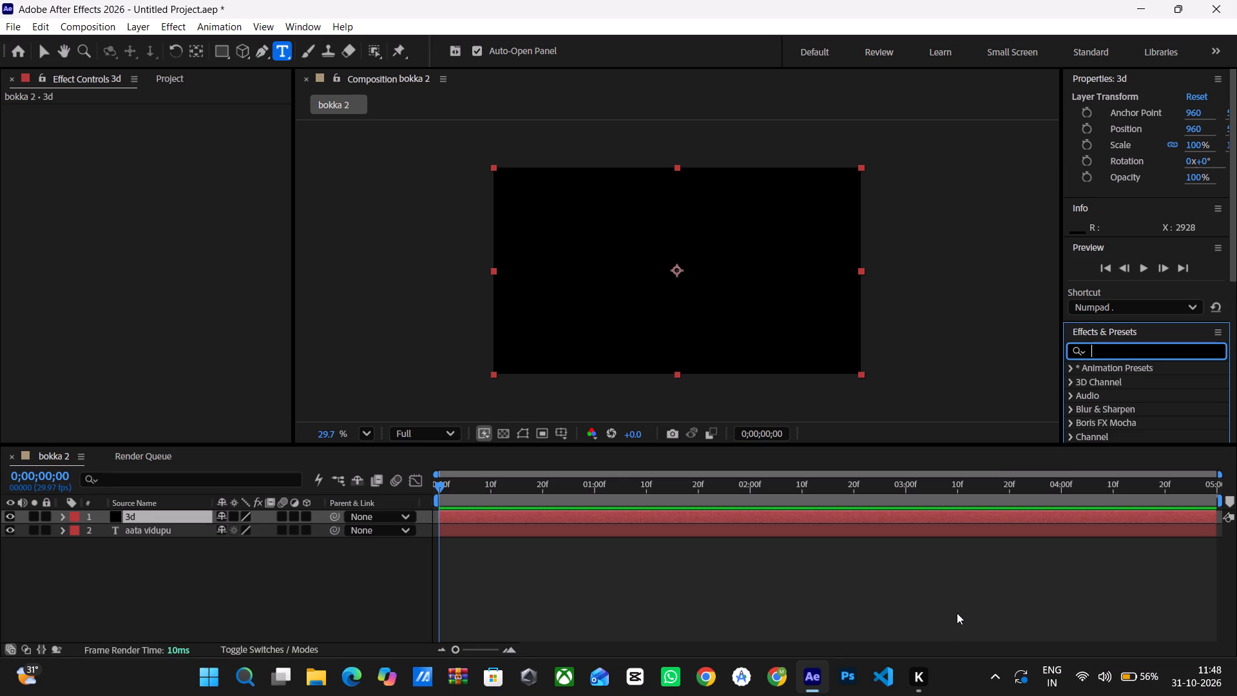
type("elem")
scroll(1045, 664, "down", 1)
scroll(1096, 432, "down", 2)
left_click_drag(1113, 412, 589, 267)
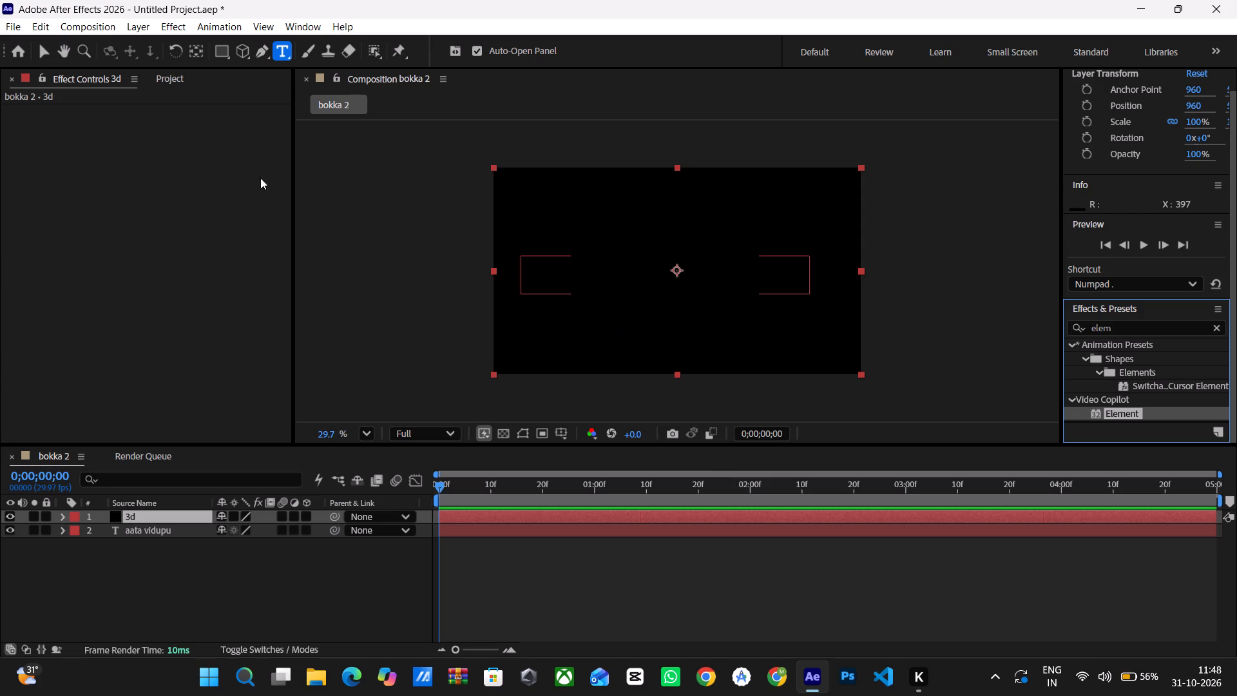
Apply Video Copilot's Element effect to the 3d solid.
left_click_drag(1124, 410, 1125, 410)
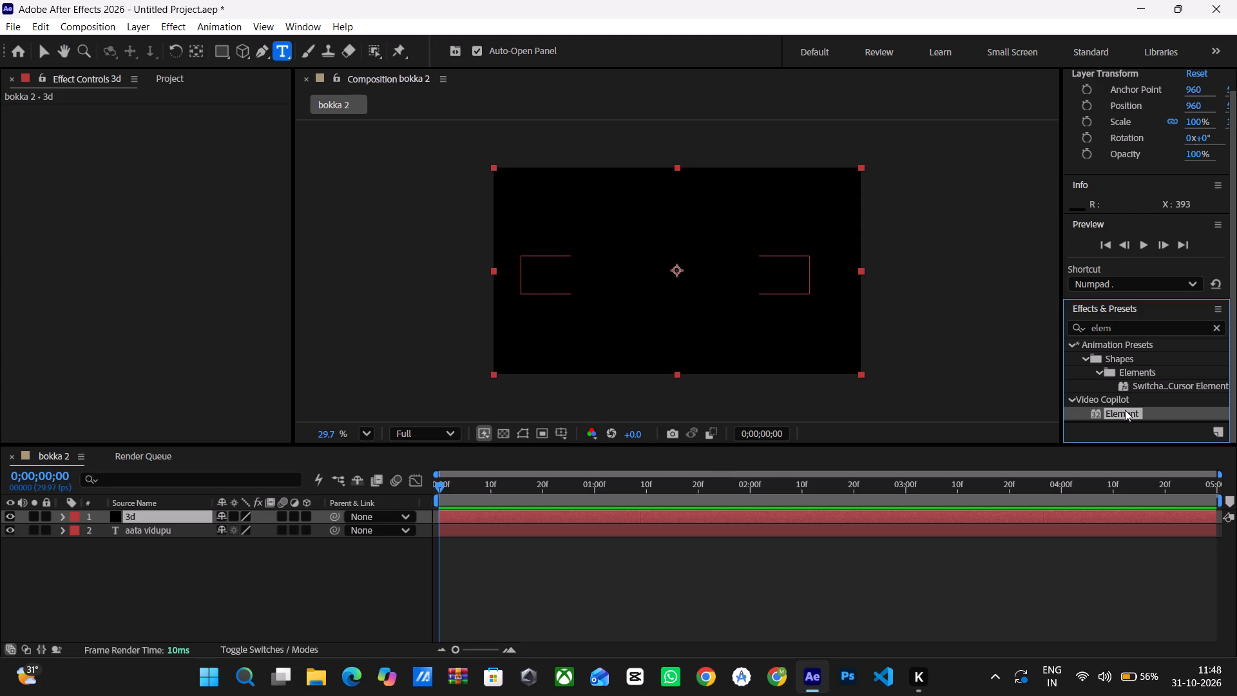
left_click_drag(1125, 410, 824, 299)
left_click(1124, 412)
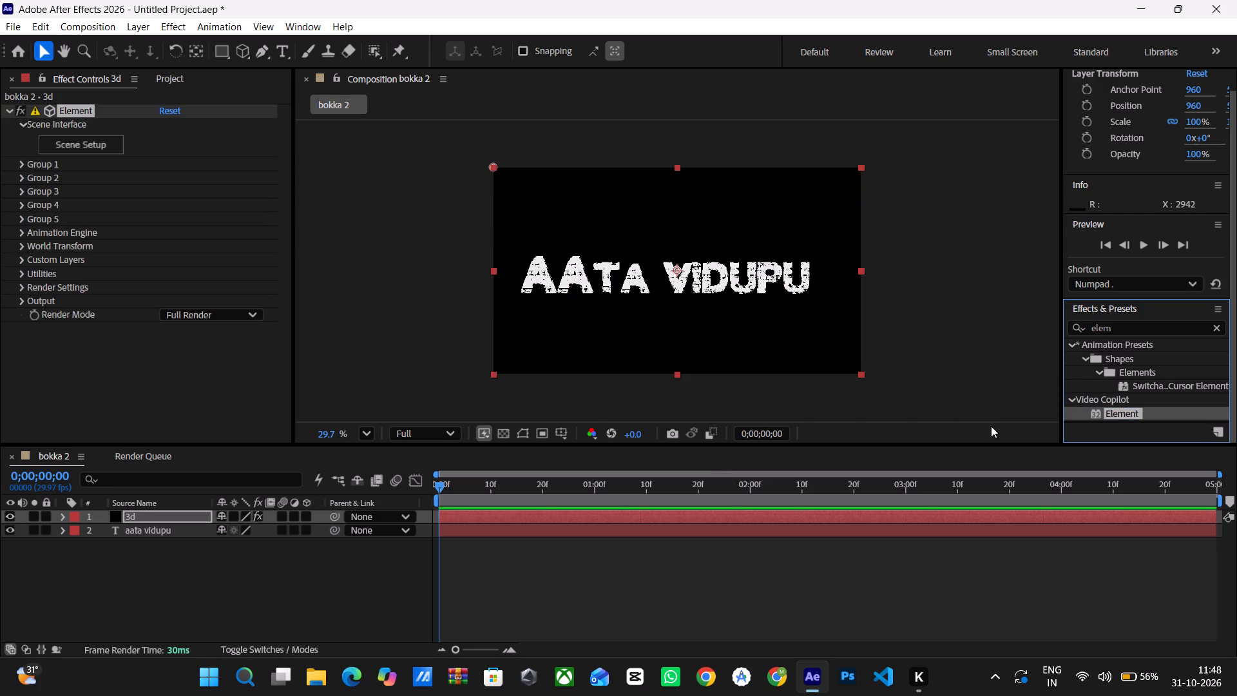
In Element's Custom Text and Masks settings, set Path Layer 1 to the aata vidupu text layer.
left_click(18, 247)
left_click(24, 251)
left_click(23, 261)
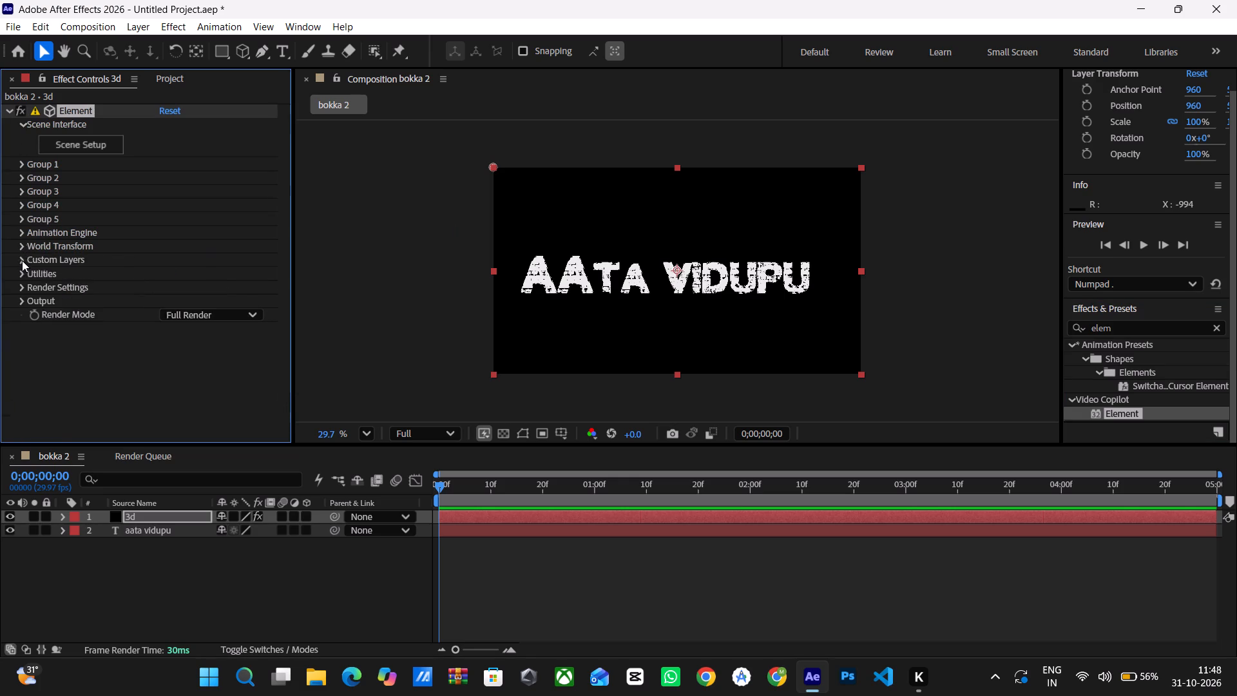
left_click(46, 267)
left_click(37, 273)
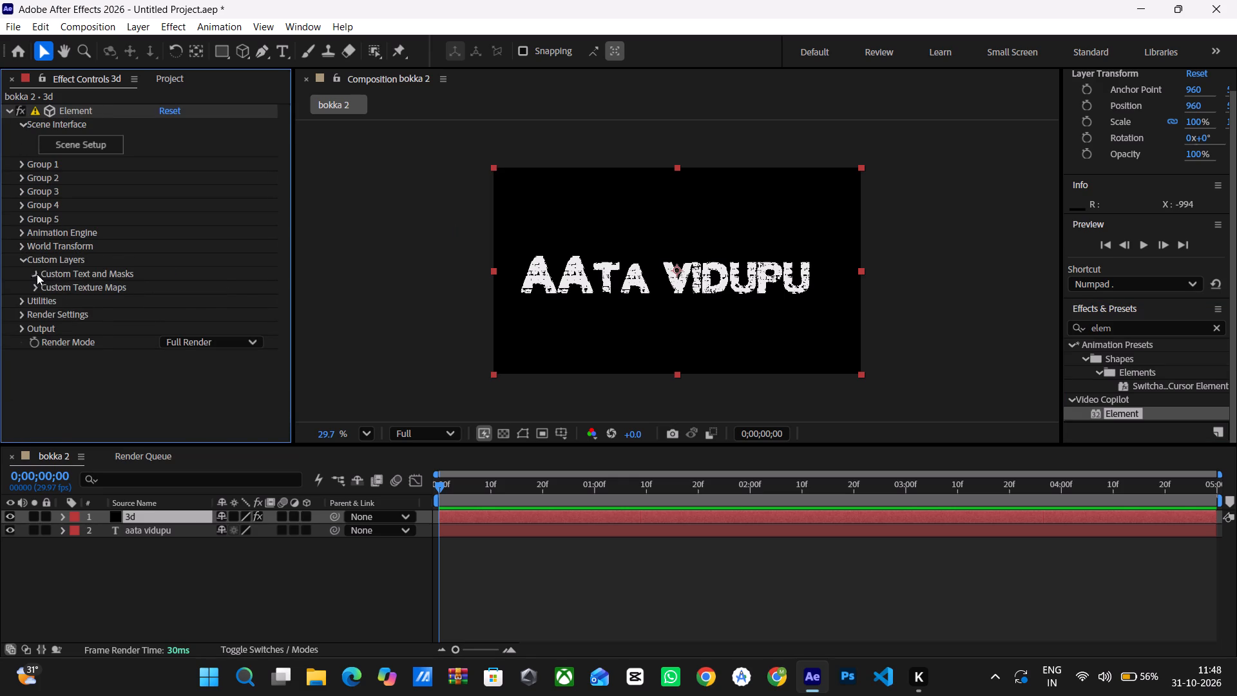
left_click(169, 290)
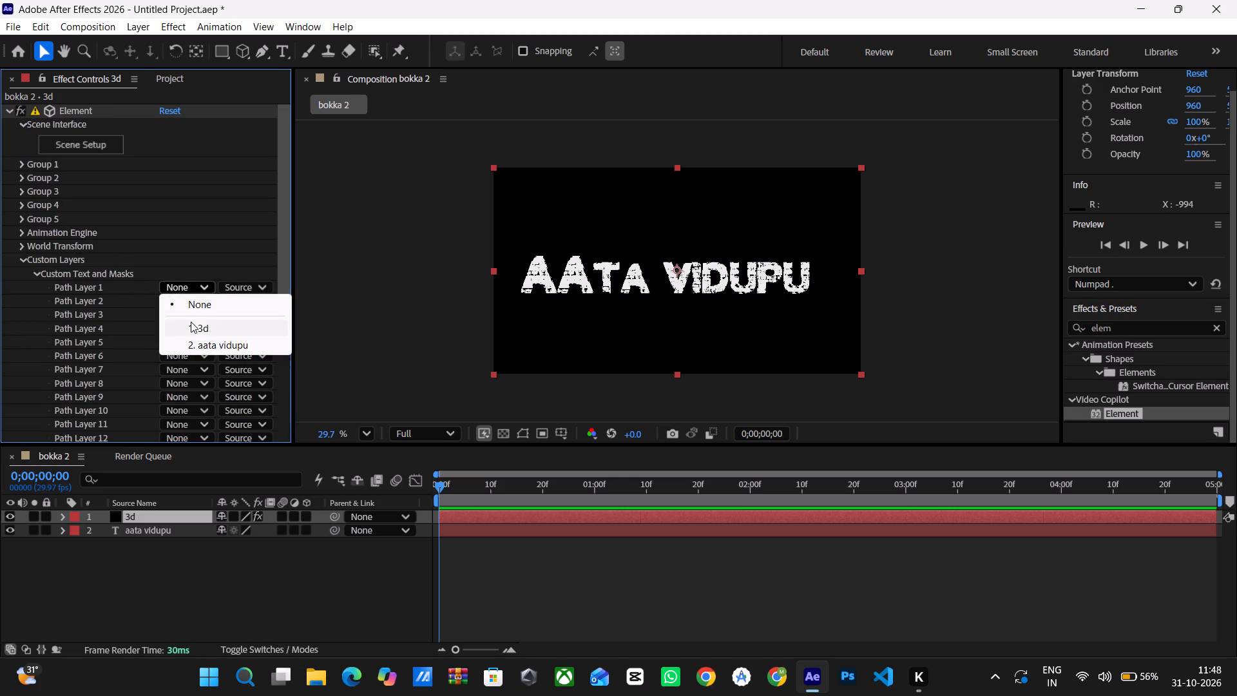
left_click(193, 326)
left_click(182, 287)
left_click(186, 339)
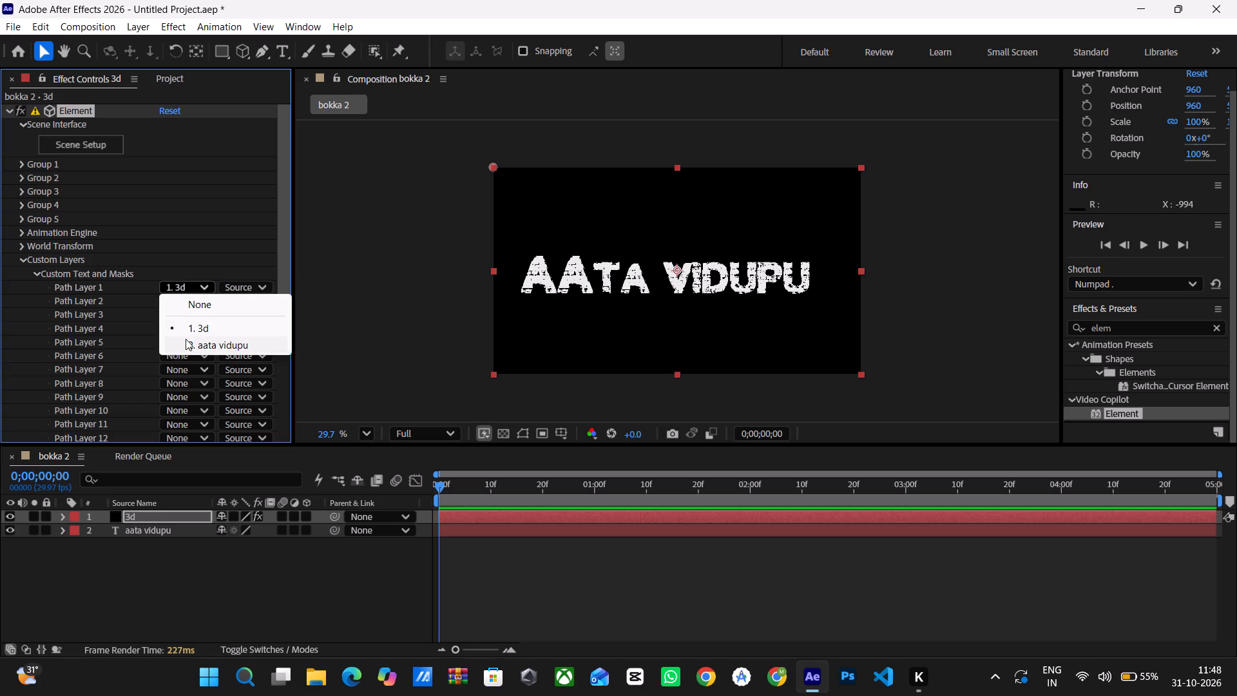
Open Element's Scene Setup and create an extrusion model from the title text.
left_click(70, 146)
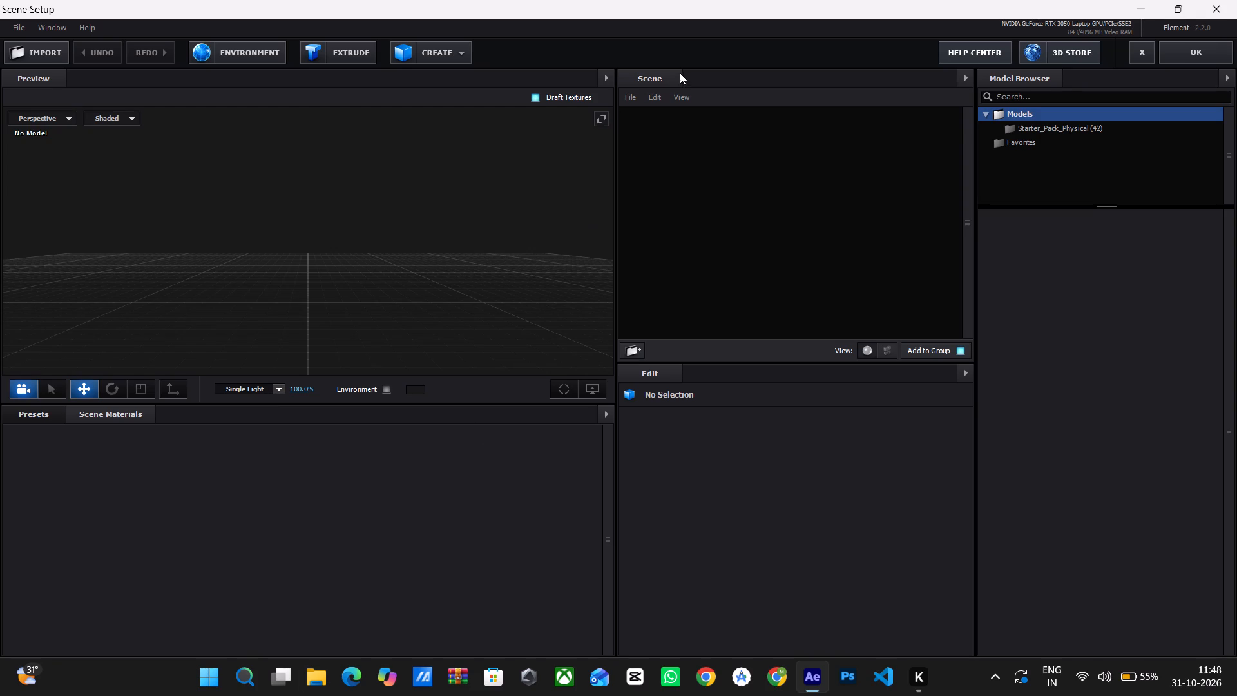
left_click(1135, 6)
left_click(338, 51)
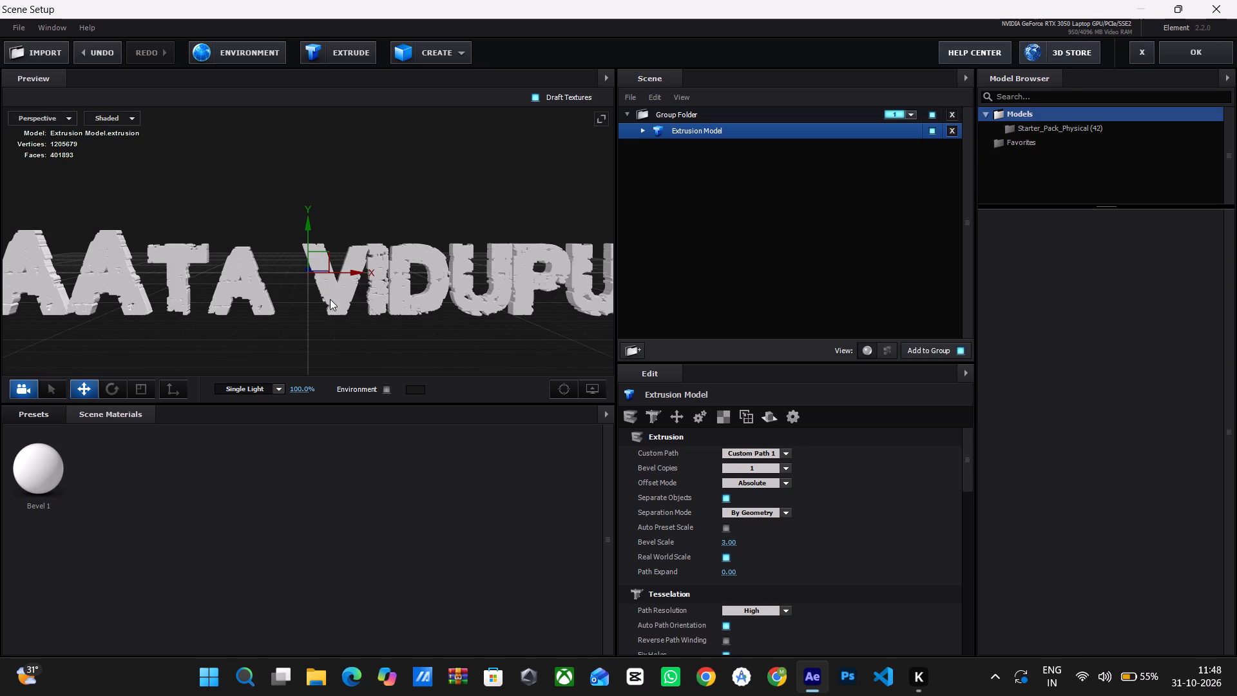
scroll(330, 291, "down", 3)
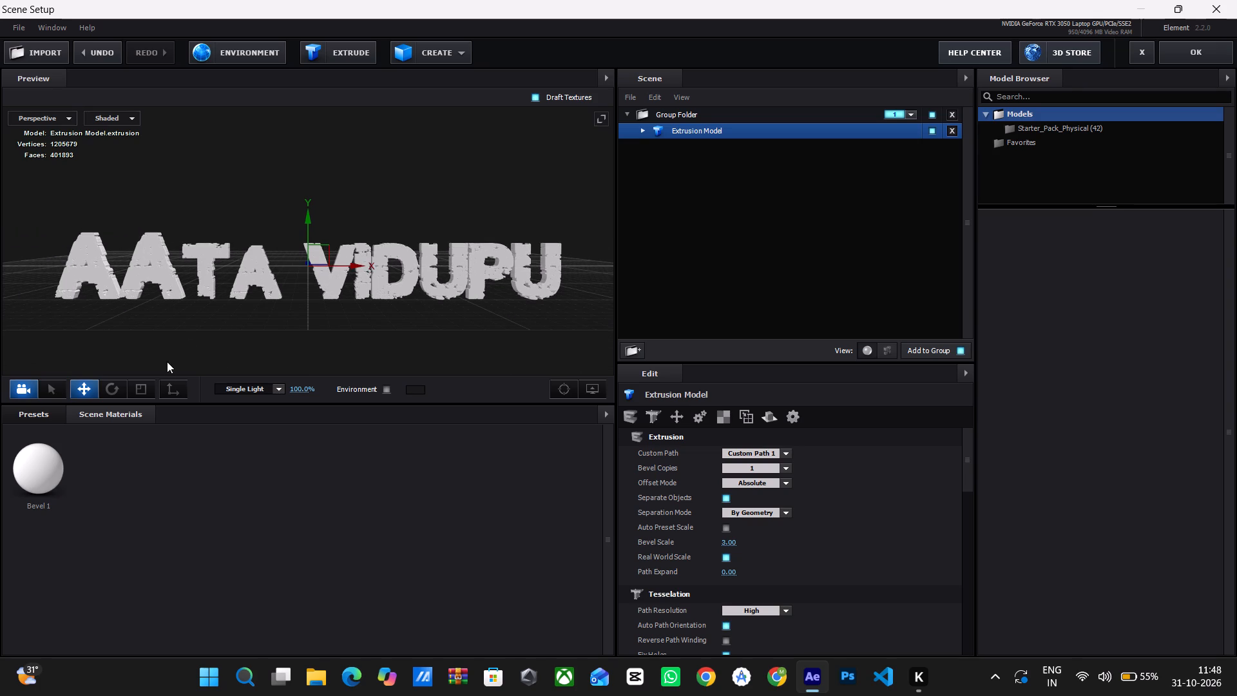
Apply the Chrome preset from the Physical materials to the extruded title, check it from several angles and accept the scene.
left_click(52, 418)
left_click(68, 480)
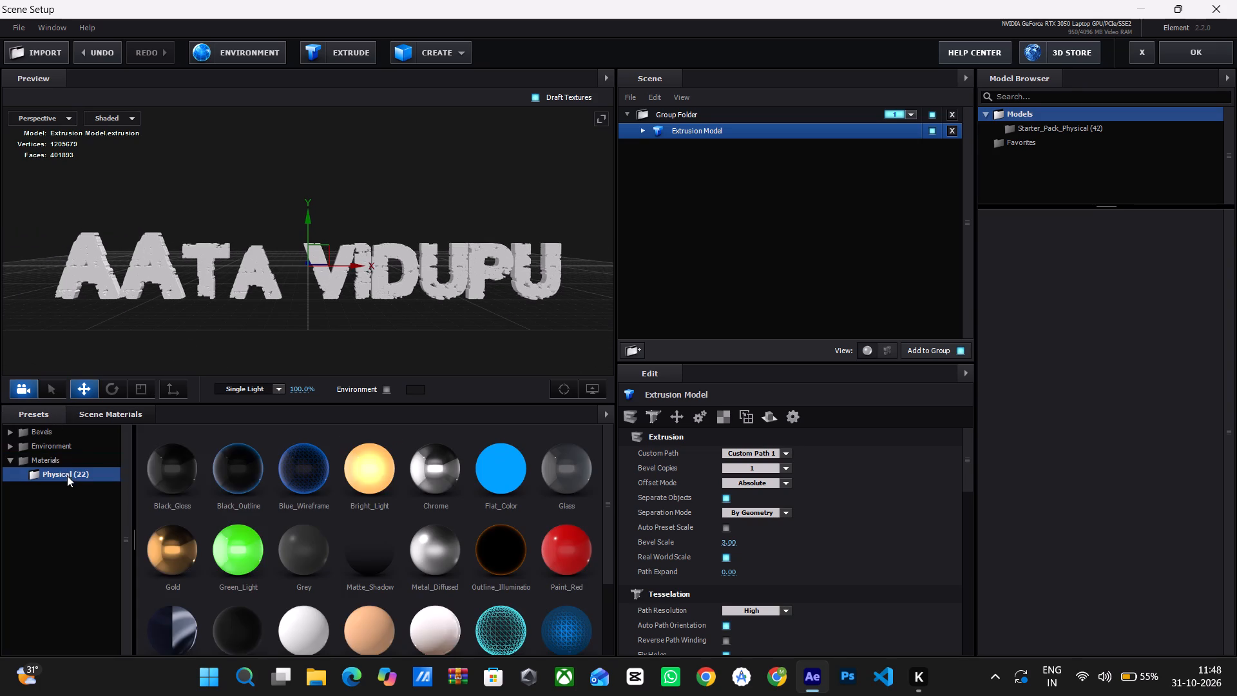
left_click(67, 476)
left_click_drag(425, 481, 338, 295)
left_click_drag(338, 295, 336, 284)
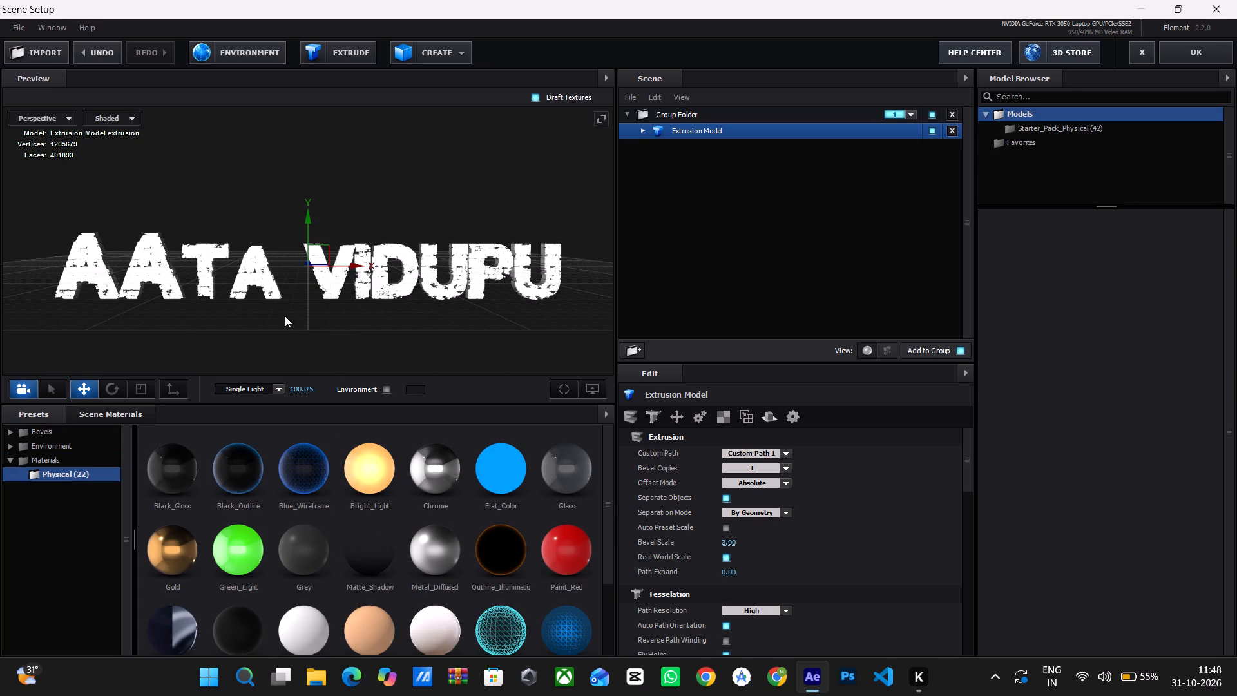
left_click_drag(285, 315, 256, 316)
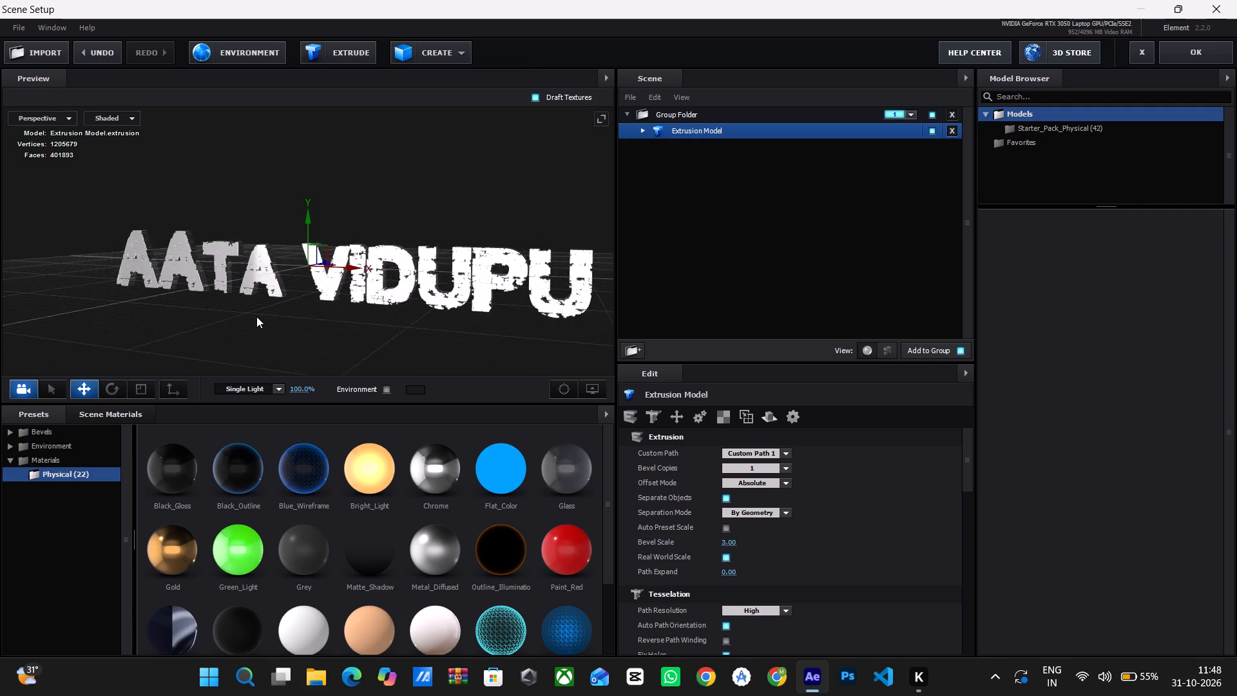
left_click_drag(256, 316, 329, 316)
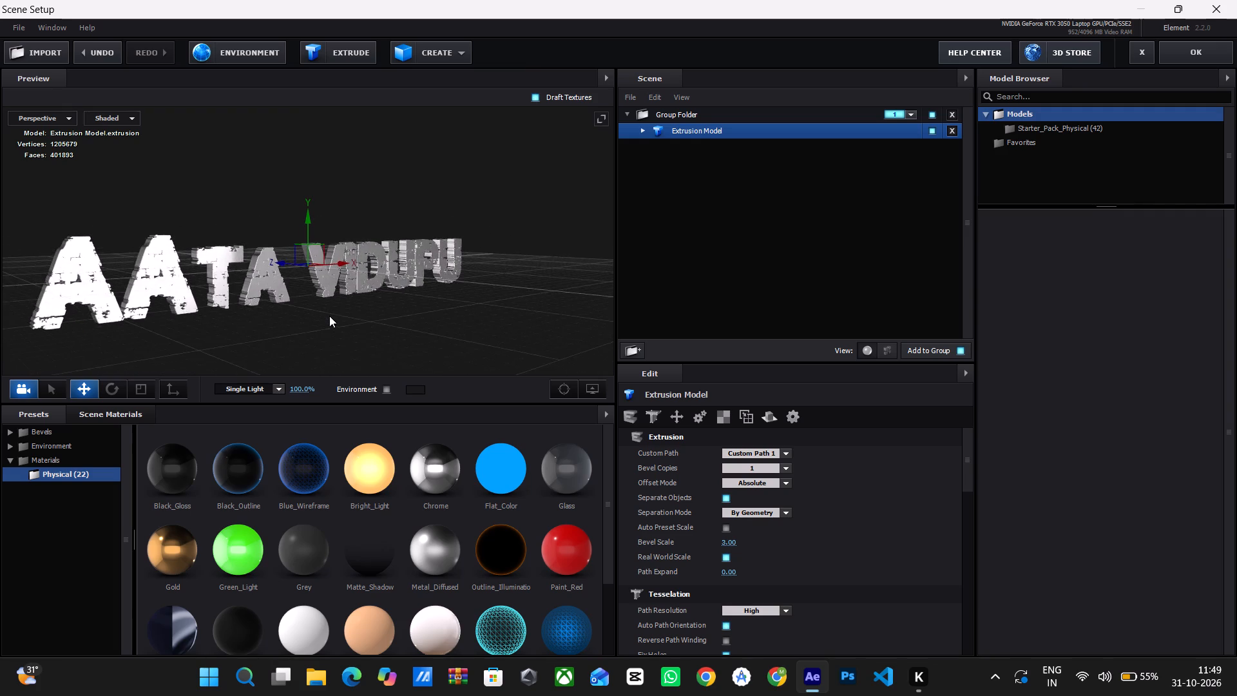
left_click_drag(329, 316, 294, 322)
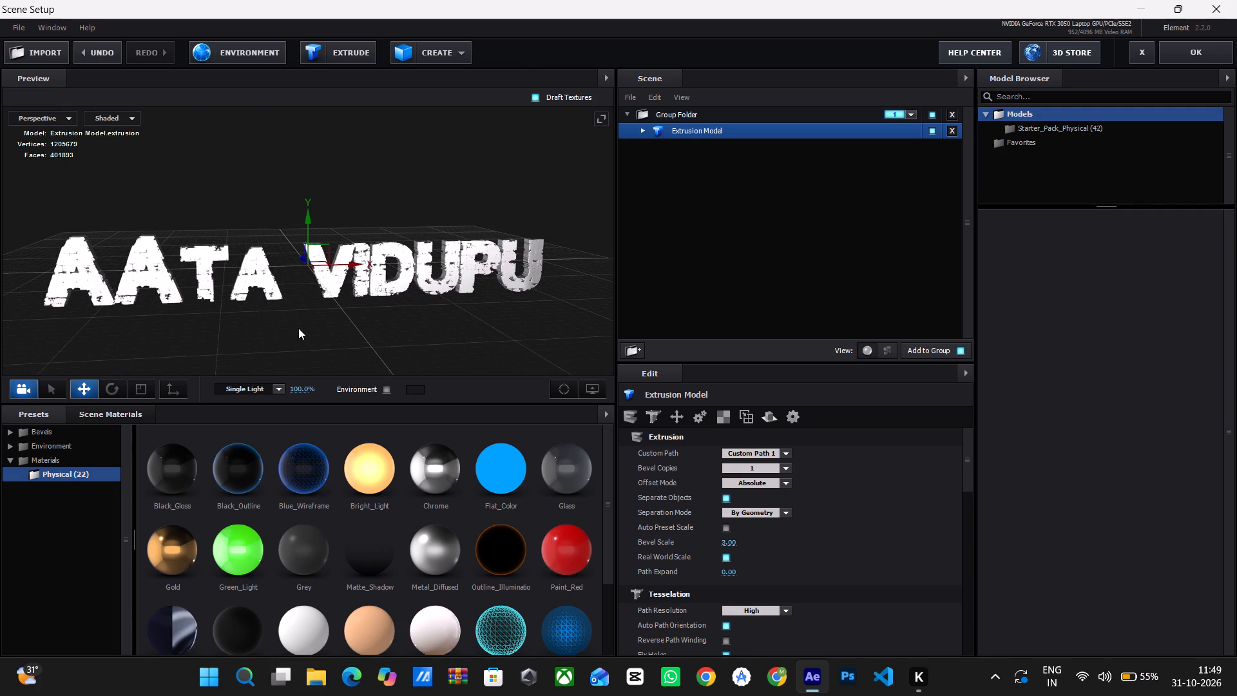
left_click_drag(380, 321, 297, 300)
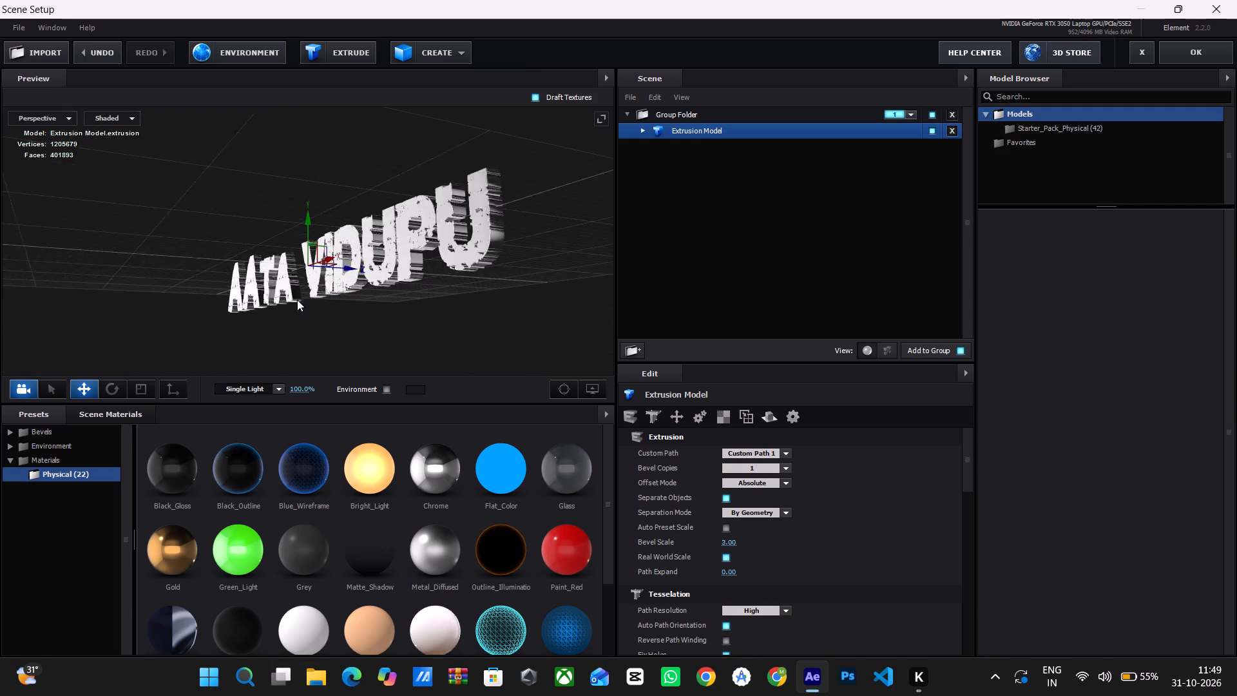
left_click_drag(297, 300, 342, 310)
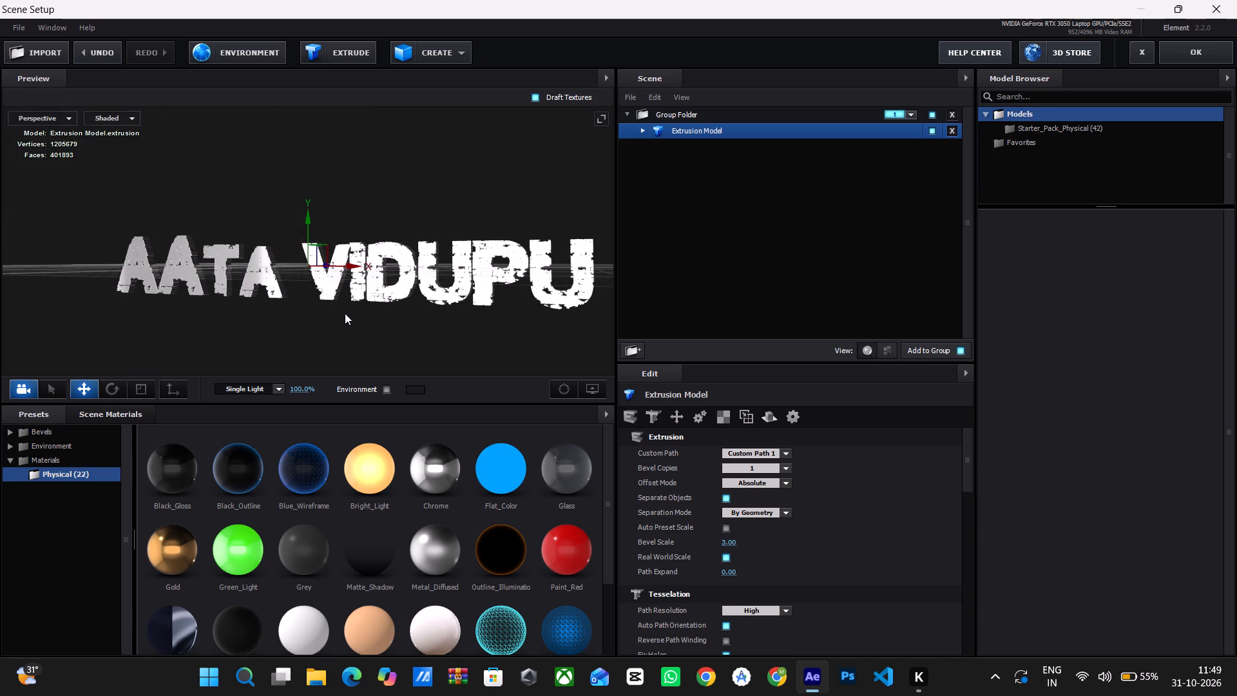
left_click_drag(399, 307, 425, 307)
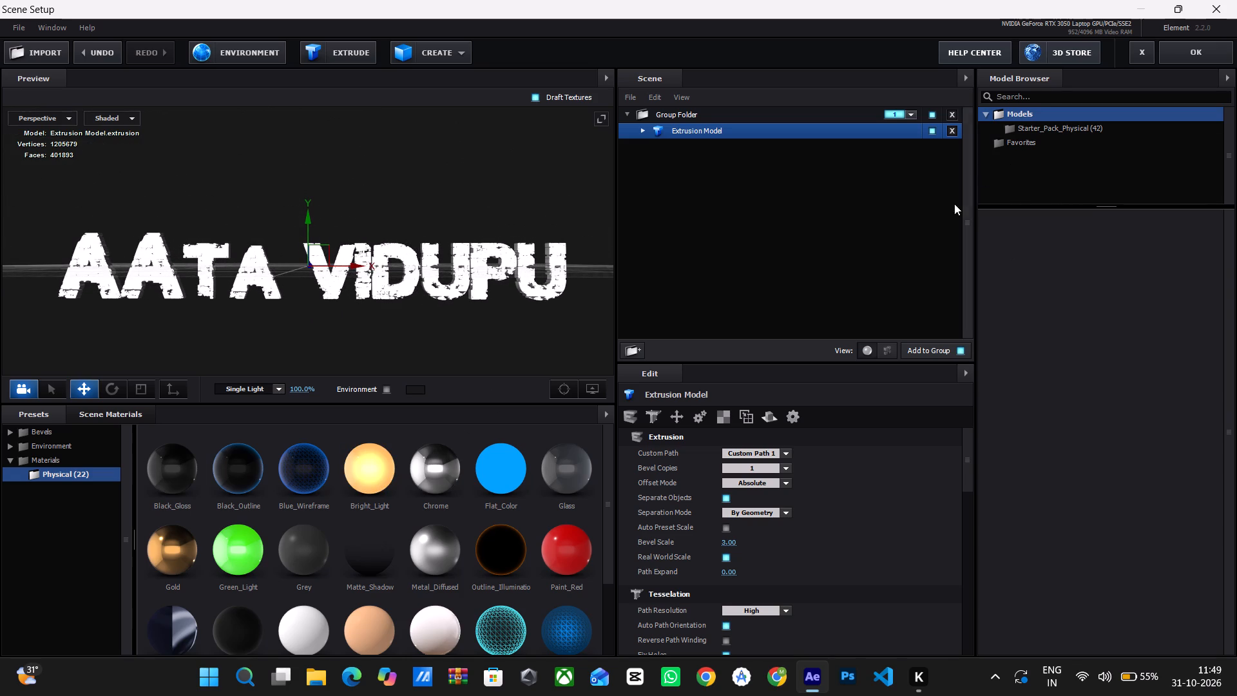
left_click(1176, 57)
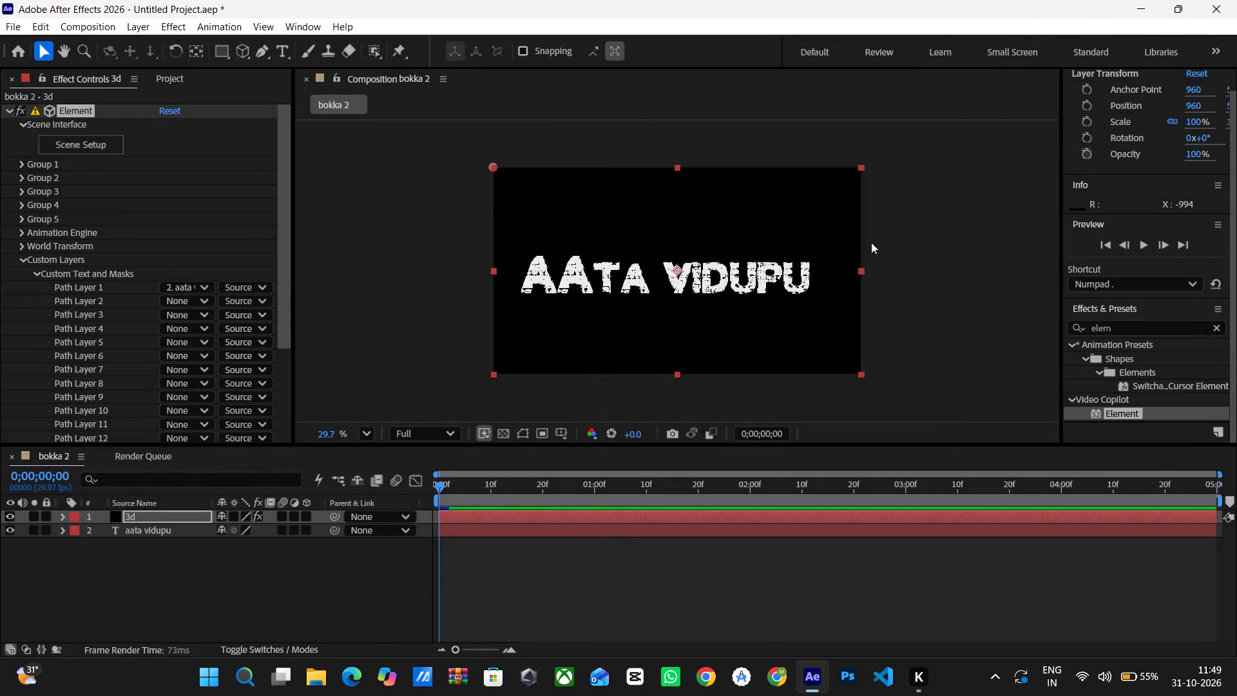
Turn off the aata vidupu text layer's visibility and hide it from the timeline as a shy layer.
left_click(44, 273)
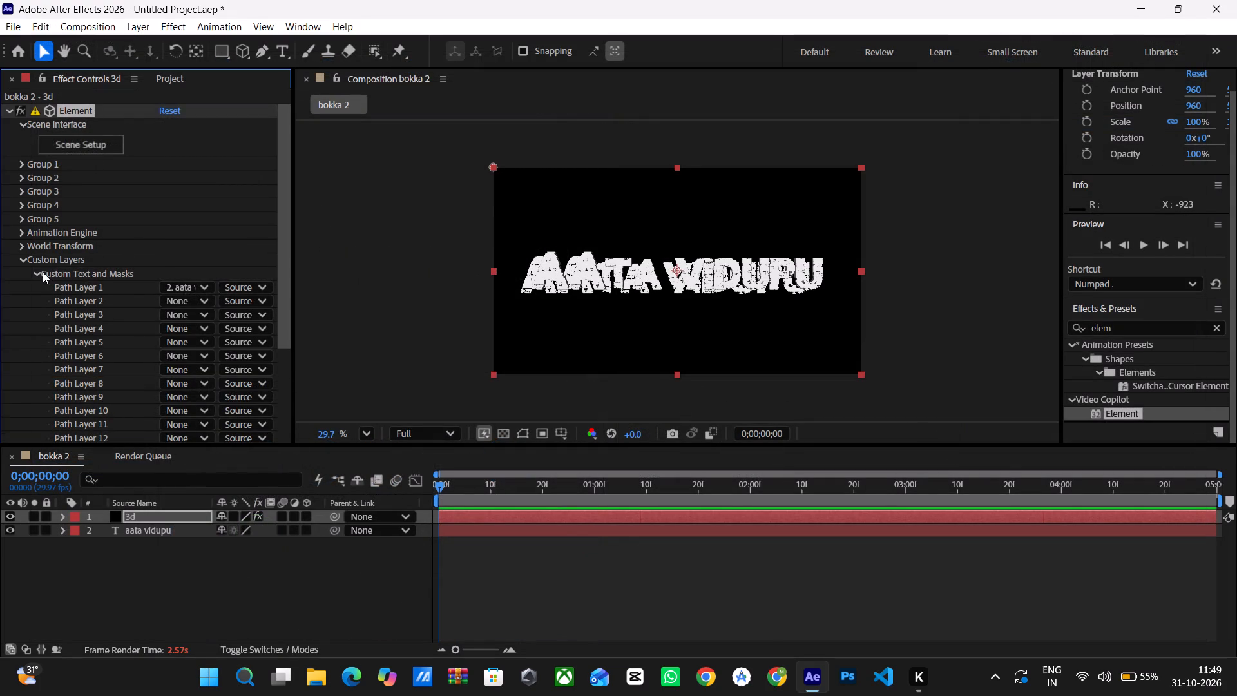
left_click(33, 273)
left_click(21, 259)
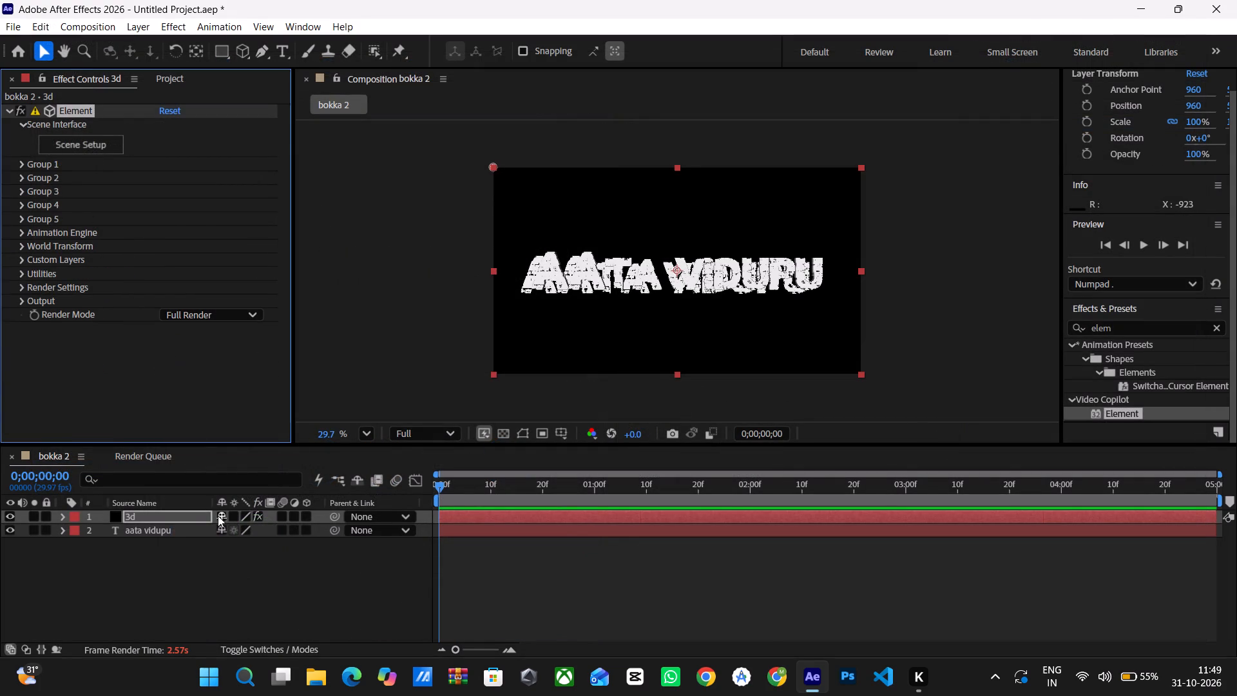
left_click(6, 528)
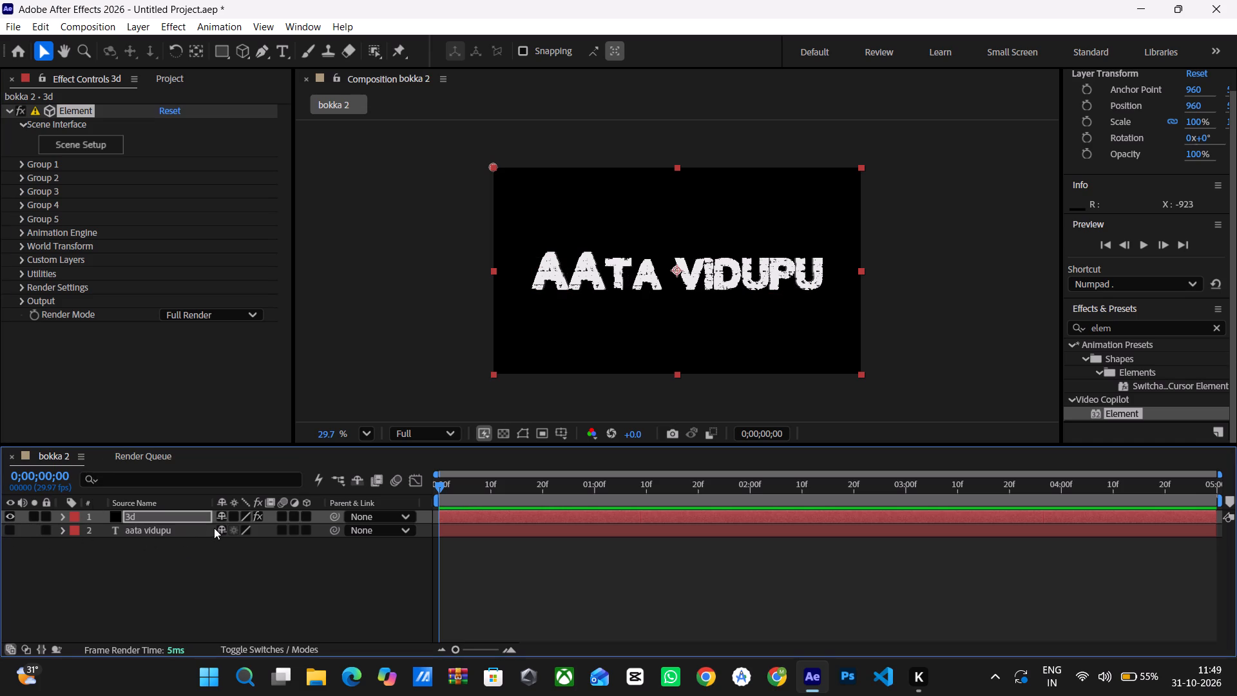
left_click(220, 528)
left_click(353, 483)
left_click(294, 576)
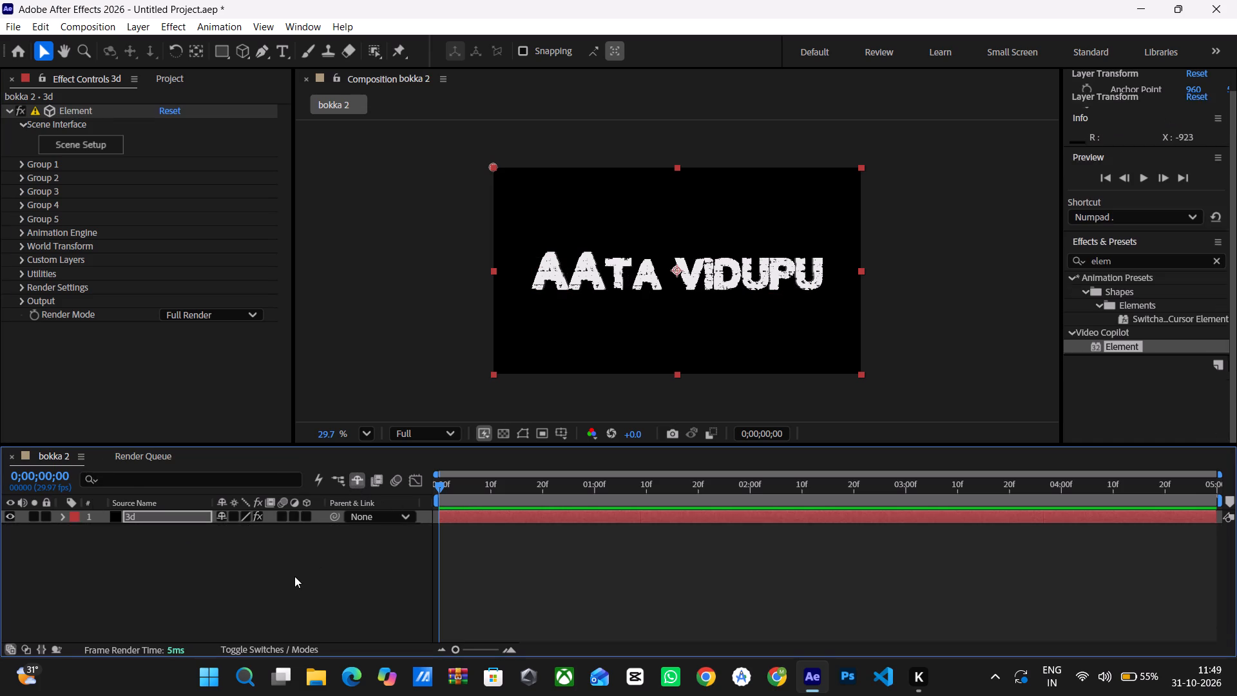
Add a two-node camera with the 50mm preset above the 3d solid.
left_click(530, 212)
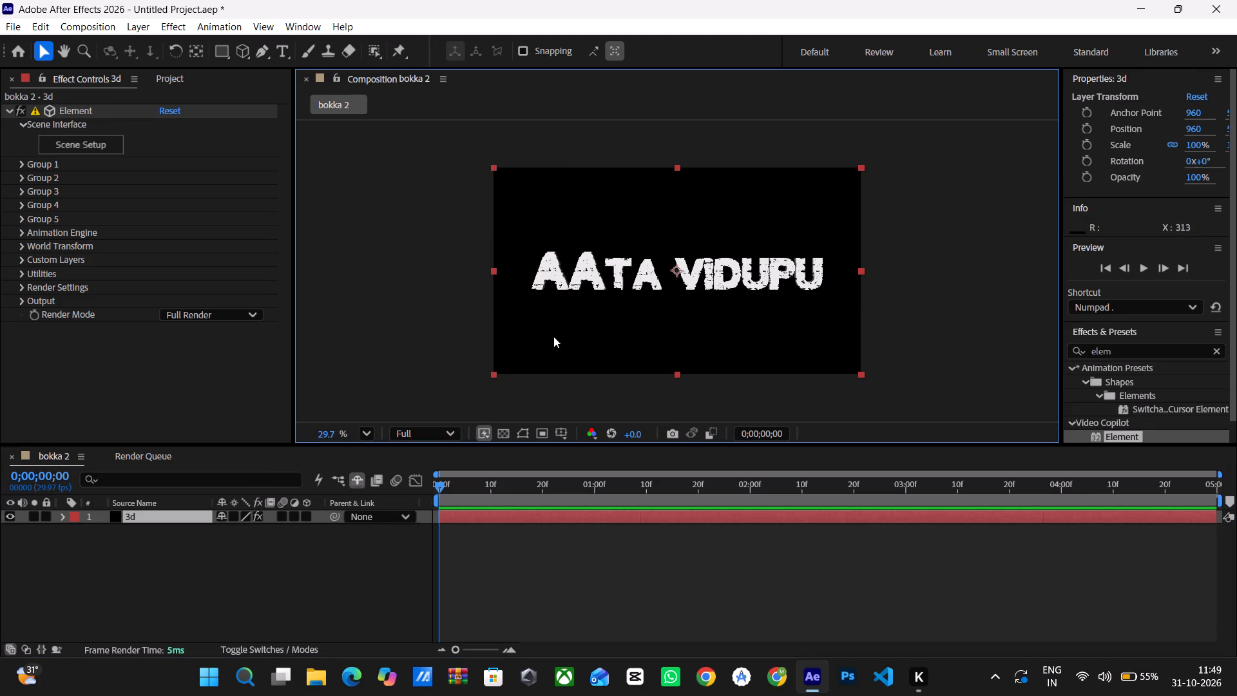
right_click(173, 547)
left_click(262, 365)
left_click(423, 430)
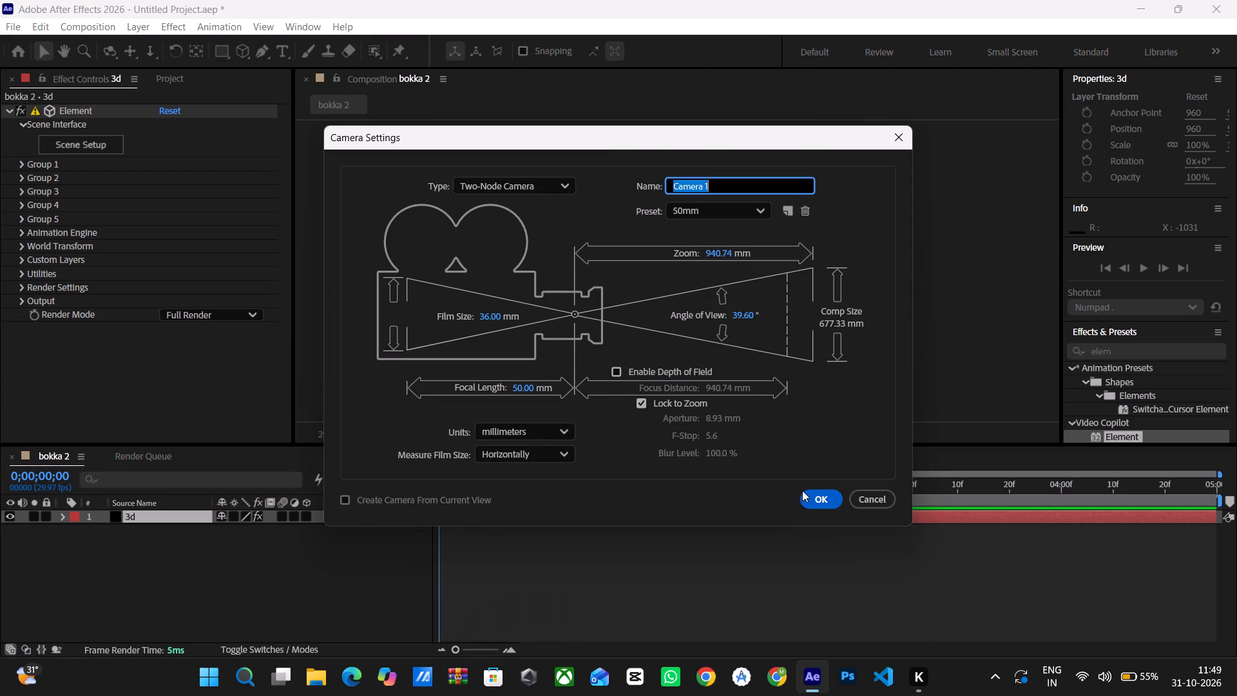
left_click(803, 490)
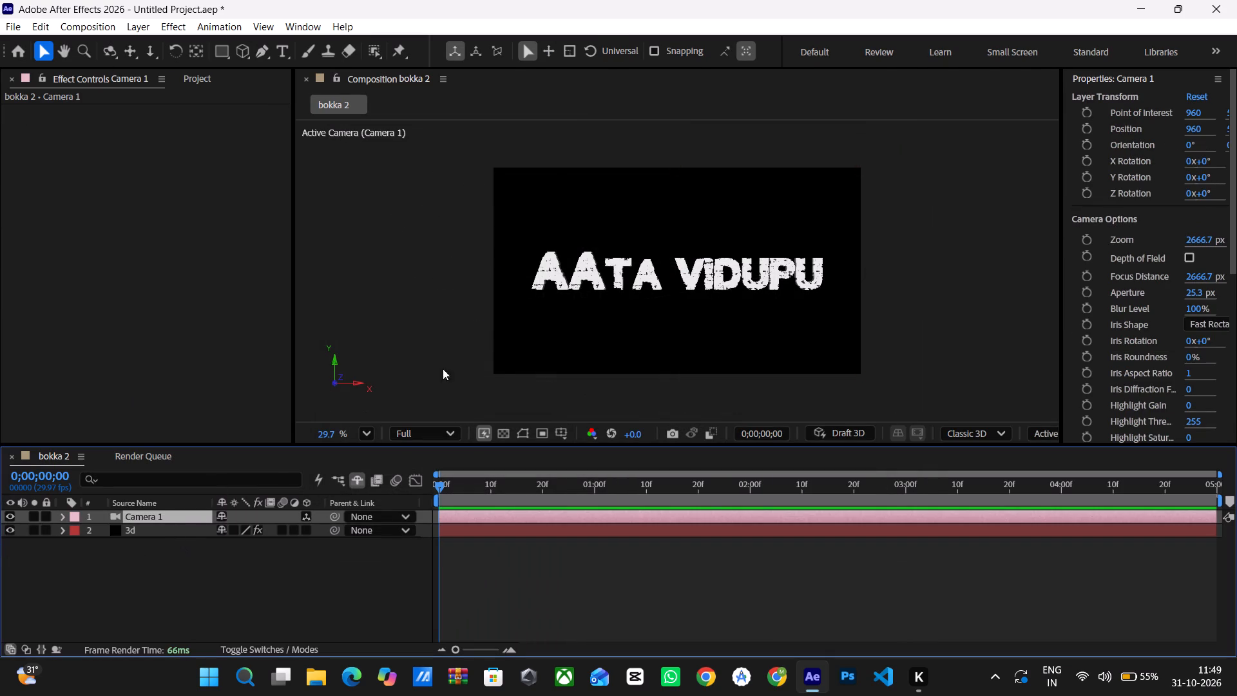
Pan, orbit and dolly the camera to a closer angled view with AATA nearest, at about X position 54.
left_click(128, 53)
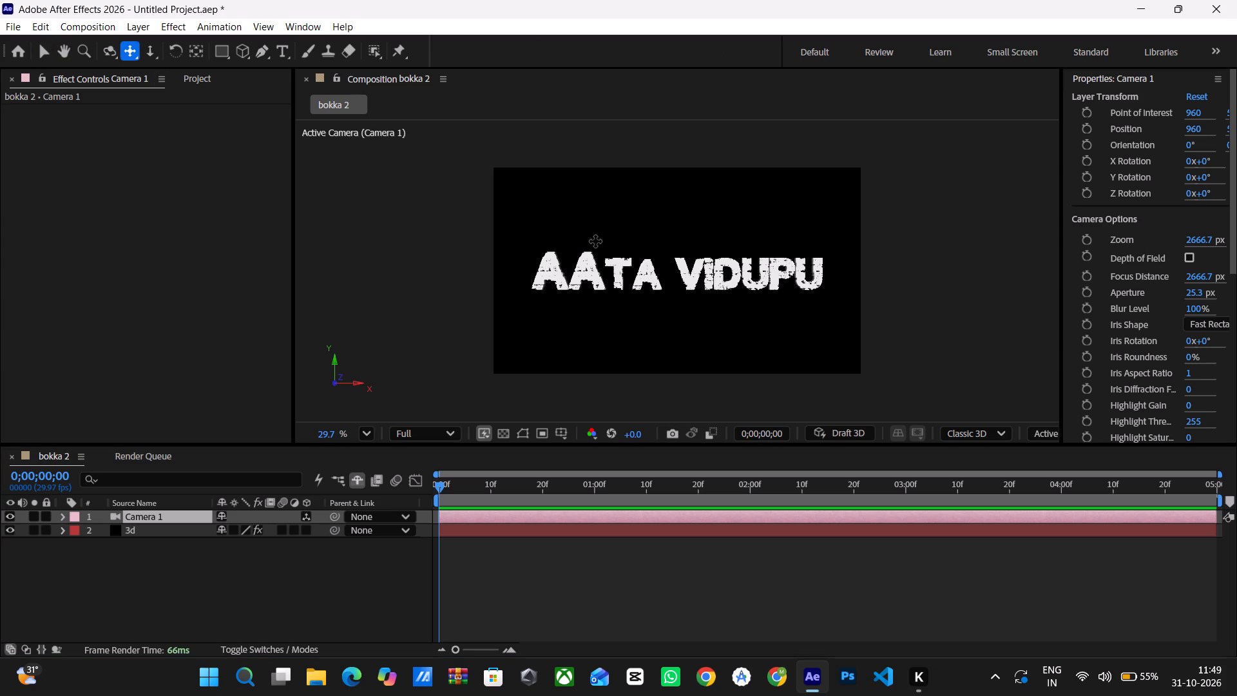
left_click(572, 280)
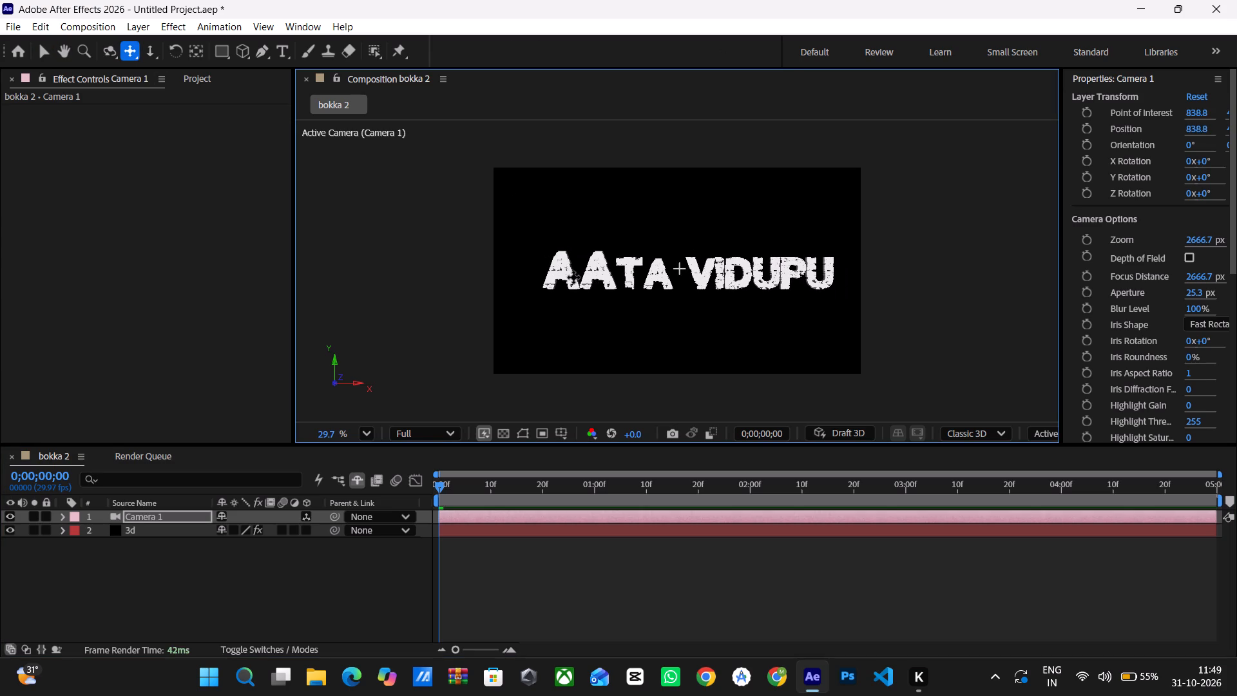
left_click(101, 52)
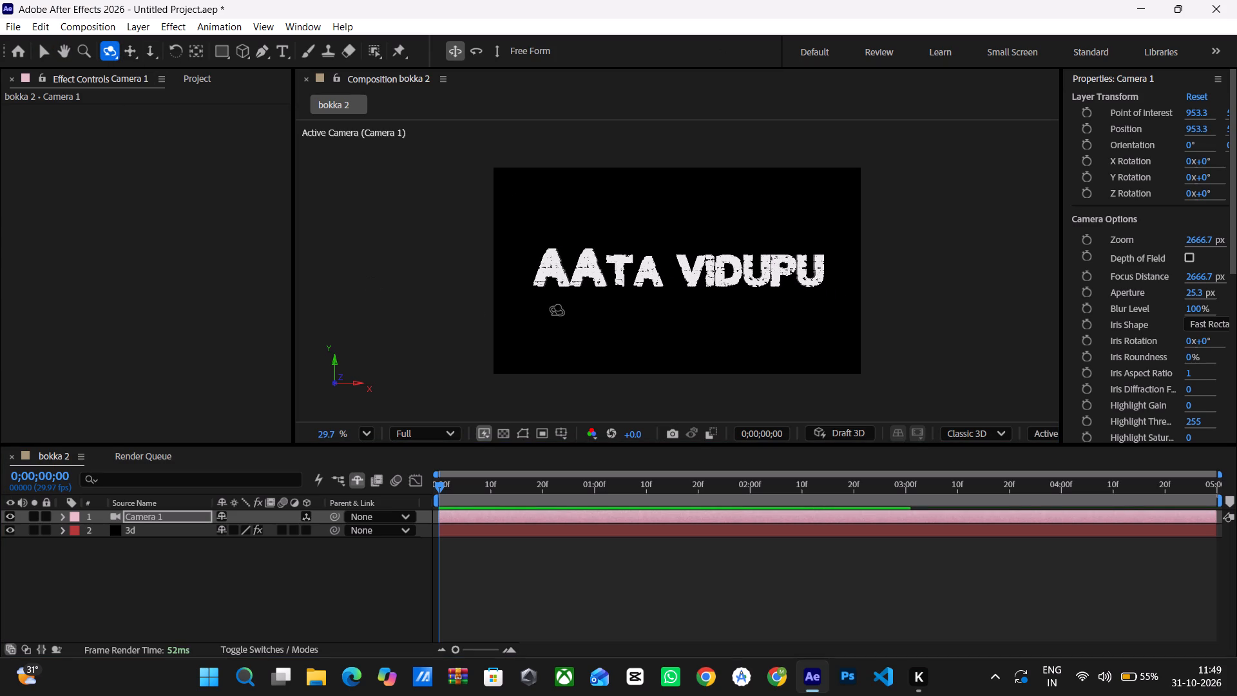
left_click_drag(551, 295, 556, 282)
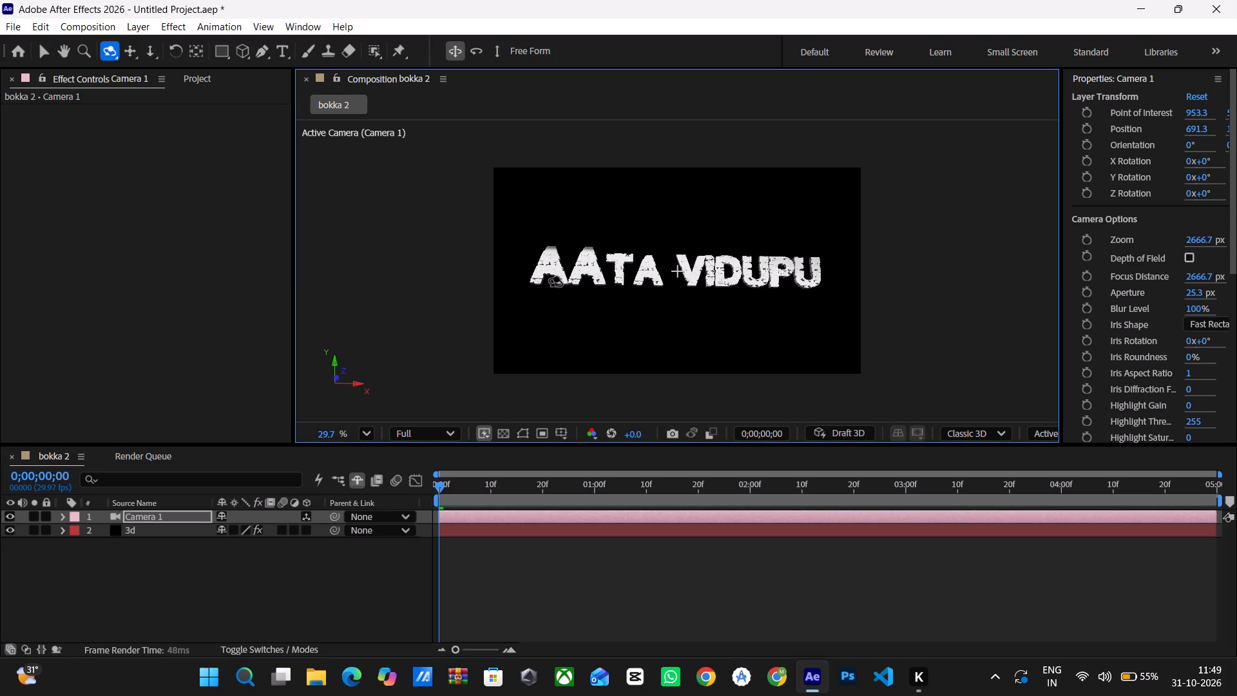
left_click_drag(556, 282, 570, 294)
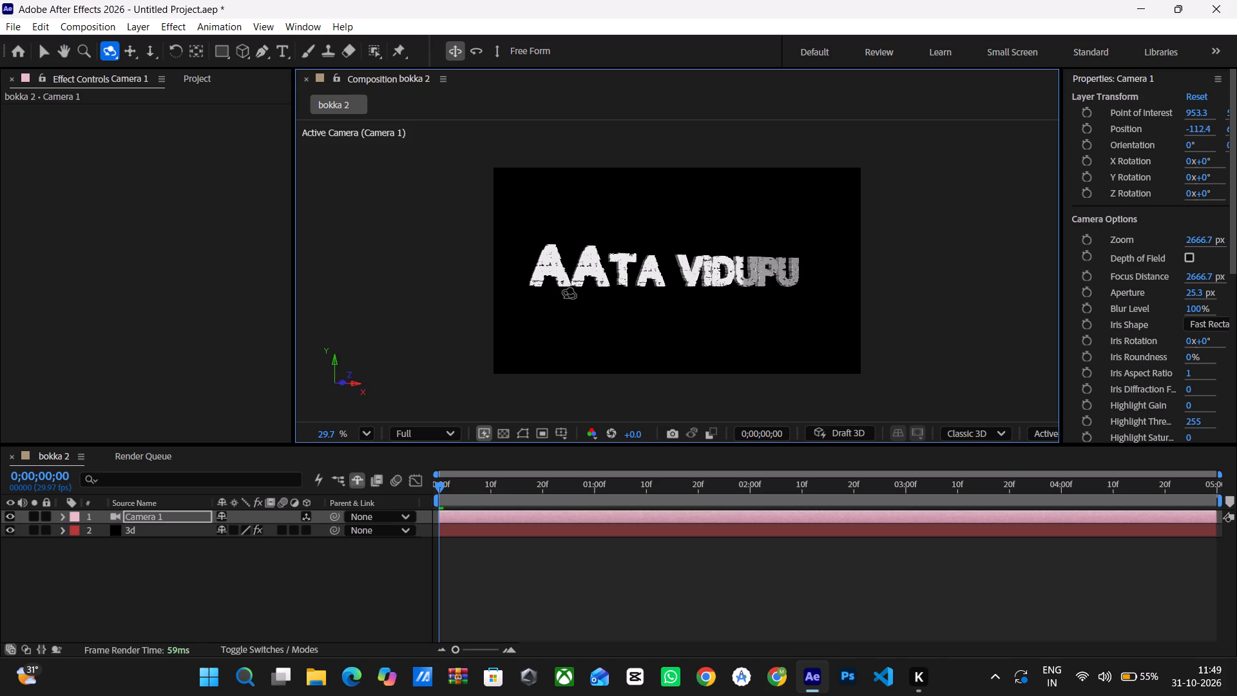
left_click(149, 50)
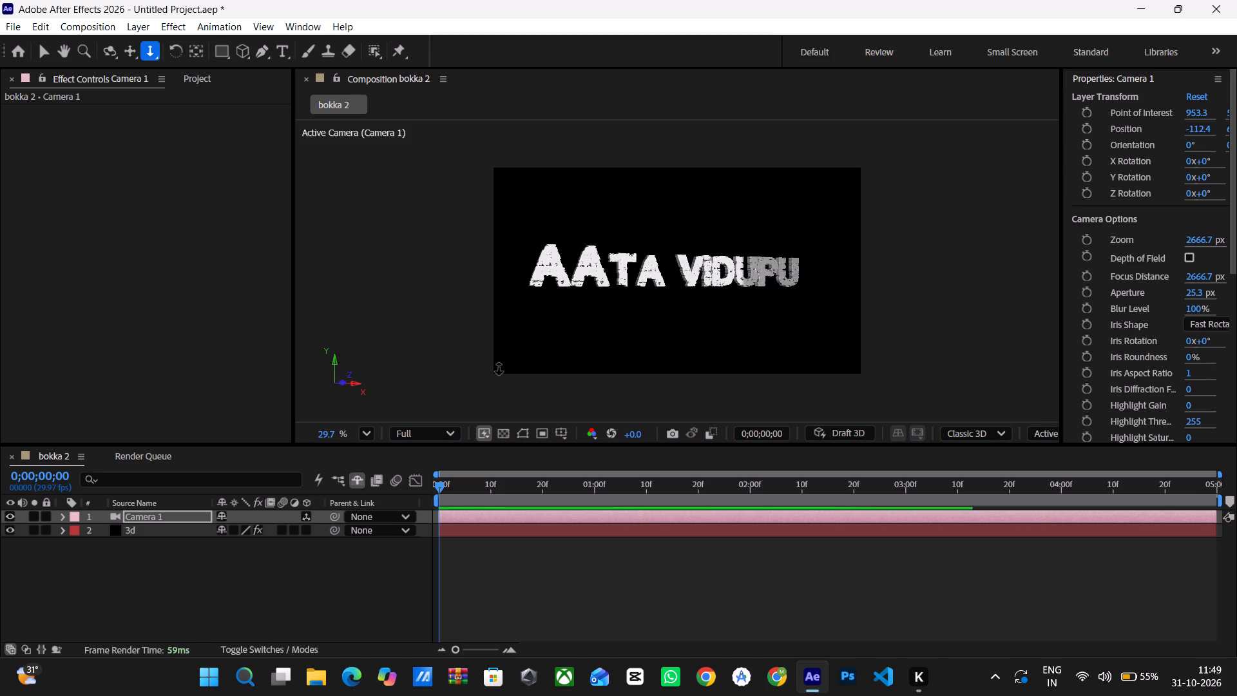
left_click_drag(590, 298, 591, 288)
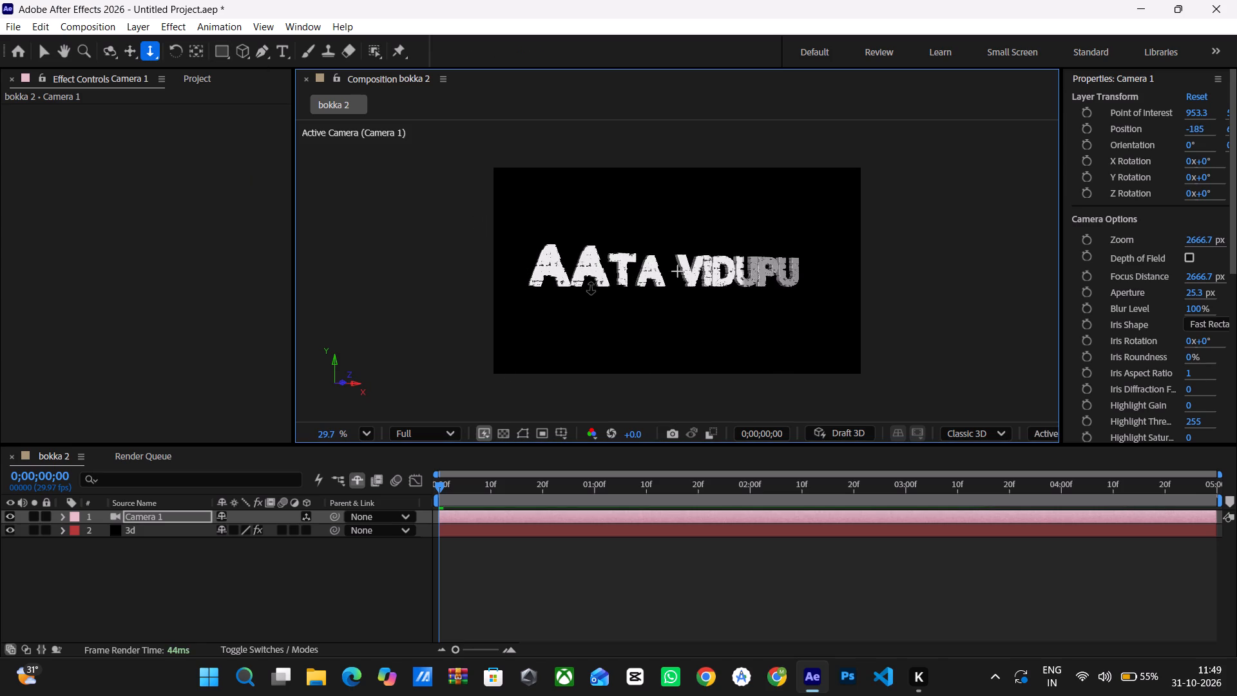
left_click_drag(591, 288, 593, 265)
left_click(649, 318)
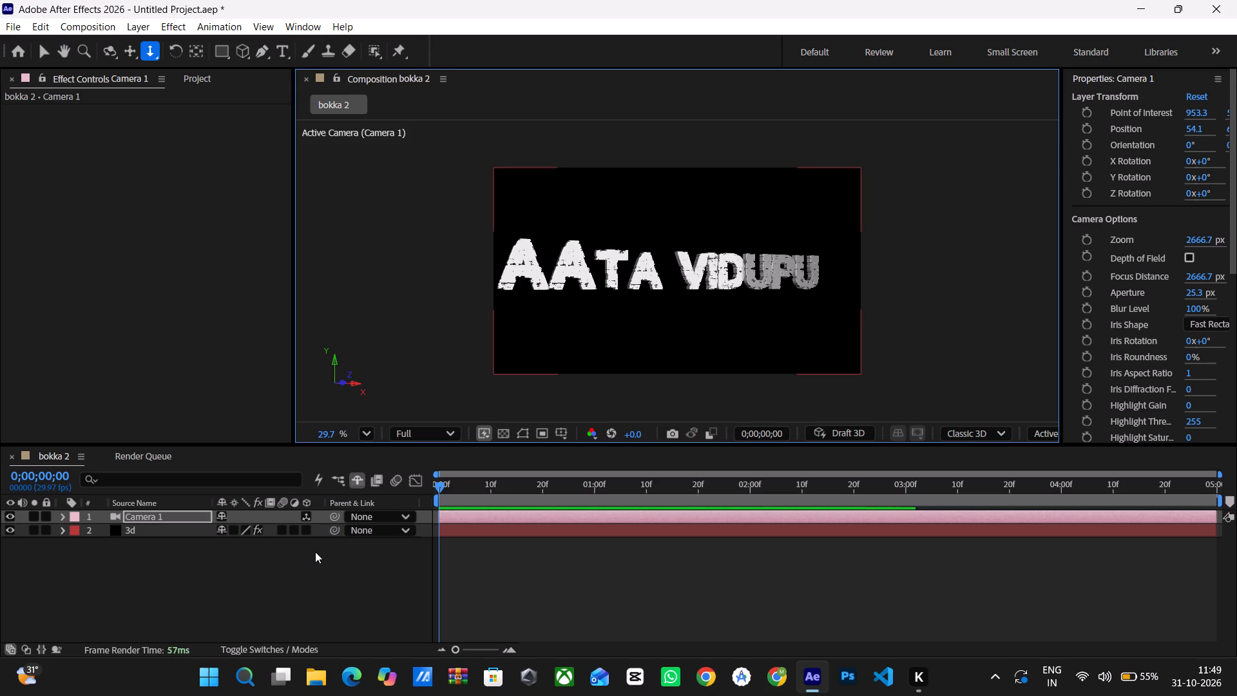
Start keyframing Camera 1's Point of Interest and Position at frame 0, and dolly back to Position about -77.5, 632.6, -2363.3.
left_click(59, 516)
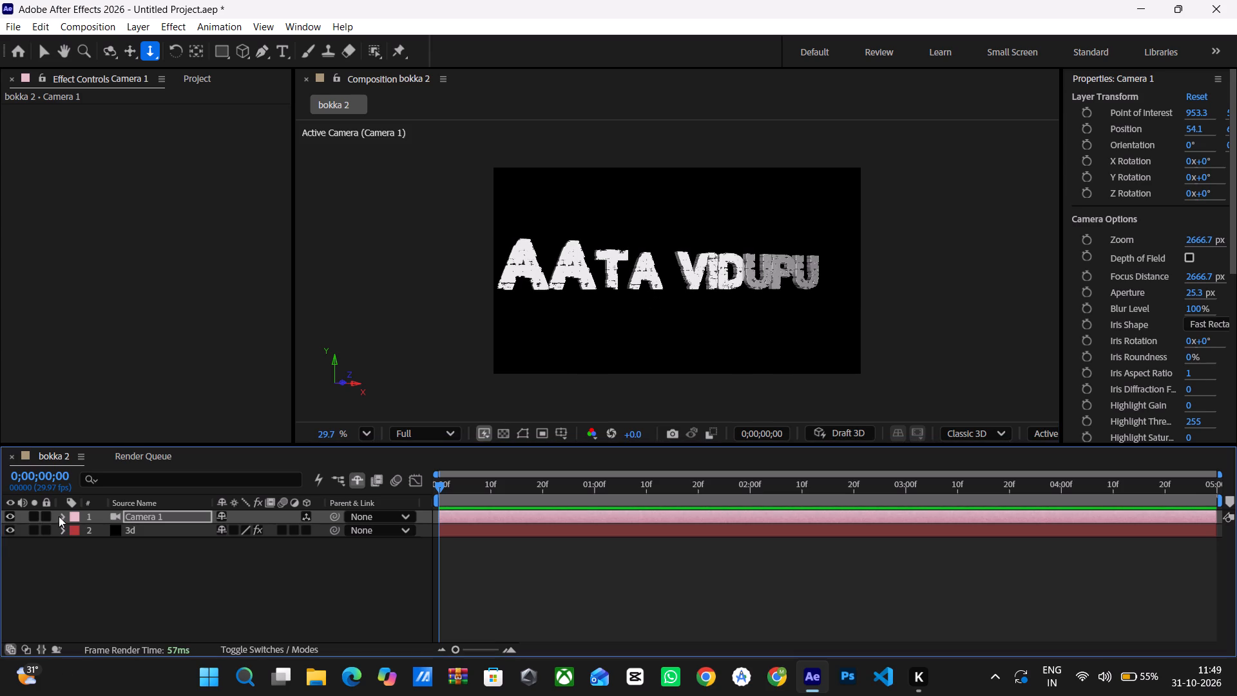
left_click(75, 532)
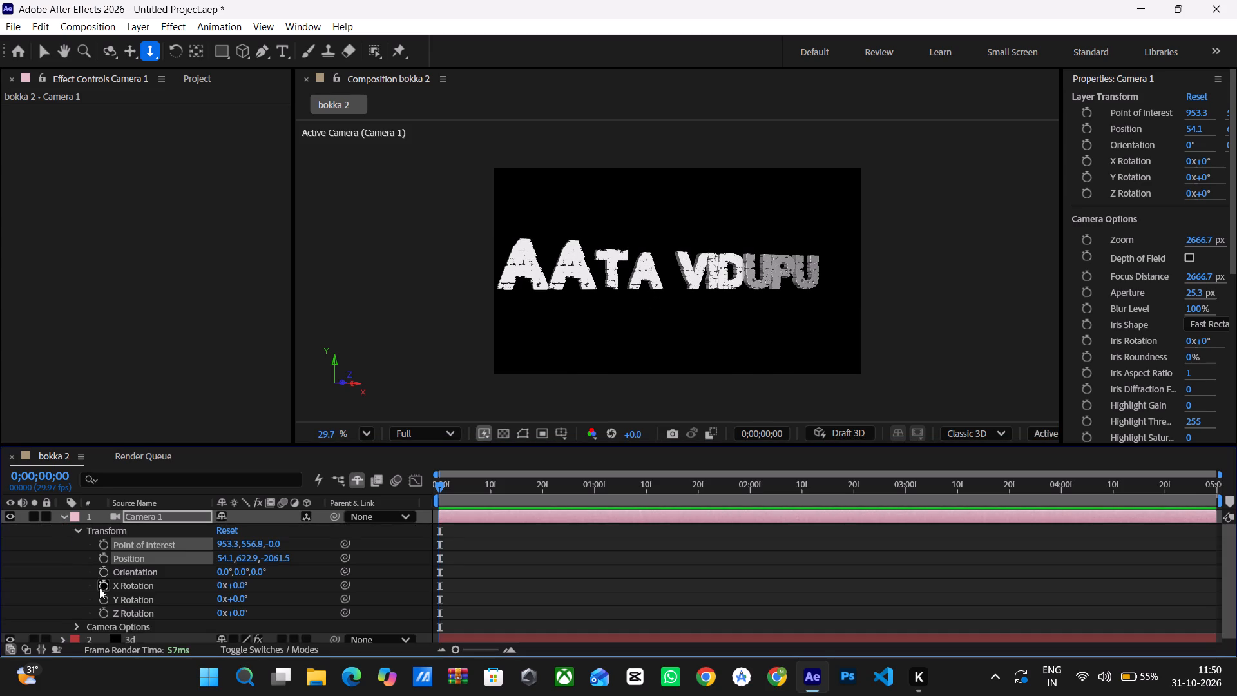
left_click(103, 556)
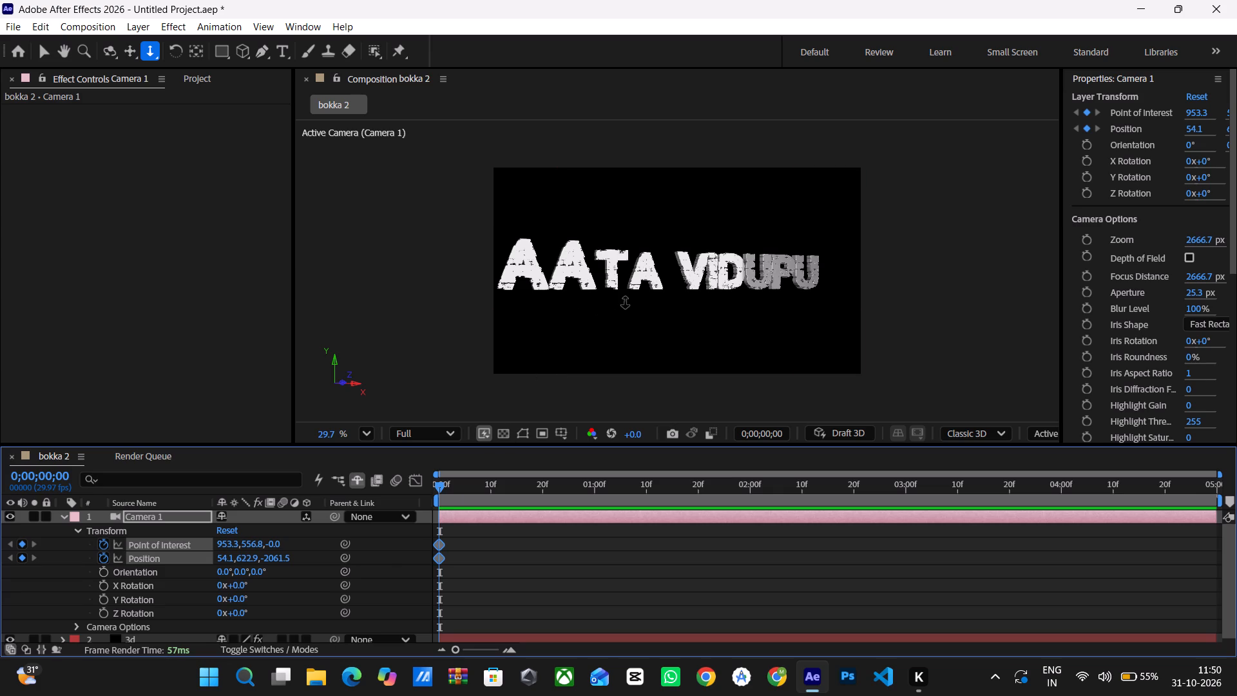
left_click_drag(631, 301, 608, 315)
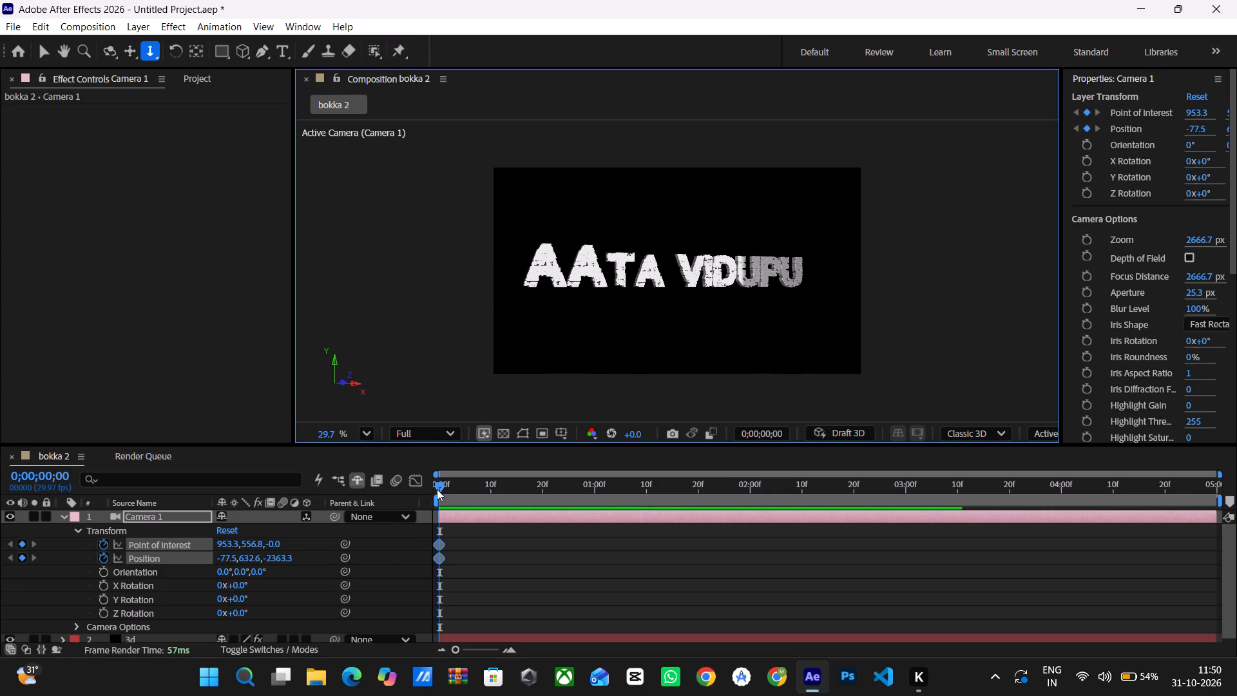
Keyframe Camera 1's Point of Interest at frame 10 with X about 965.3 and Y about 520.8.
left_click_drag(441, 487, 468, 498)
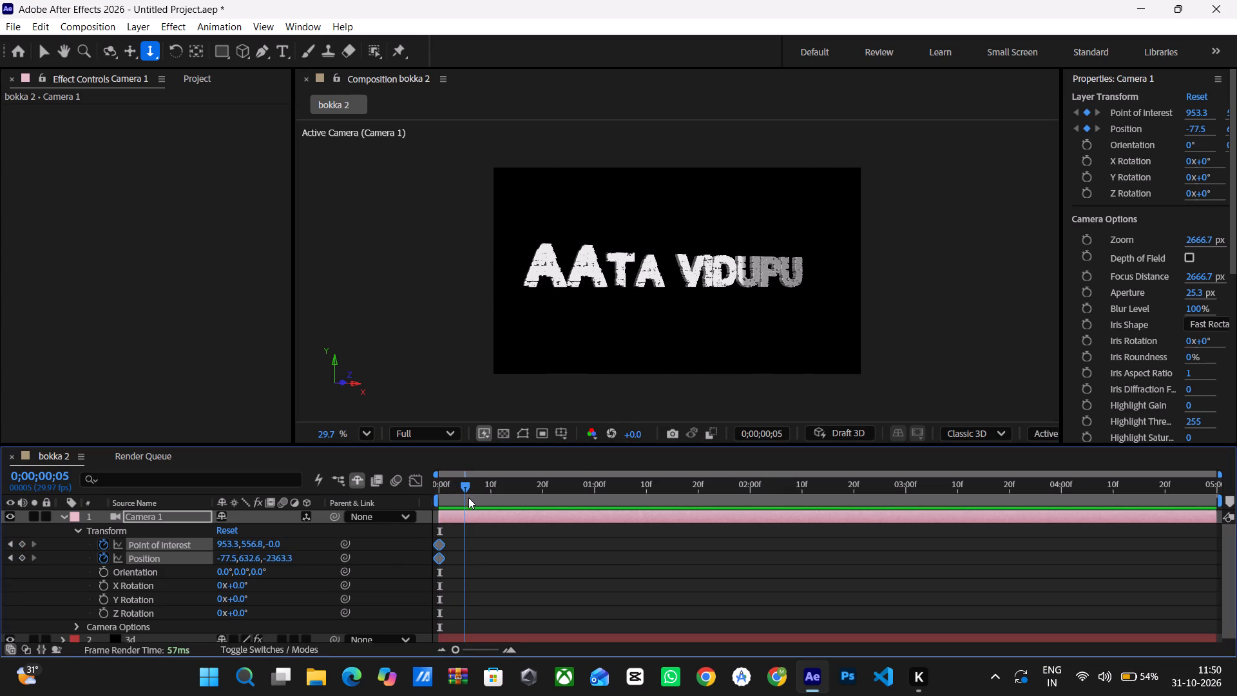
left_click_drag(468, 498, 468, 498)
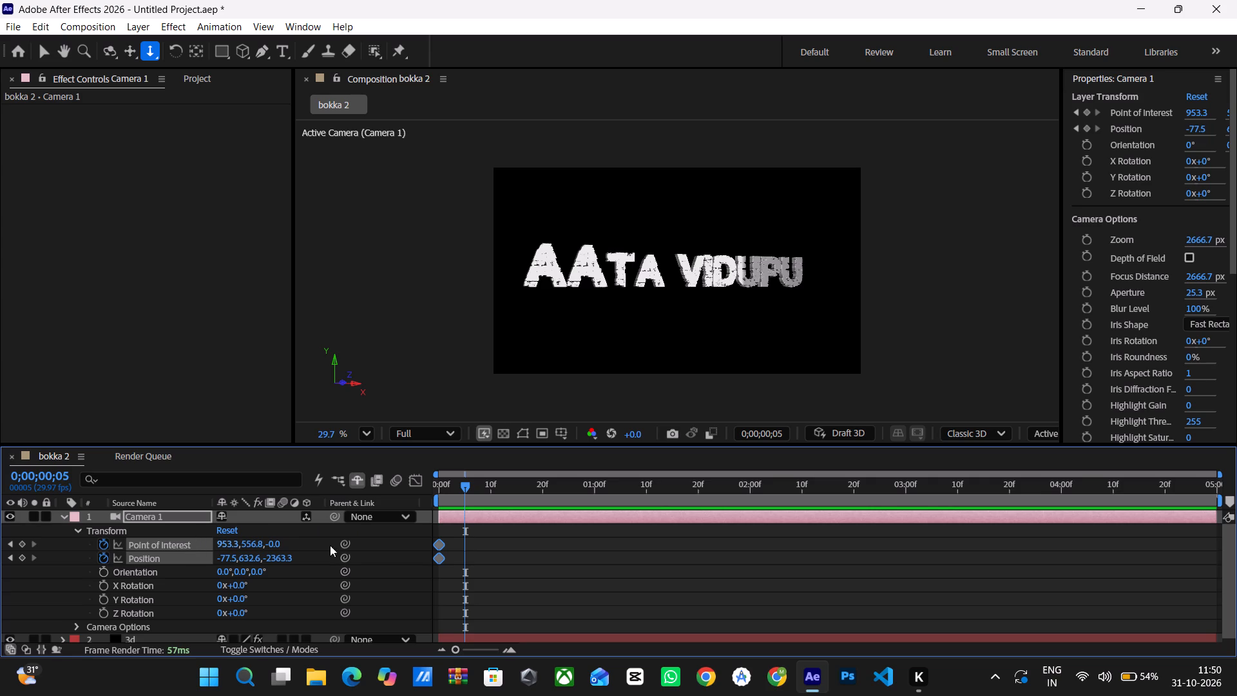
left_click_drag(464, 482, 517, 503)
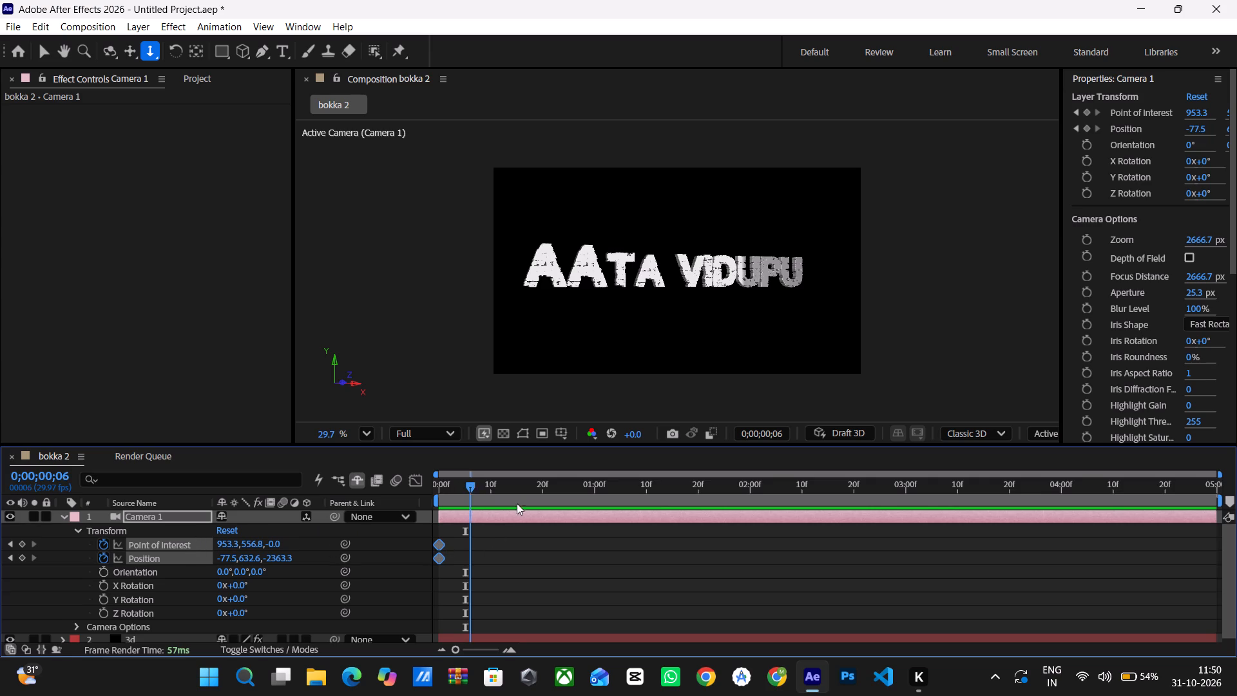
left_click_drag(517, 503, 644, 525)
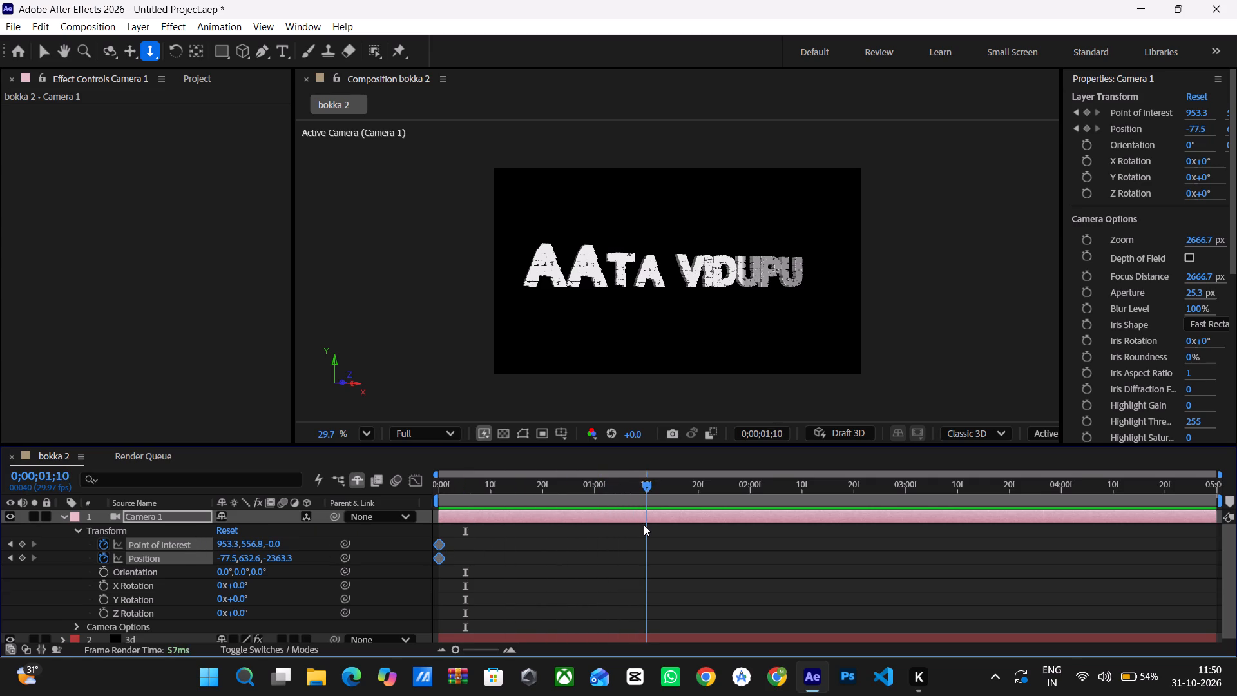
left_click_drag(644, 525, 494, 543)
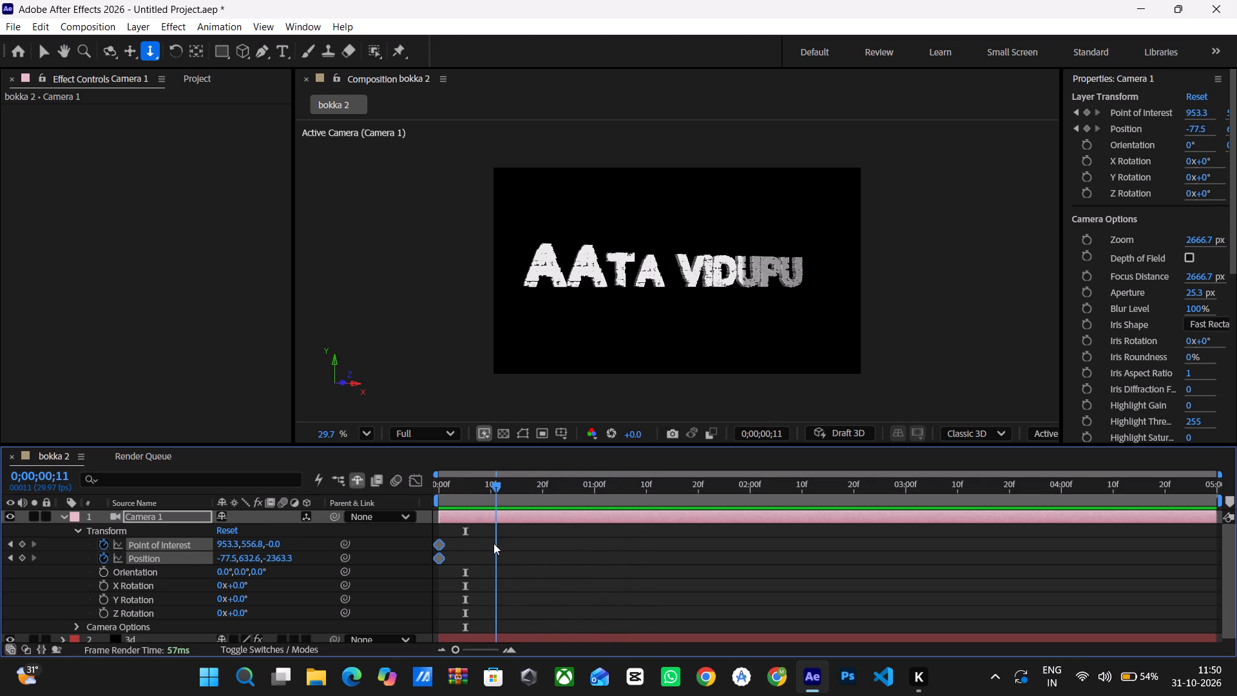
left_click_drag(494, 543, 492, 543)
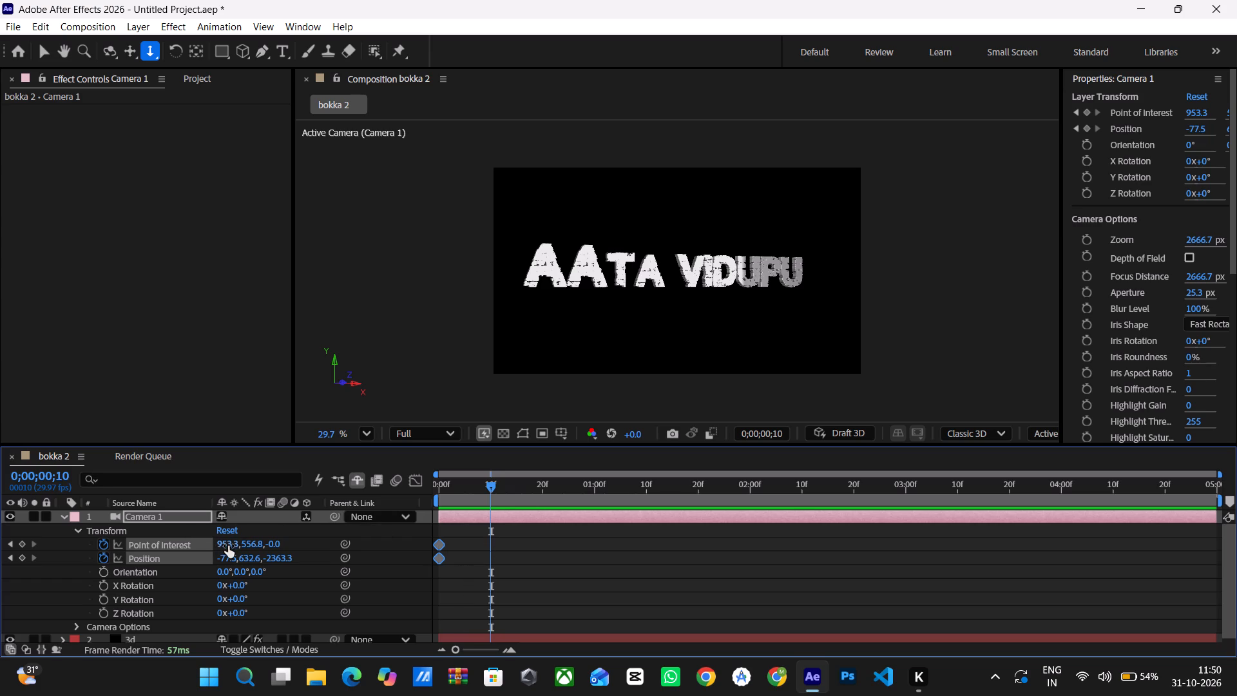
left_click_drag(228, 546, 286, 547)
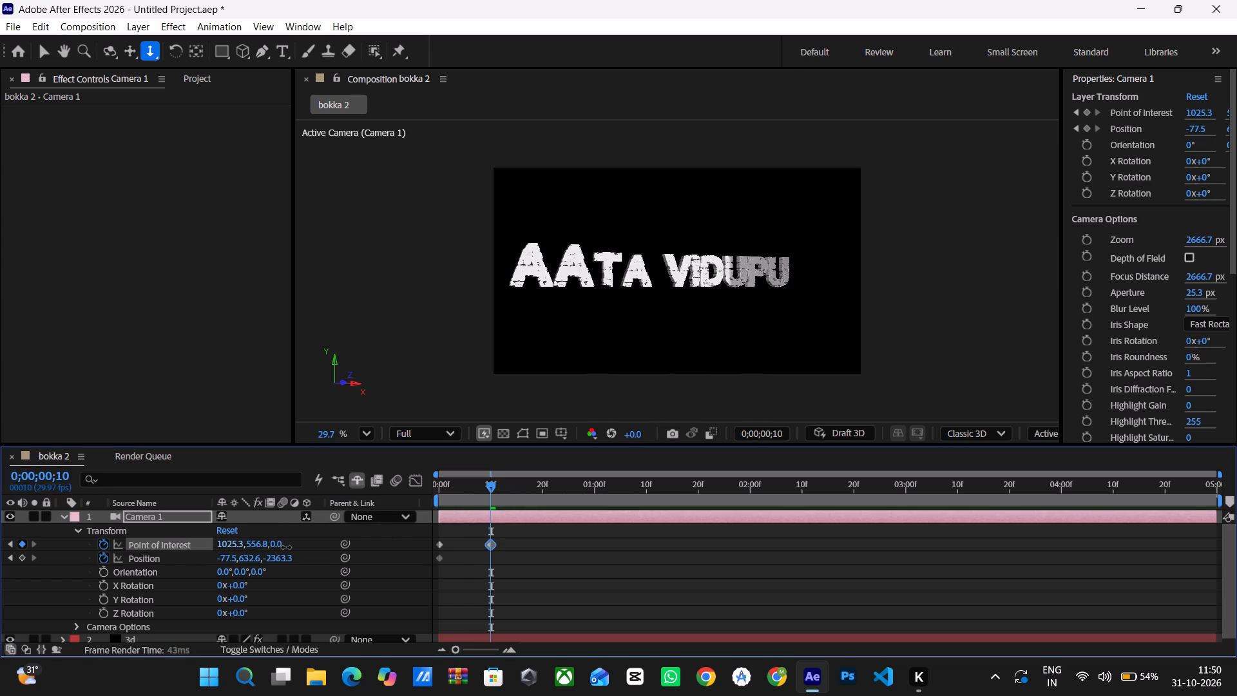
left_click_drag(286, 547, 240, 548)
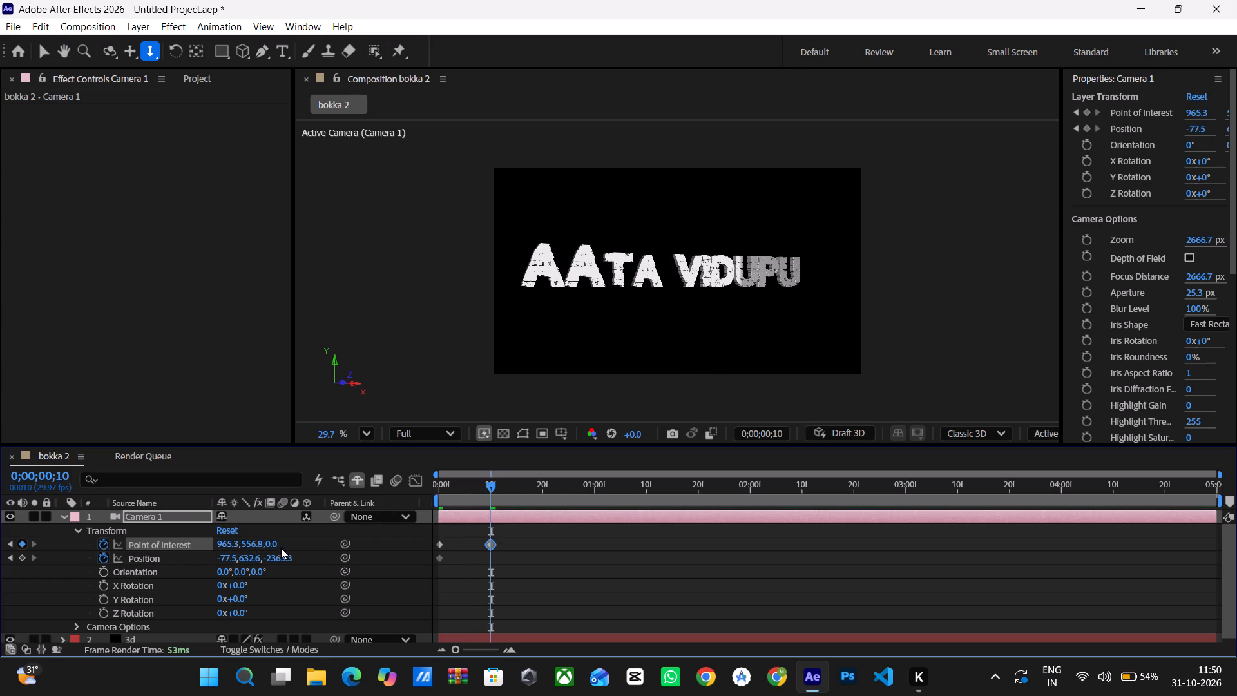
left_click_drag(264, 546, 245, 548)
left_click_drag(250, 543, 222, 542)
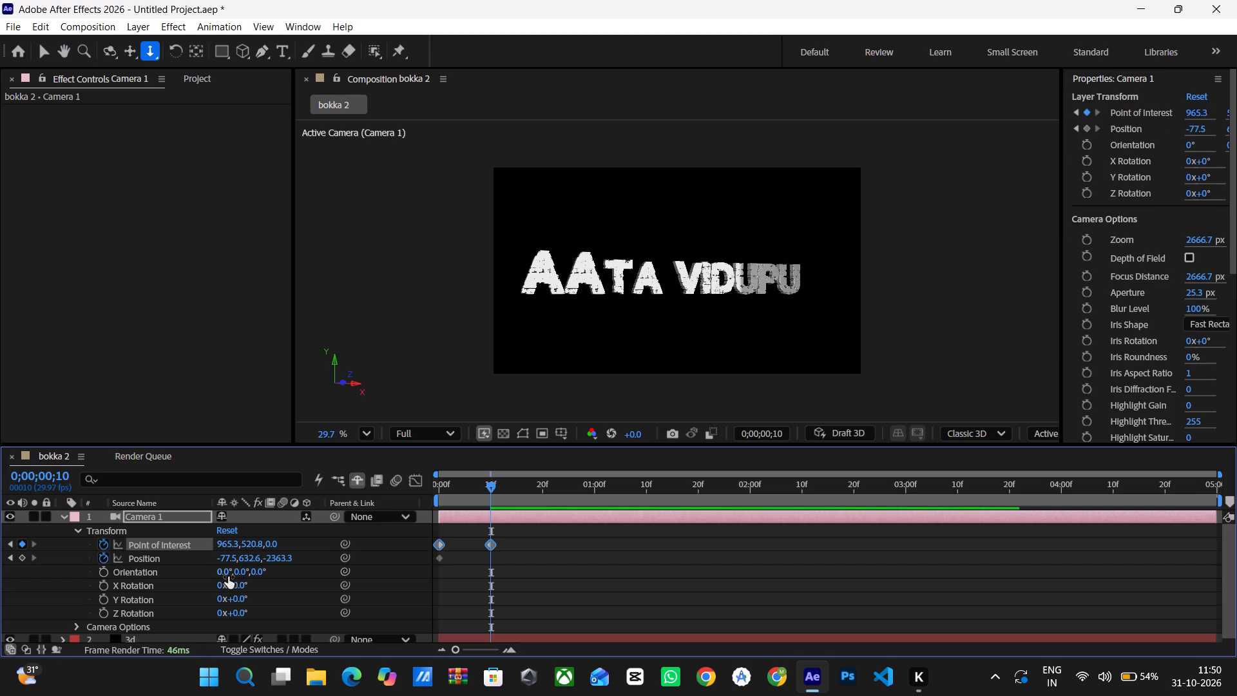
Keyframe Camera 1's Position at frame 10 with X about -690.5 and Z about -2467.3.
left_click_drag(226, 556, 184, 558)
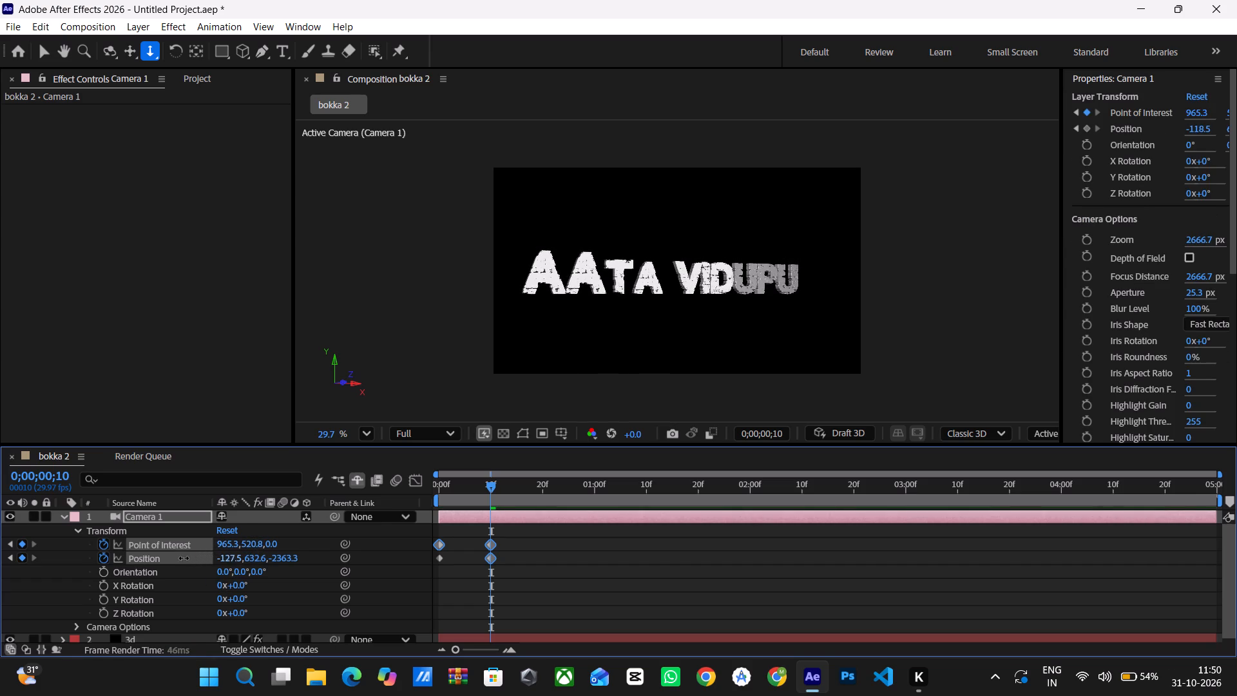
left_click_drag(184, 558, 303, 568)
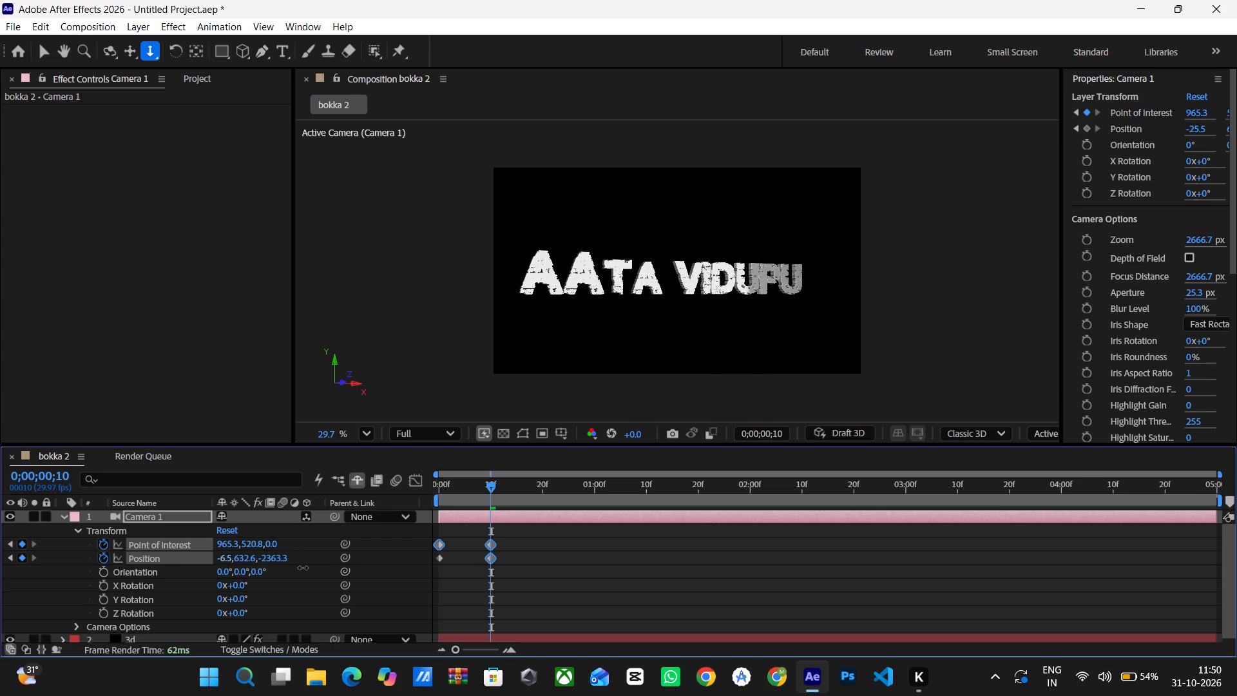
left_click_drag(303, 568, 553, 570)
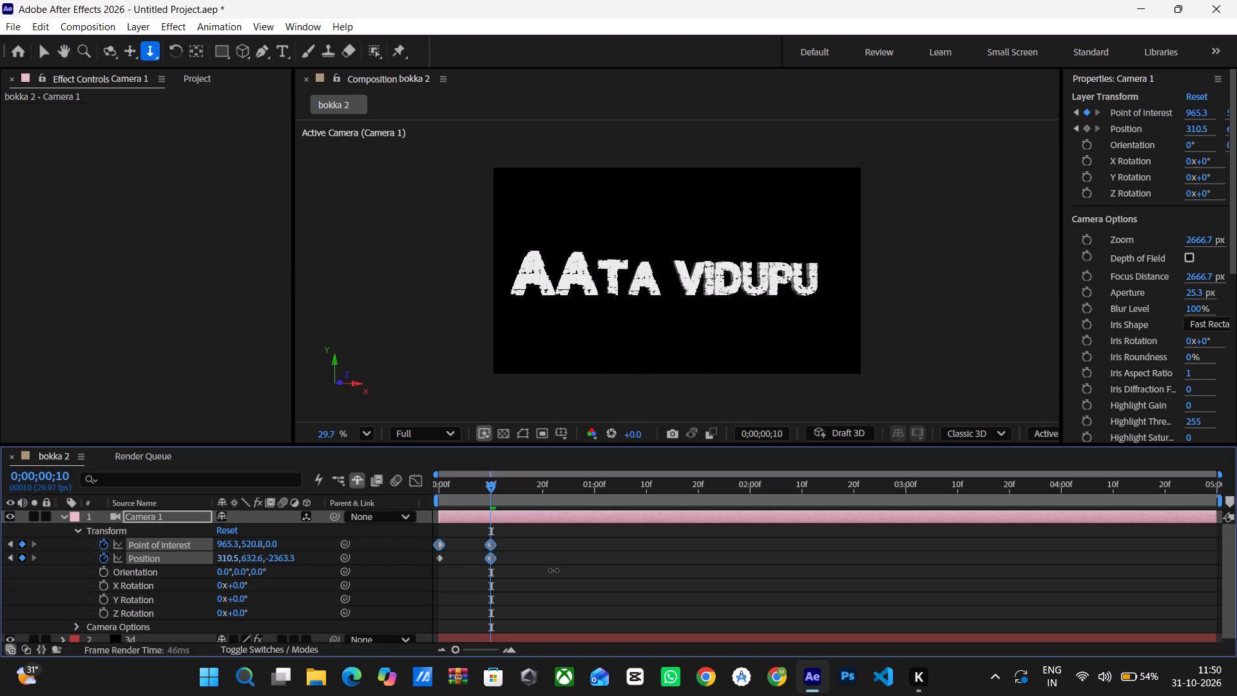
left_click_drag(553, 570, 79, 577)
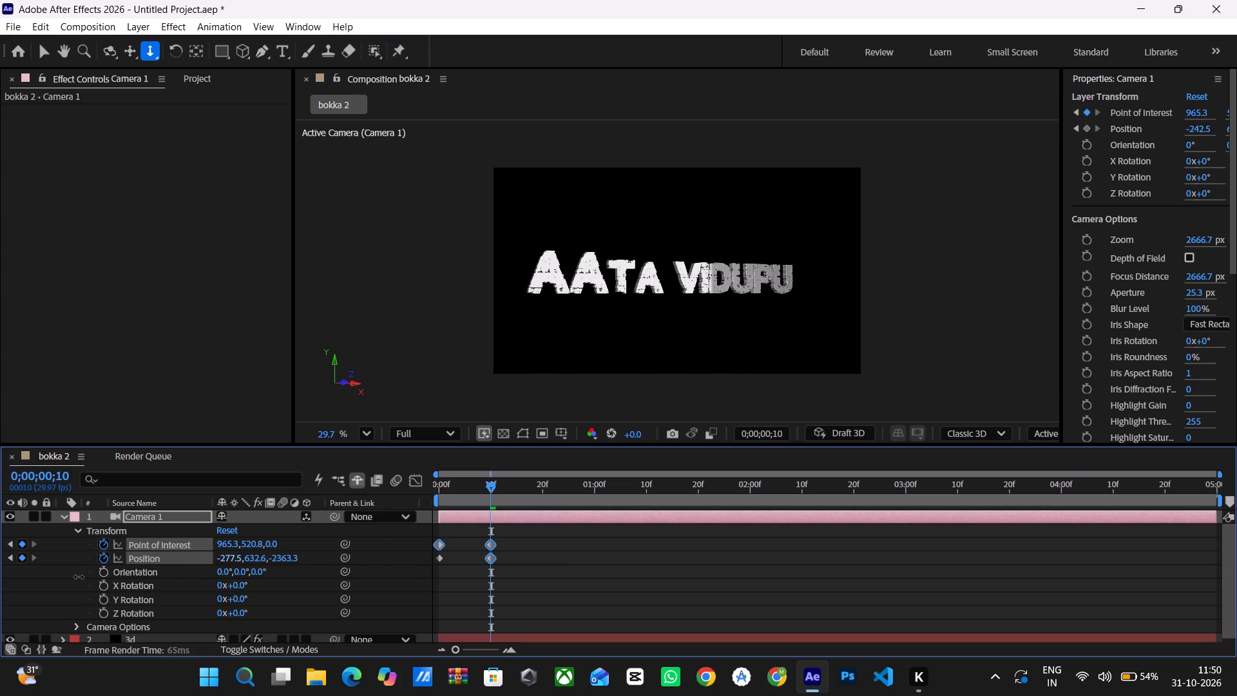
left_click_drag(79, 577, 61, 577)
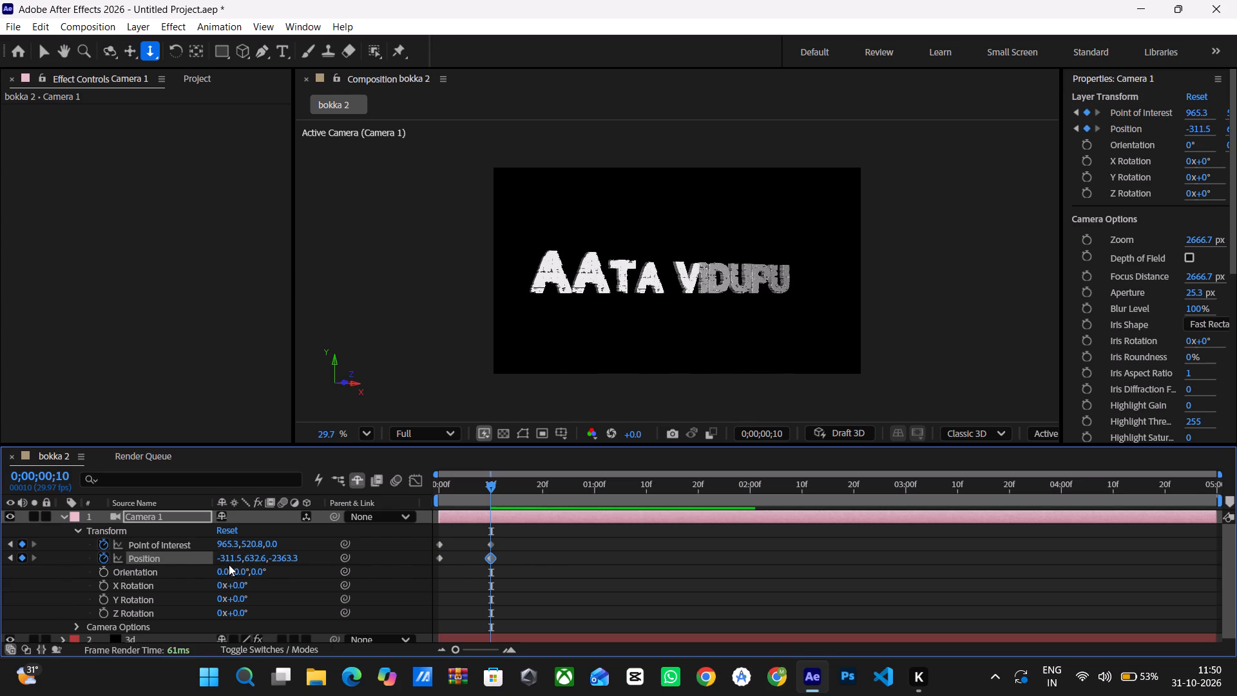
left_click_drag(231, 557, 73, 568)
left_click_drag(233, 558, 105, 568)
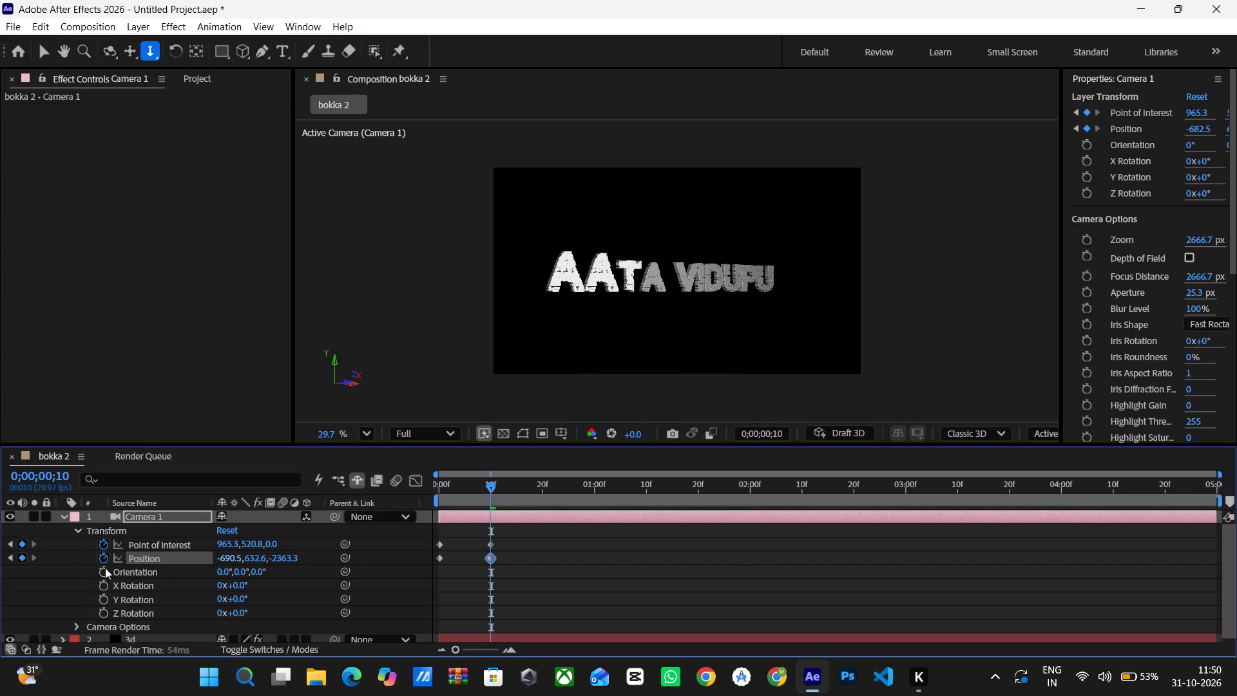
left_click_drag(289, 558, 215, 568)
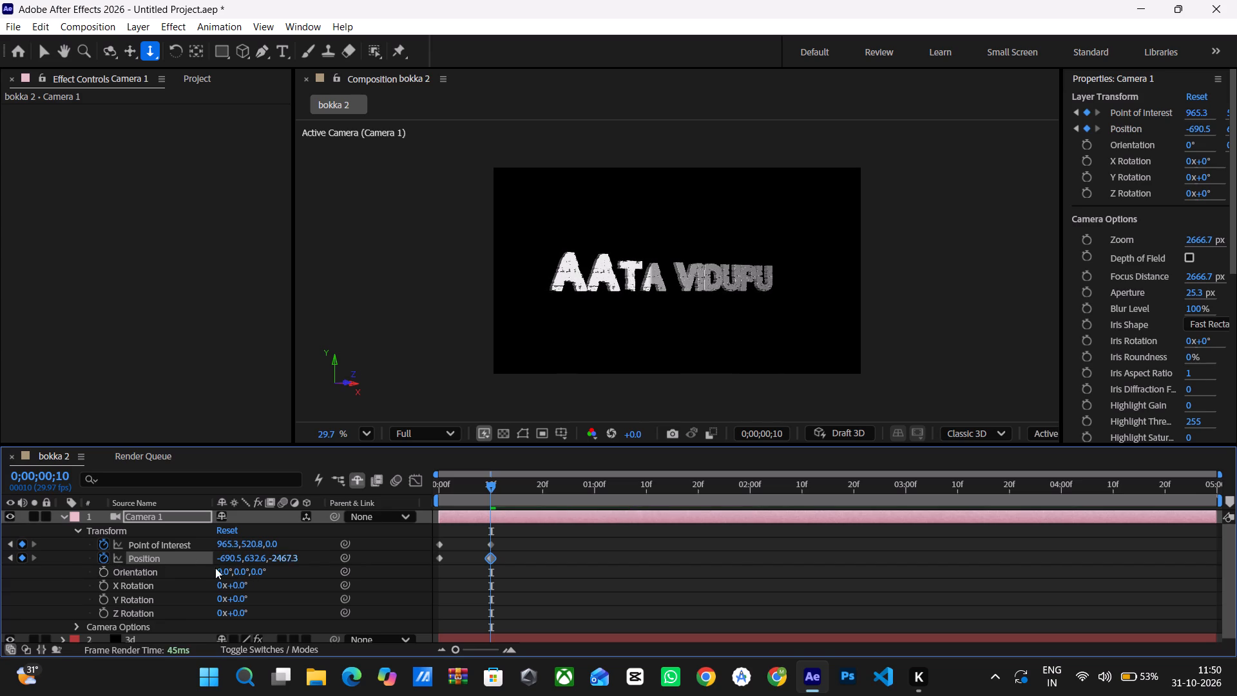
Return to frame 0 and shift Camera 1's Position X to about -563.5.
left_click_drag(489, 483, 468, 494)
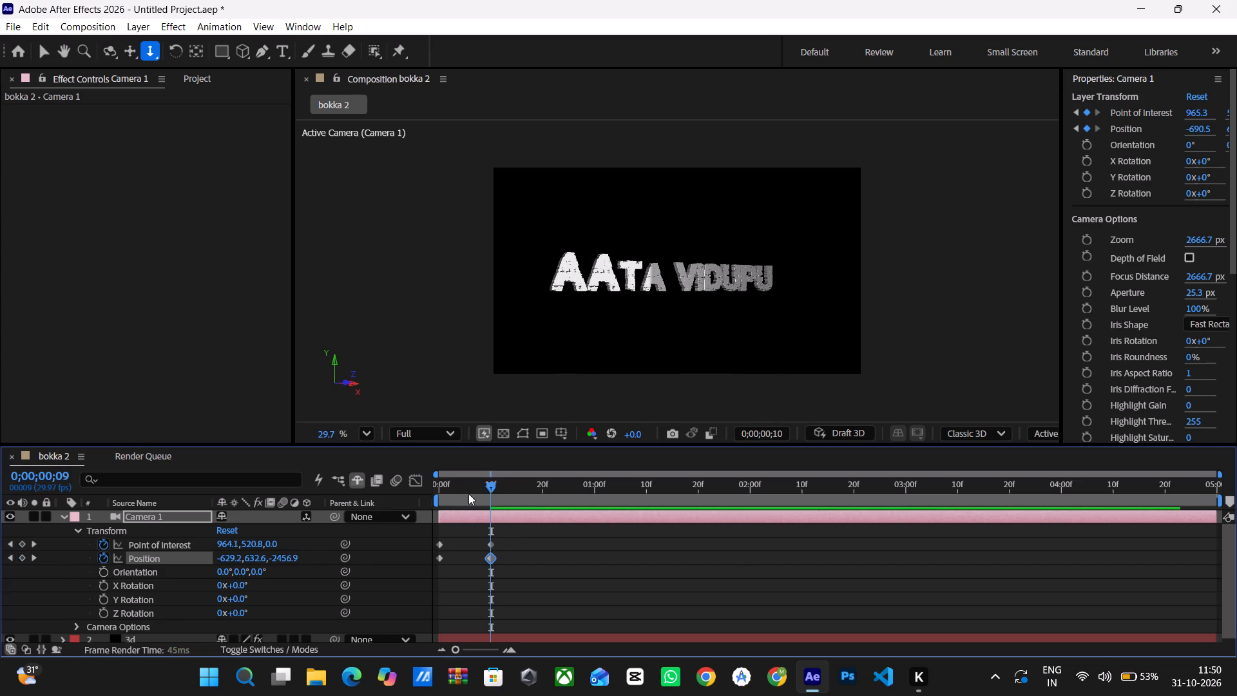
left_click_drag(468, 494, 394, 505)
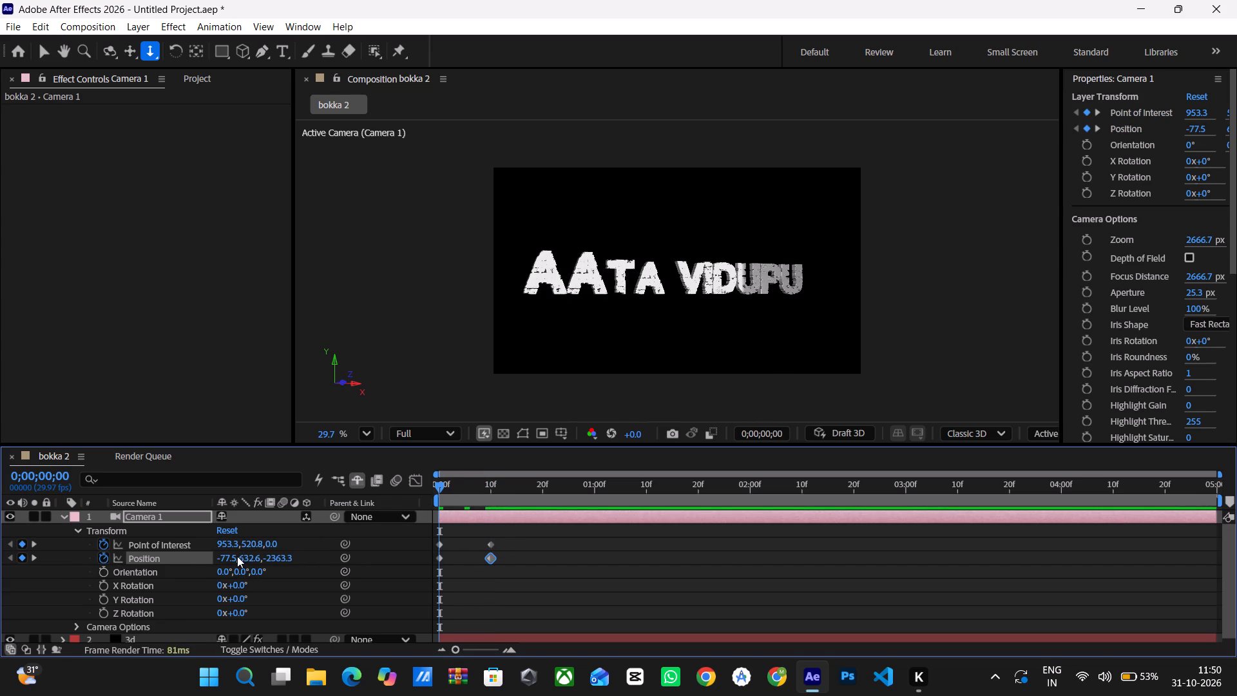
left_click_drag(237, 559, 206, 559)
left_click_drag(231, 559, 212, 560)
left_click_drag(212, 560, 0, 570)
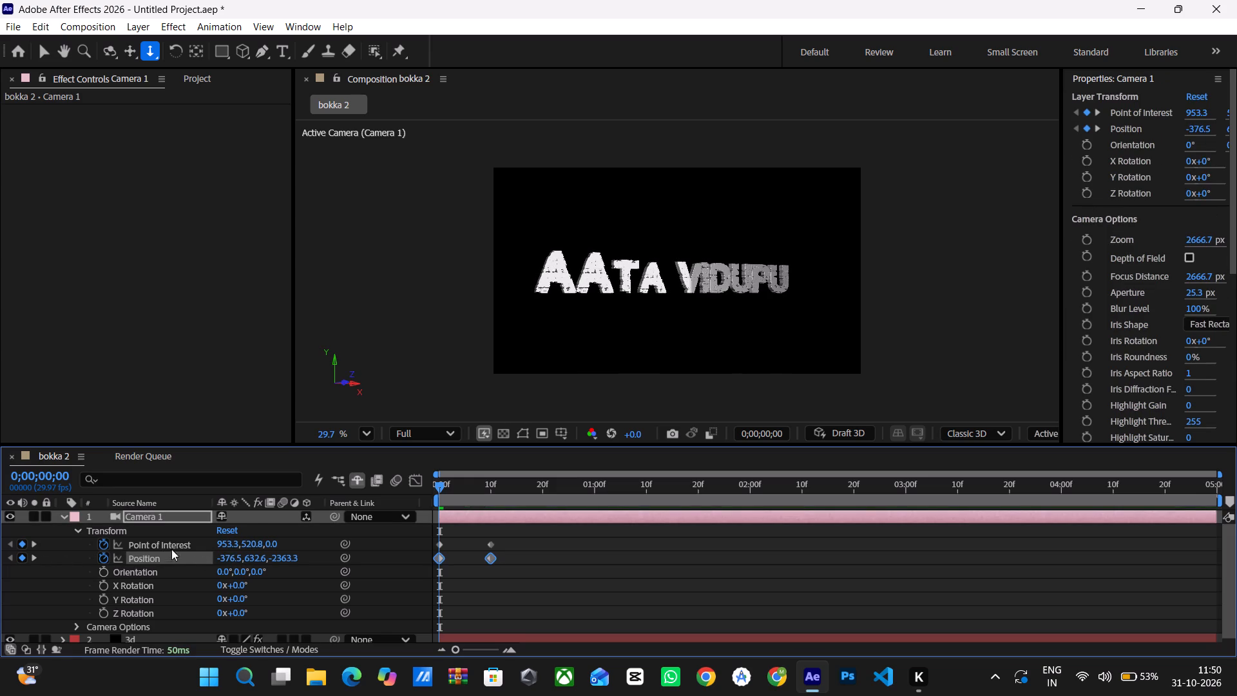
left_click_drag(233, 558, 84, 559)
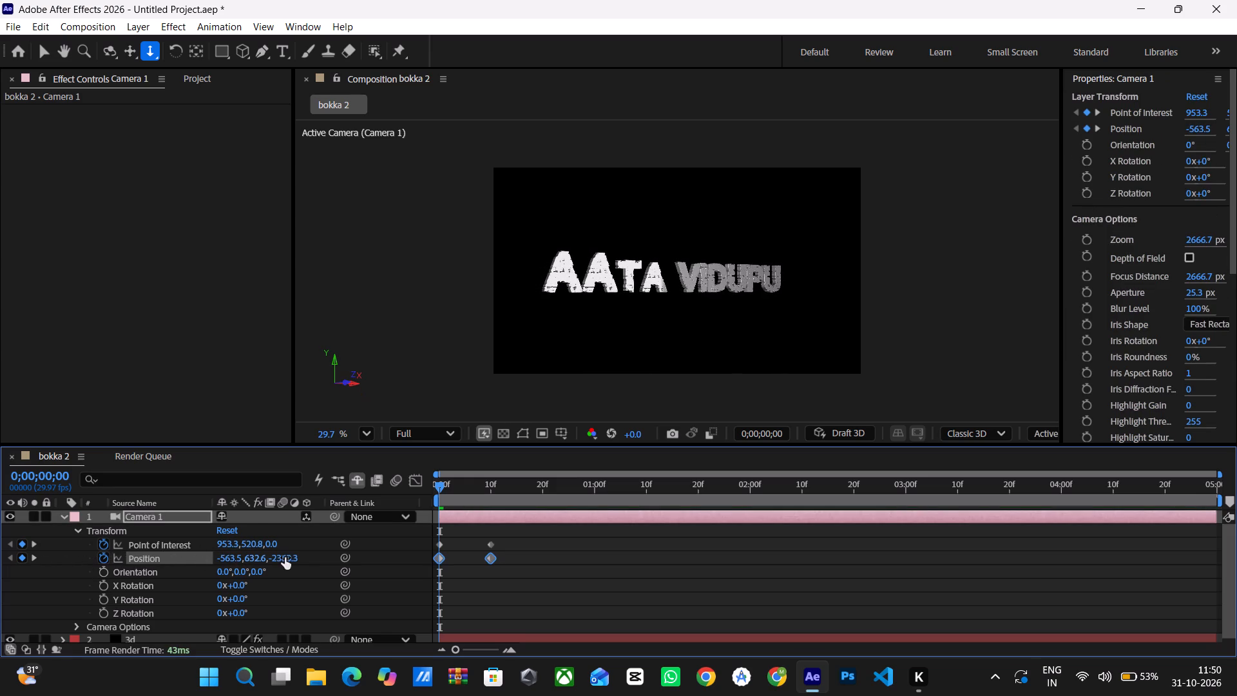
Go back to frame 10 and adjust Camera 1's Position to X about 256.5 and Y about 626.6.
left_click_drag(434, 486, 435, 486)
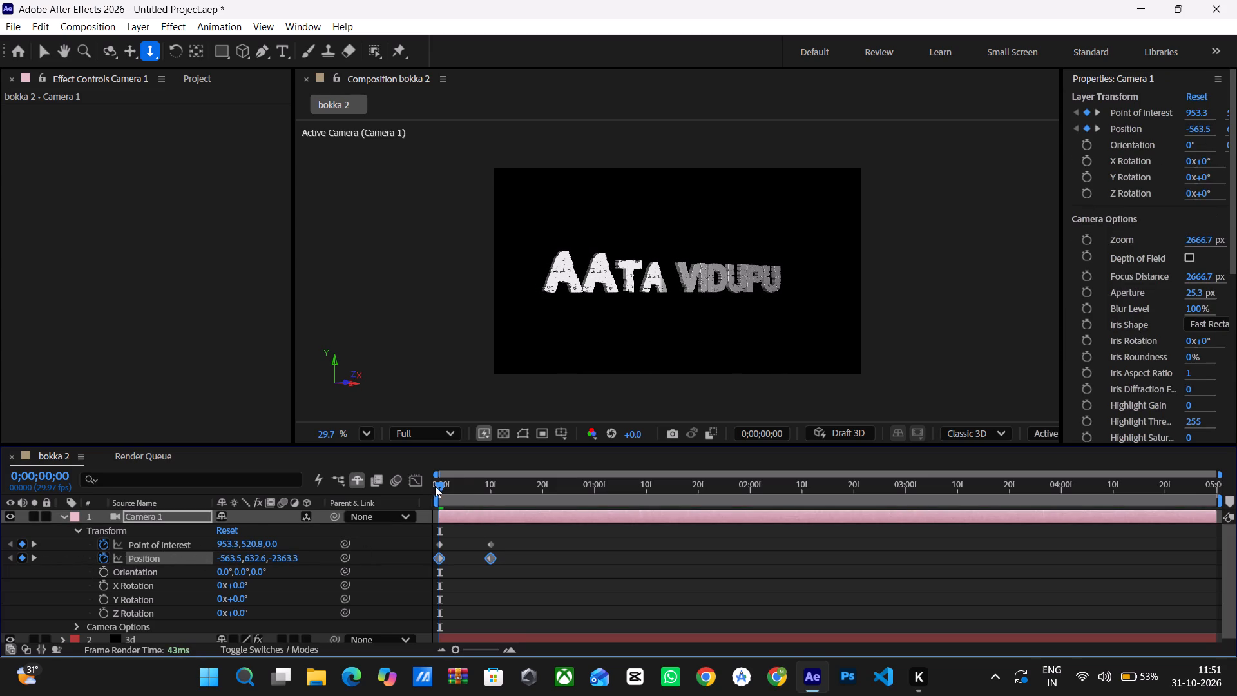
left_click_drag(435, 486, 486, 503)
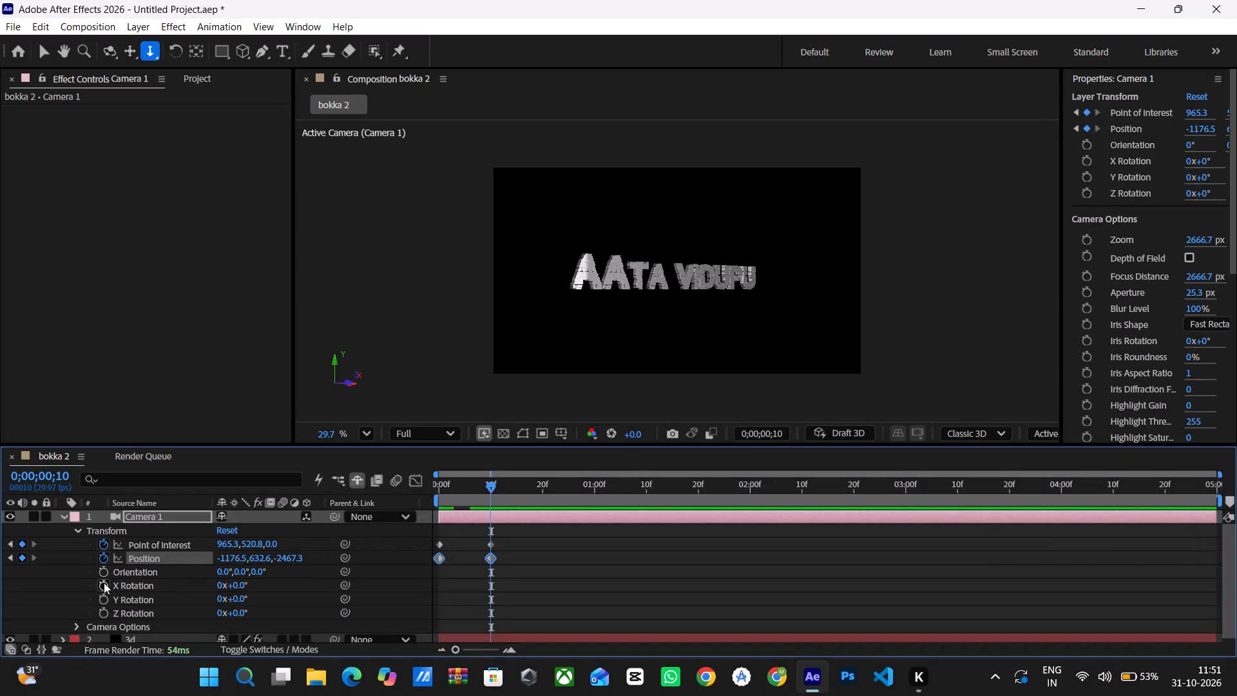
left_click_drag(227, 556, 330, 560)
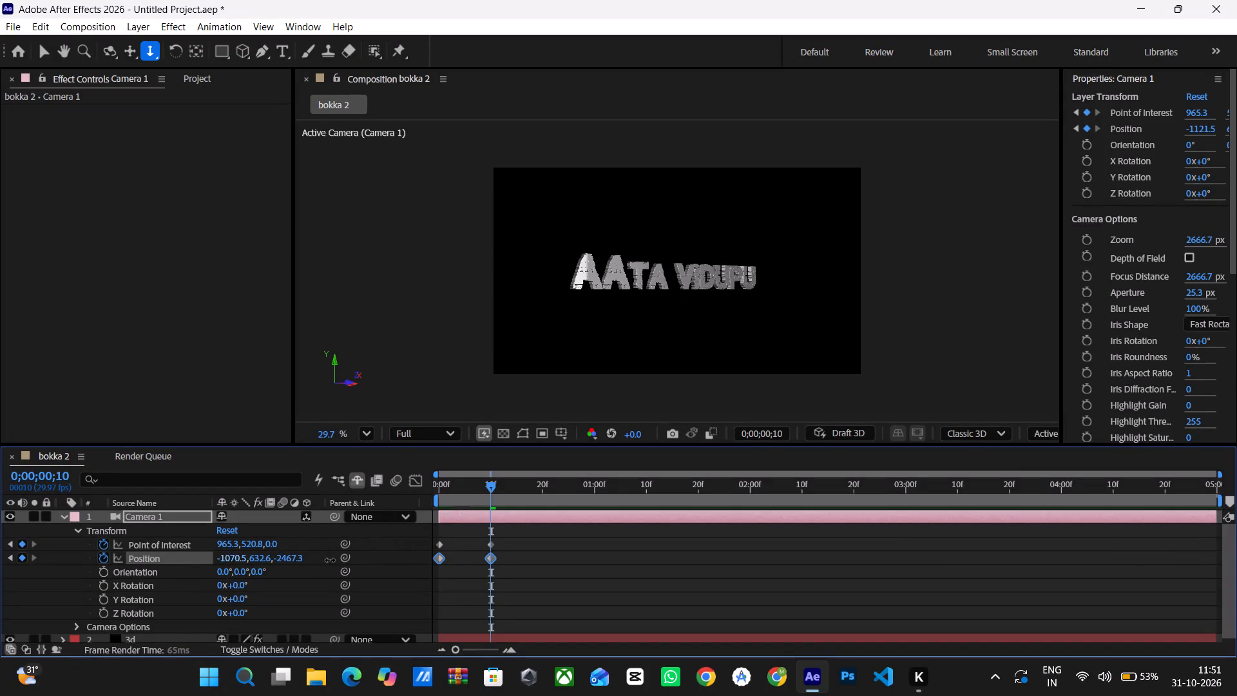
left_click_drag(330, 560, 1100, 482)
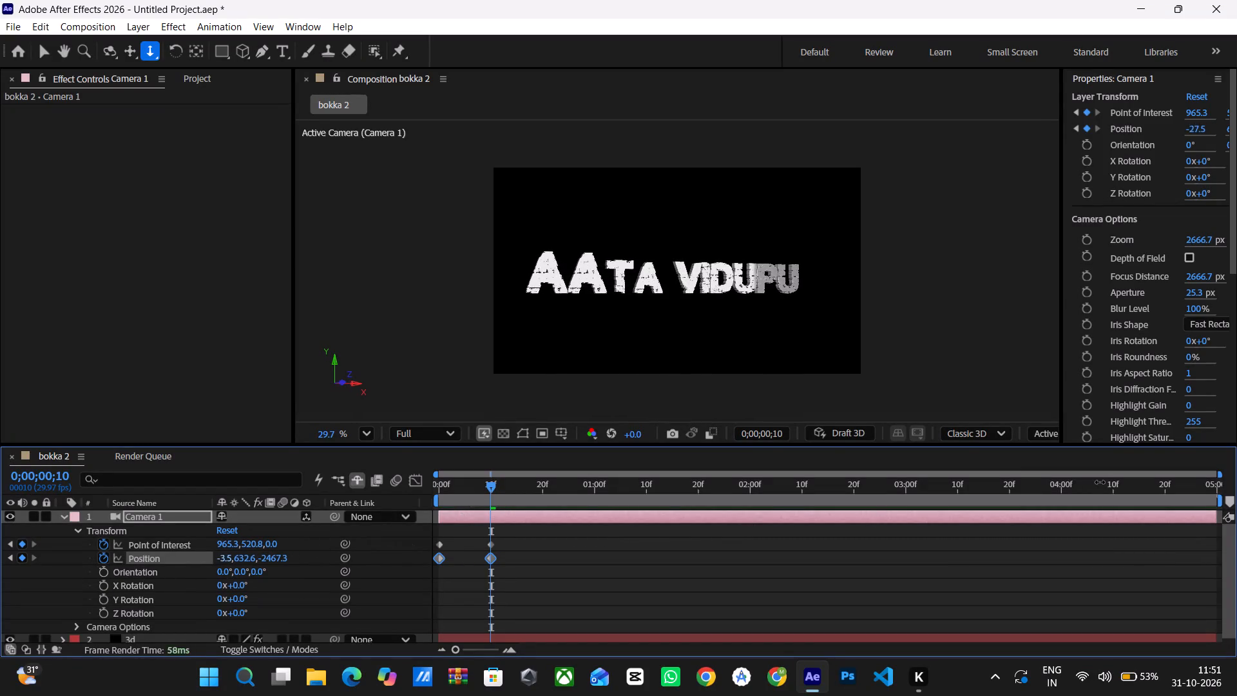
left_click_drag(1100, 482, 1103, 481)
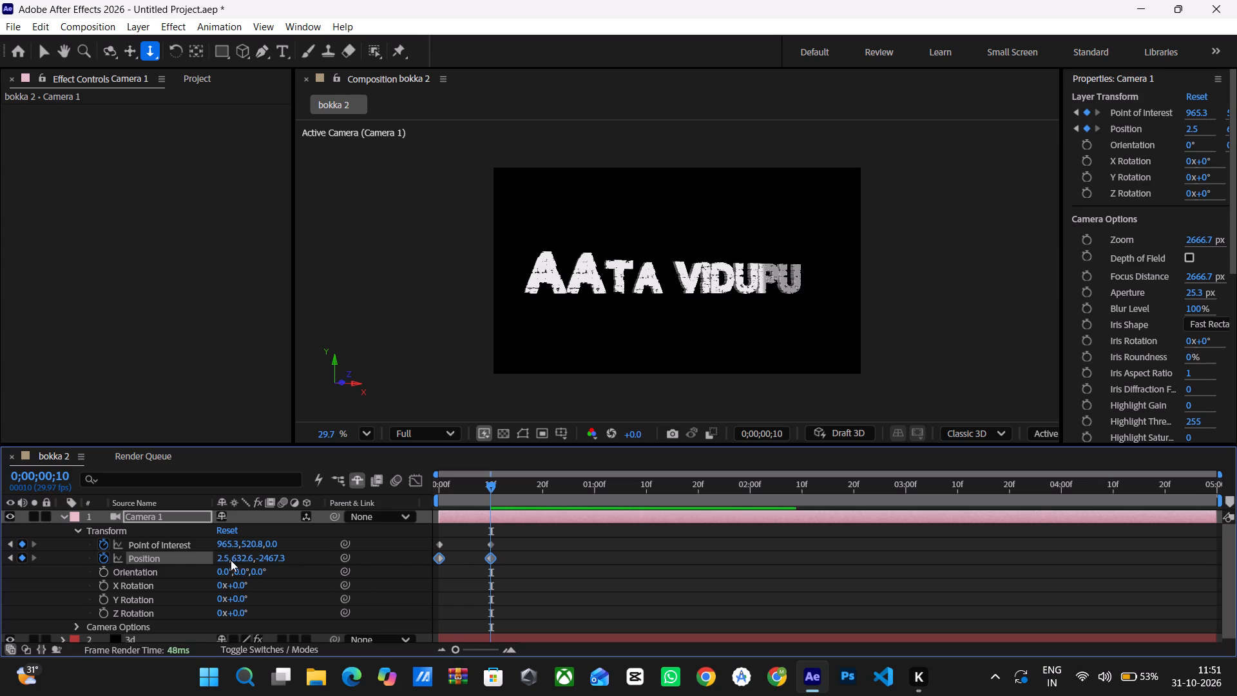
left_click_drag(229, 560, 276, 566)
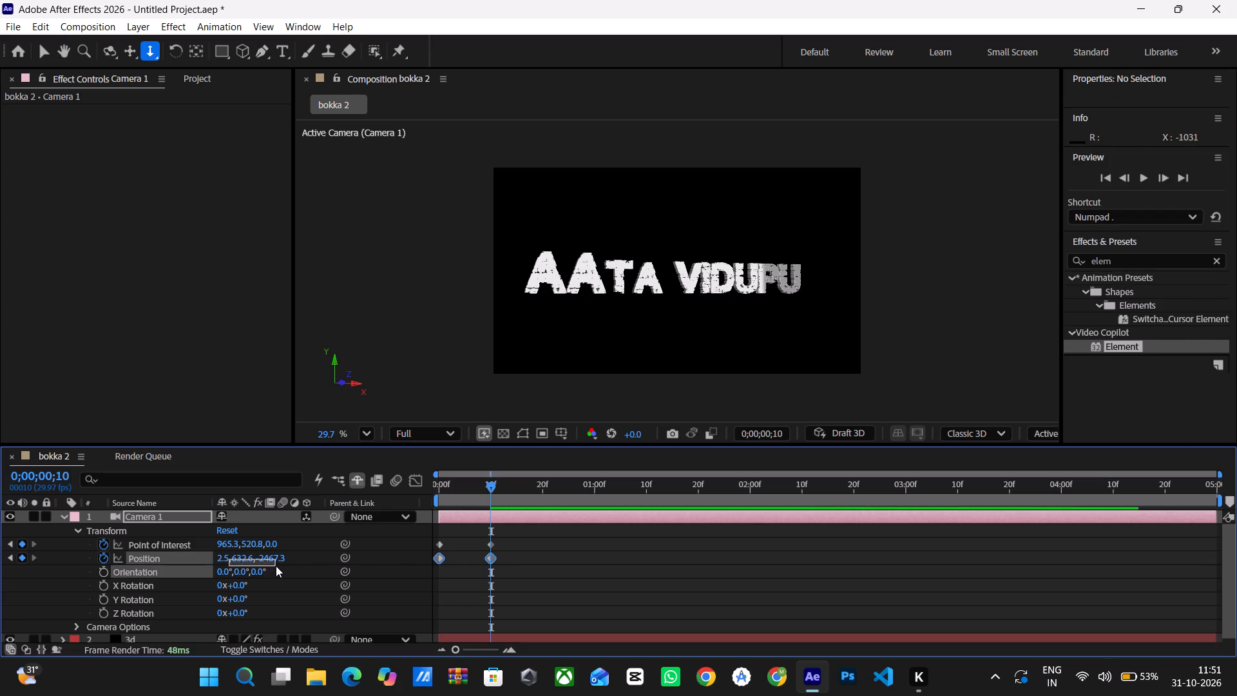
left_click_drag(276, 566, 269, 566)
left_click_drag(230, 559, 251, 563)
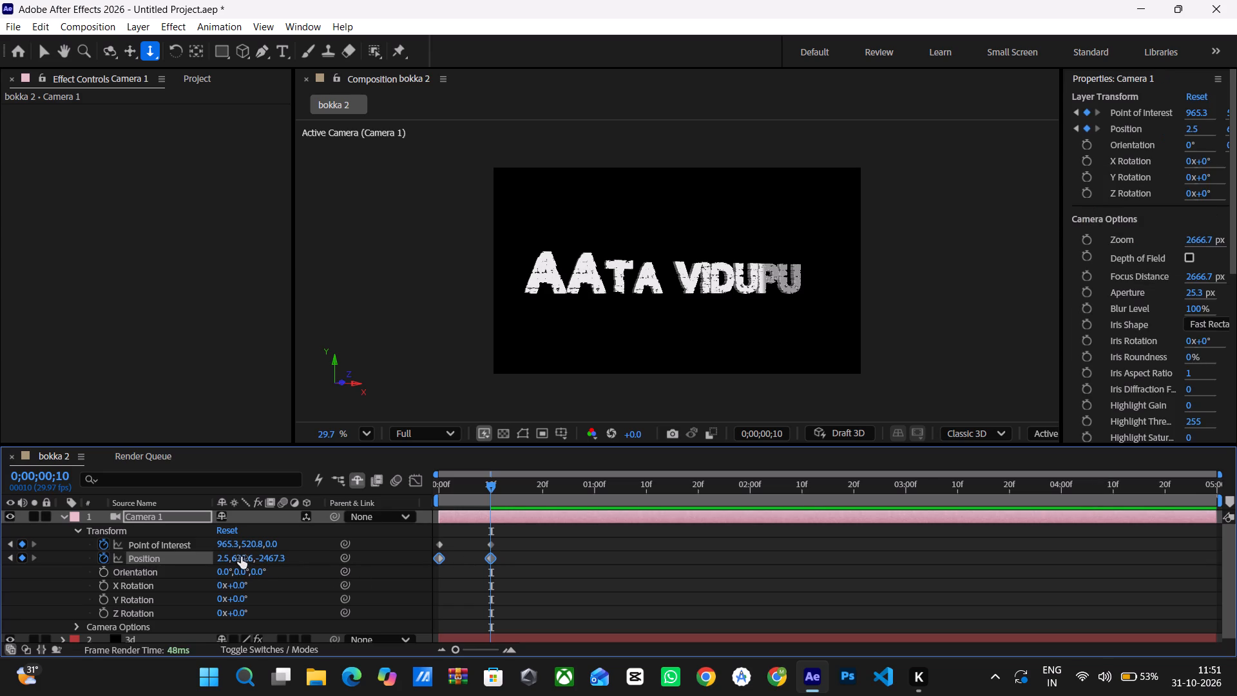
left_click_drag(240, 556, 249, 559)
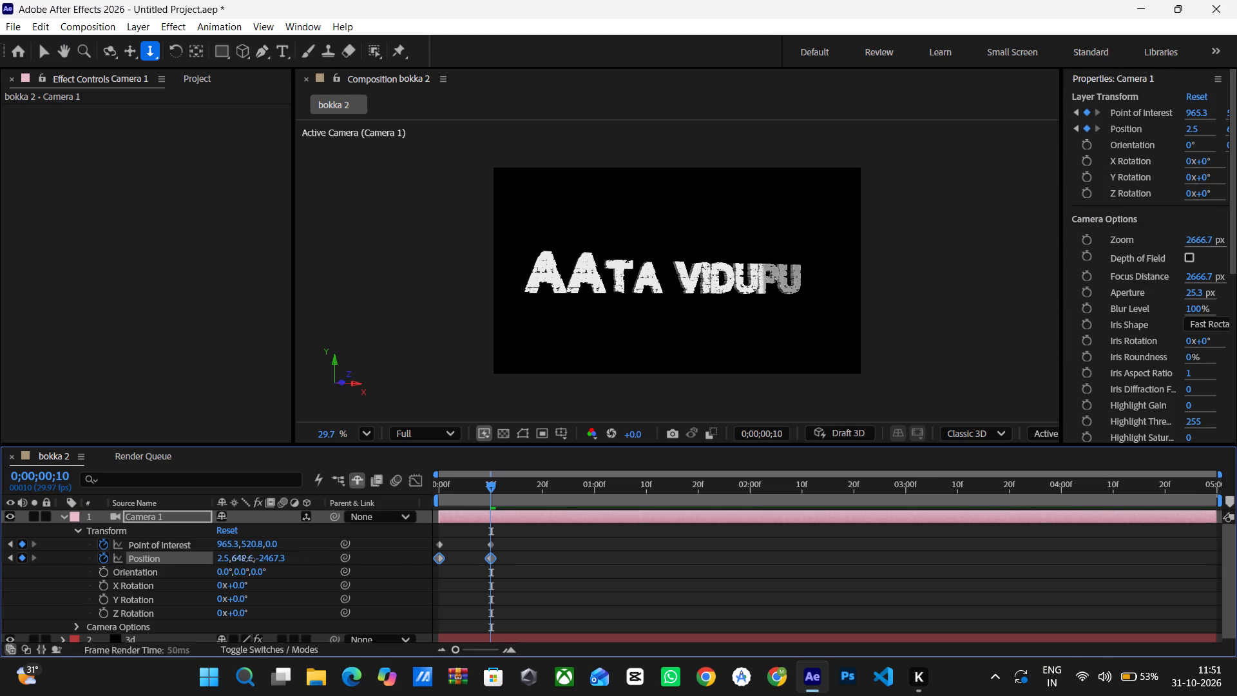
left_click_drag(249, 559, 228, 563)
left_click_drag(220, 559, 287, 562)
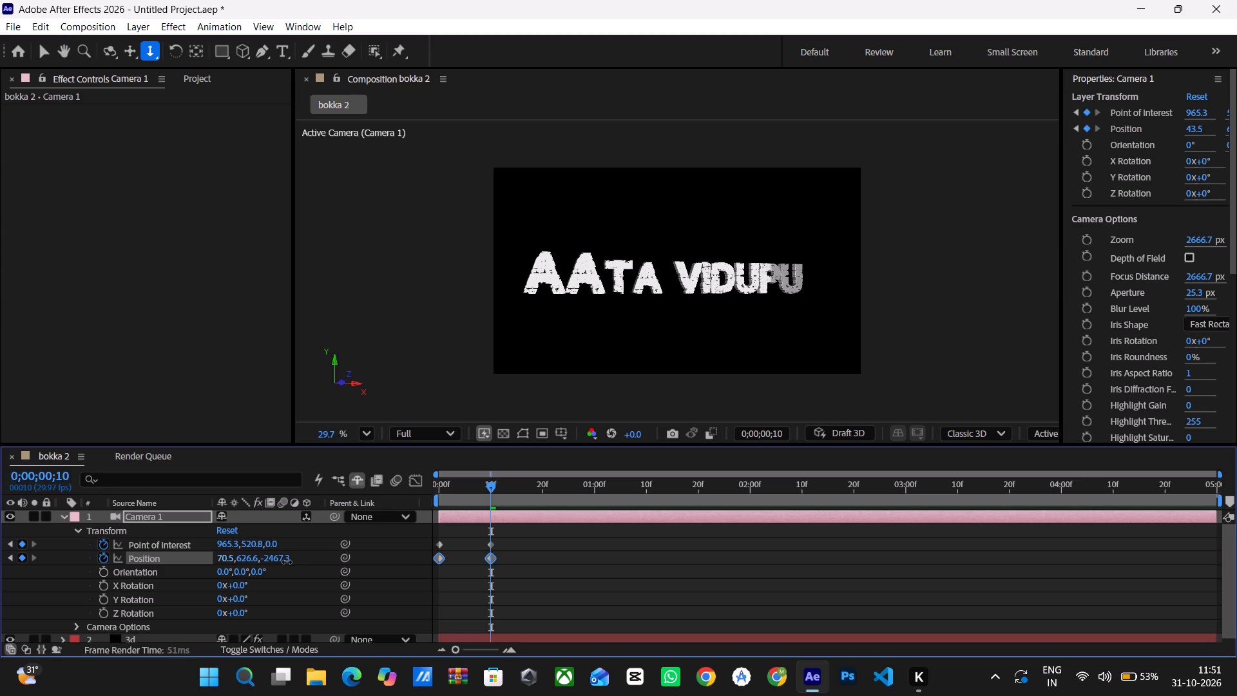
left_click_drag(287, 562, 414, 548)
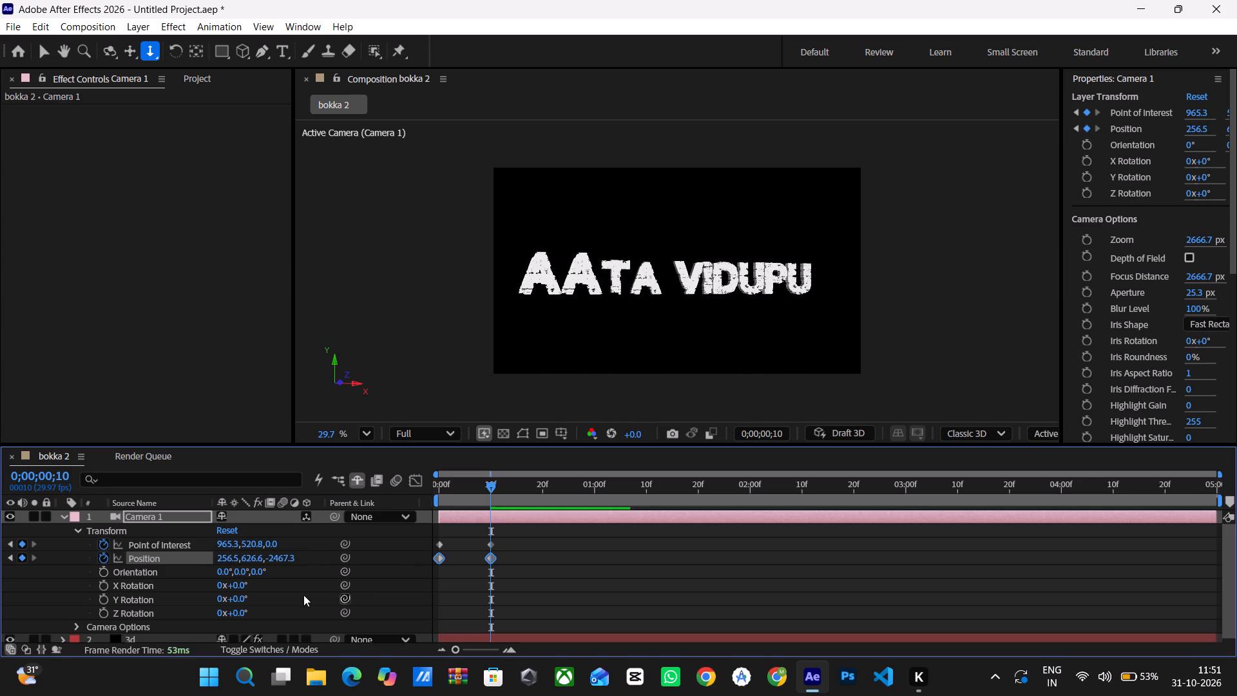
Collapse Camera 1's properties and preview the camera move from frame 0.
left_click(76, 530)
left_click(59, 517)
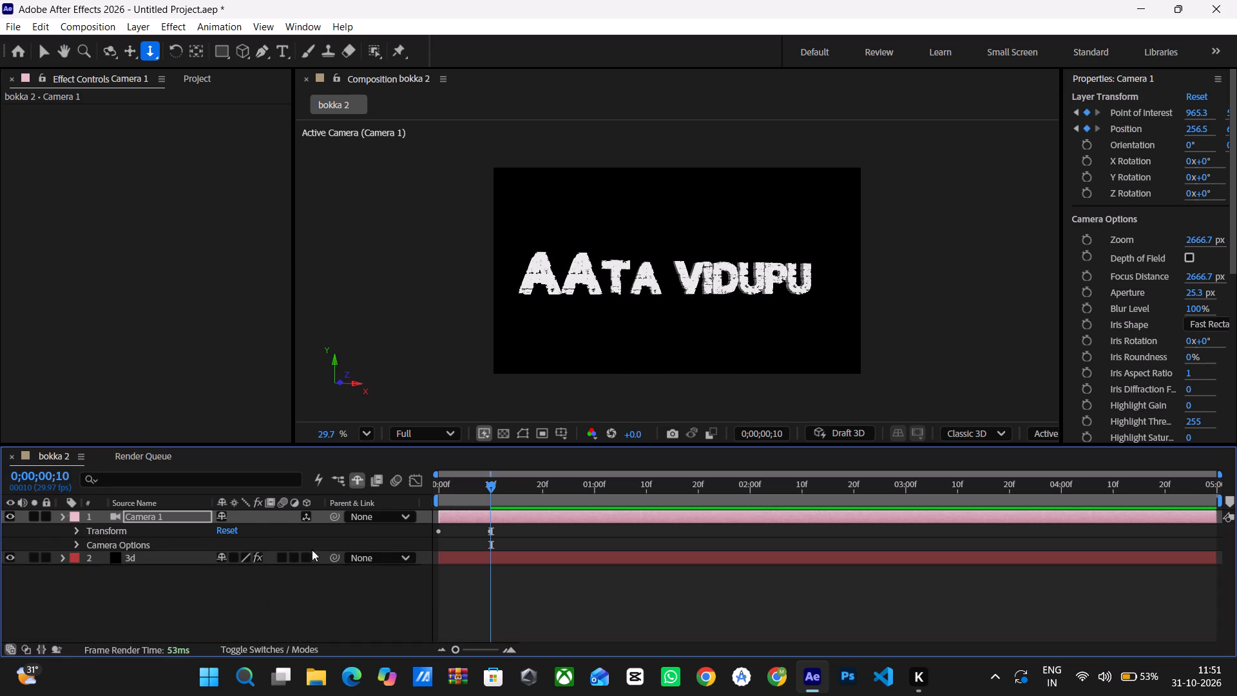
left_click_drag(491, 485, 380, 496)
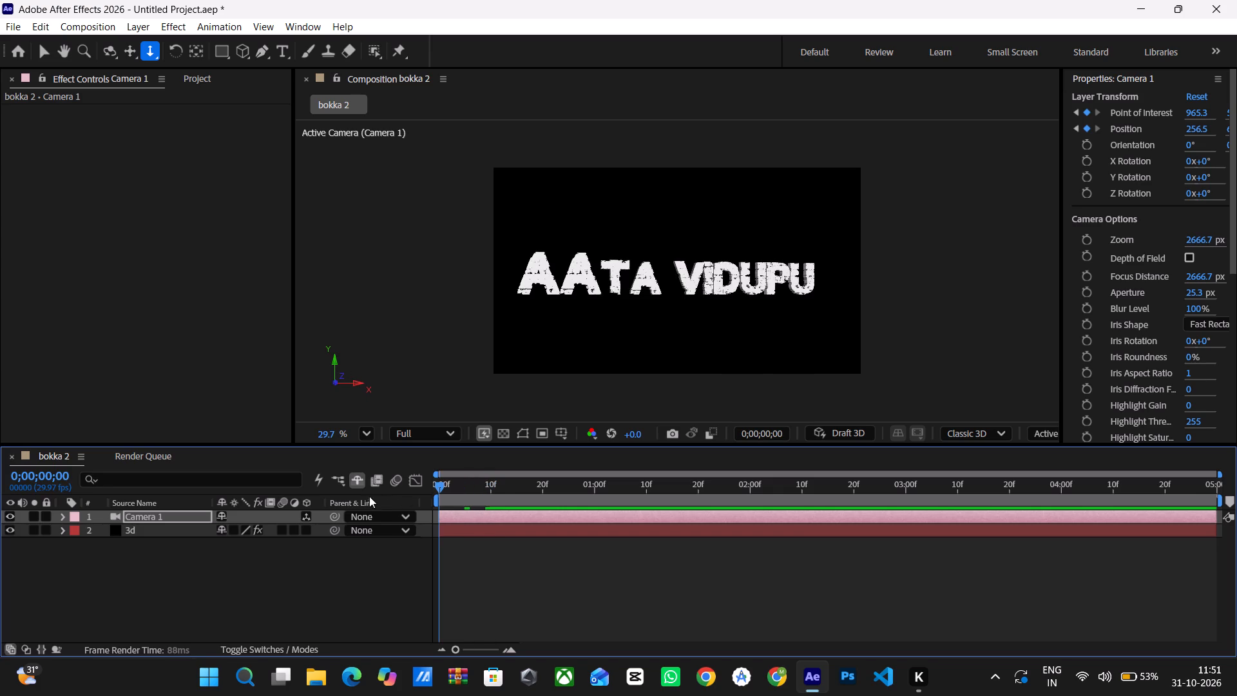
key("space")
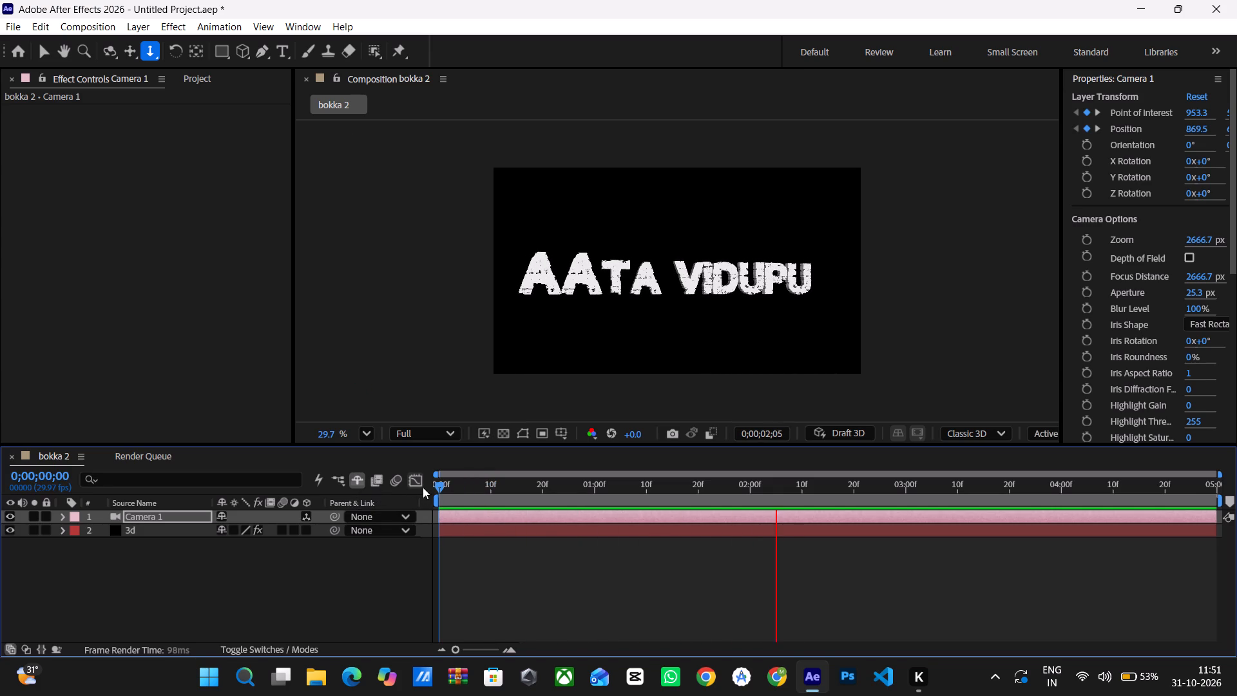
left_click_drag(442, 483, 410, 501)
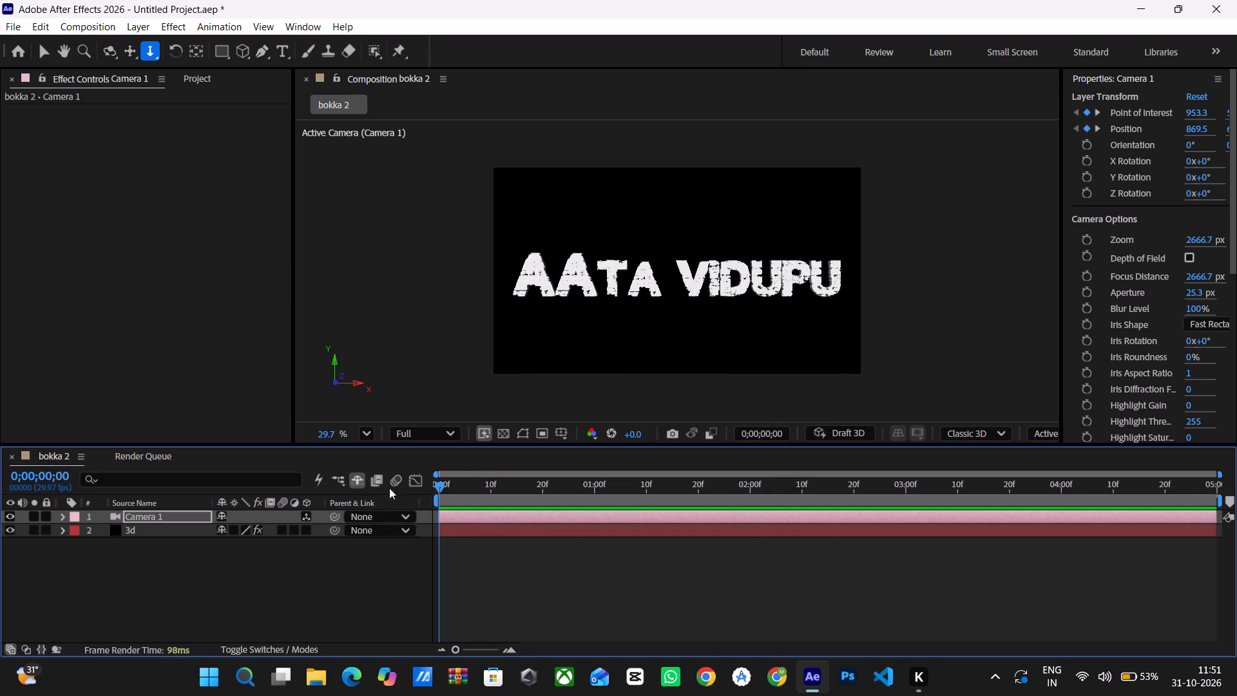
On the 3d layer's Element effect, set Group 1's Particle Size to 6.20 and keyframe it at frame 0.
left_click(188, 79)
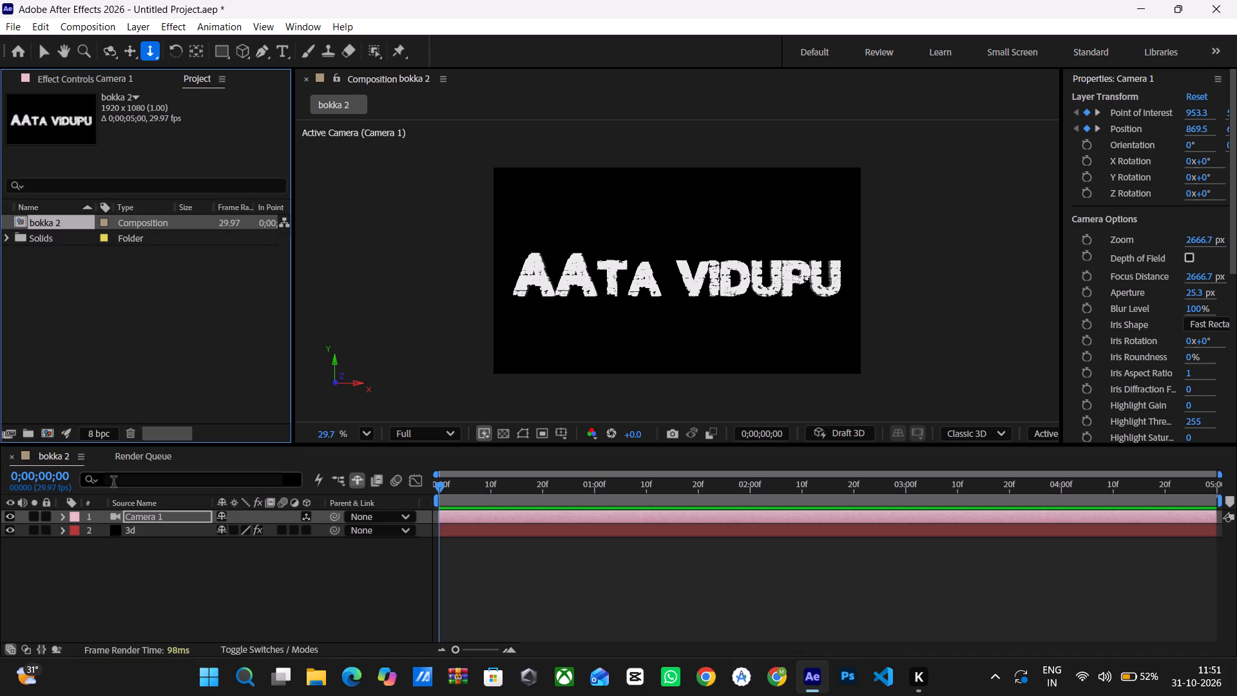
left_click(140, 535)
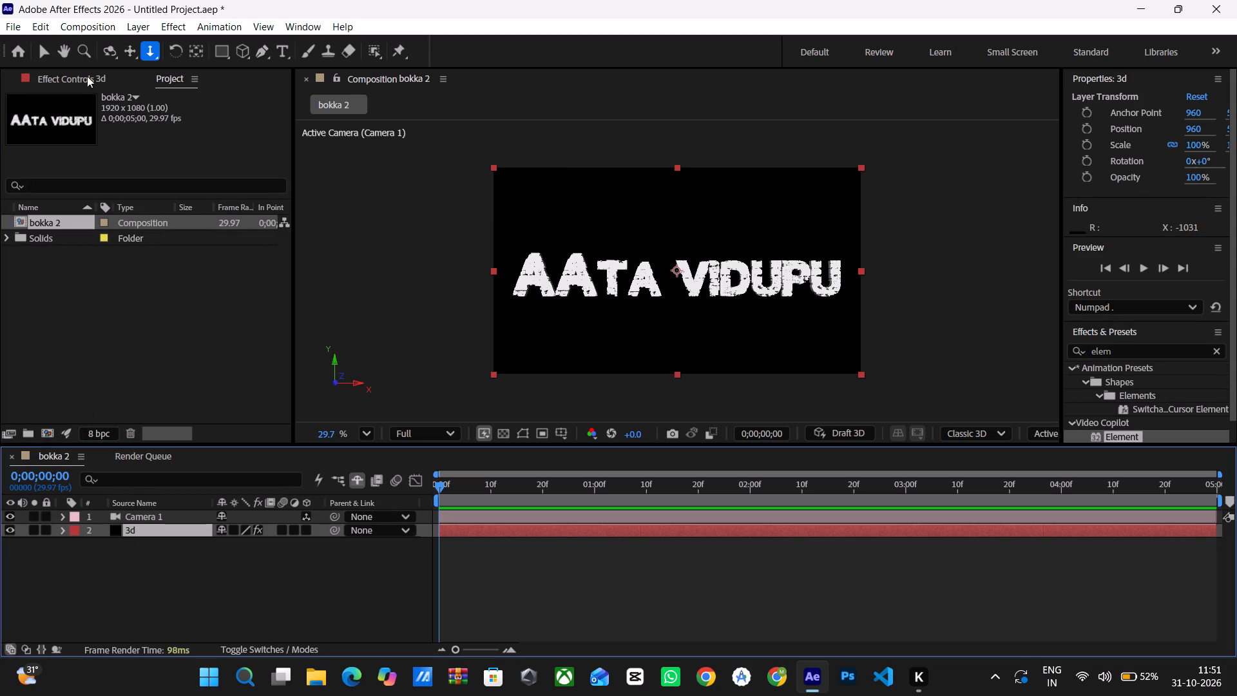
left_click(78, 75)
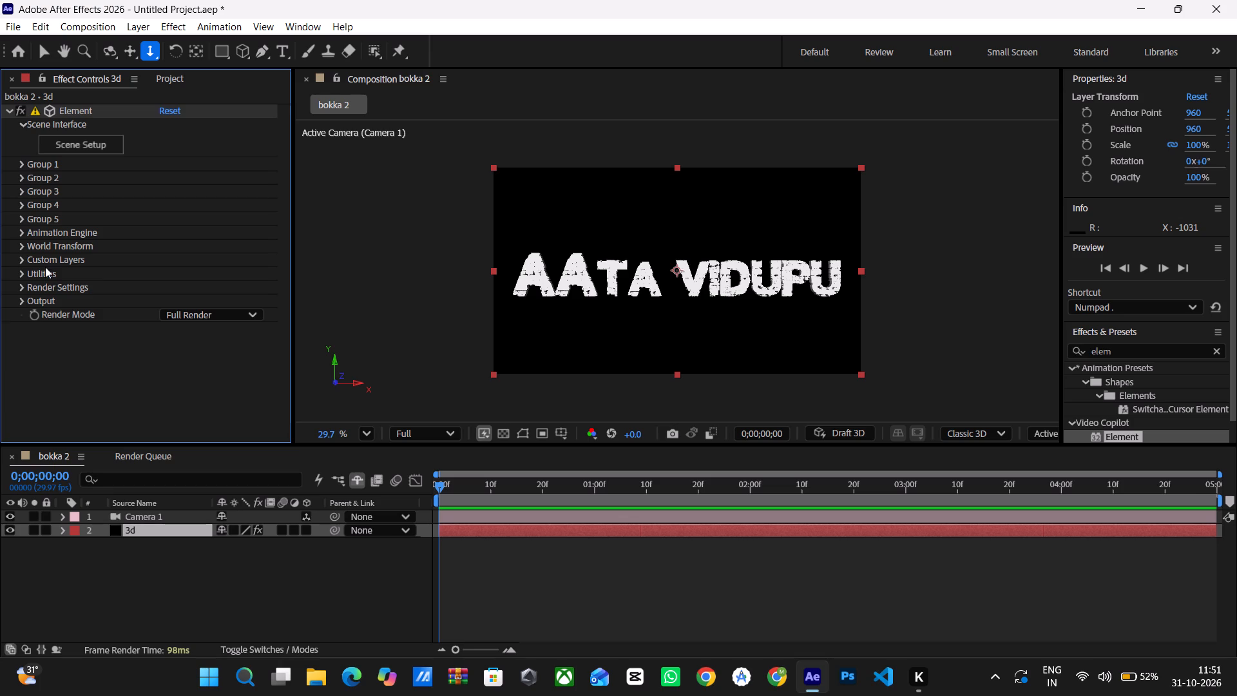
left_click(19, 167)
left_click(35, 206)
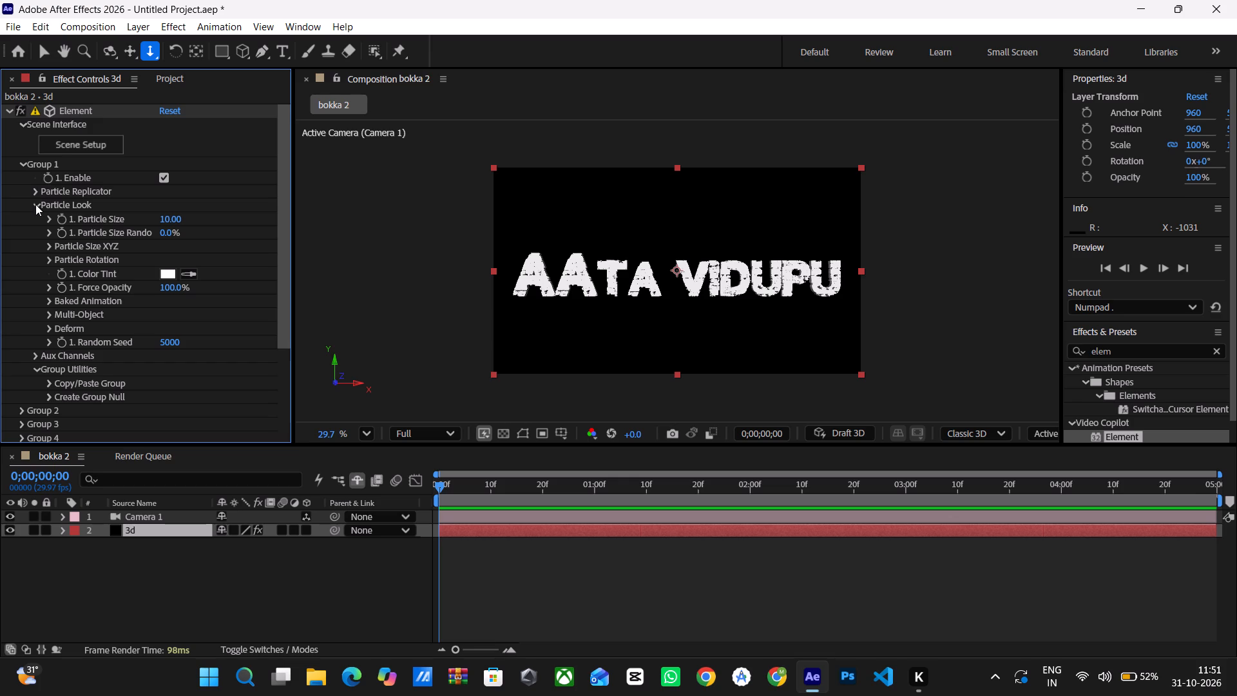
left_click(35, 204)
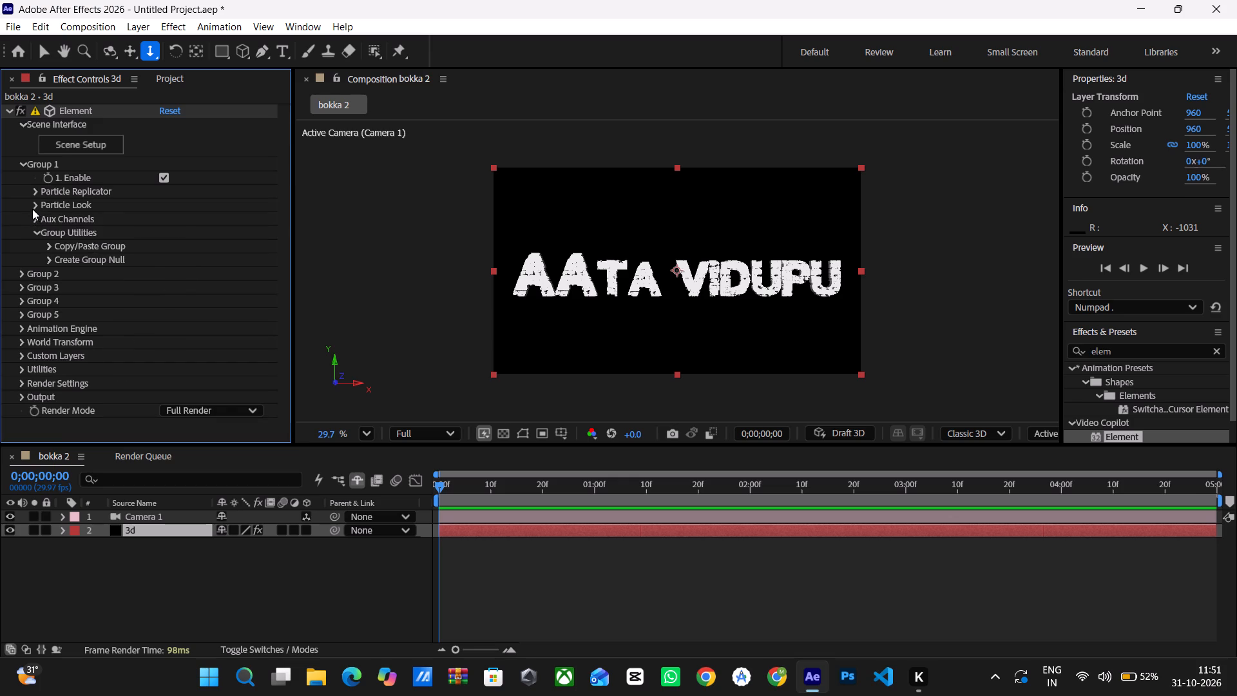
left_click(33, 204)
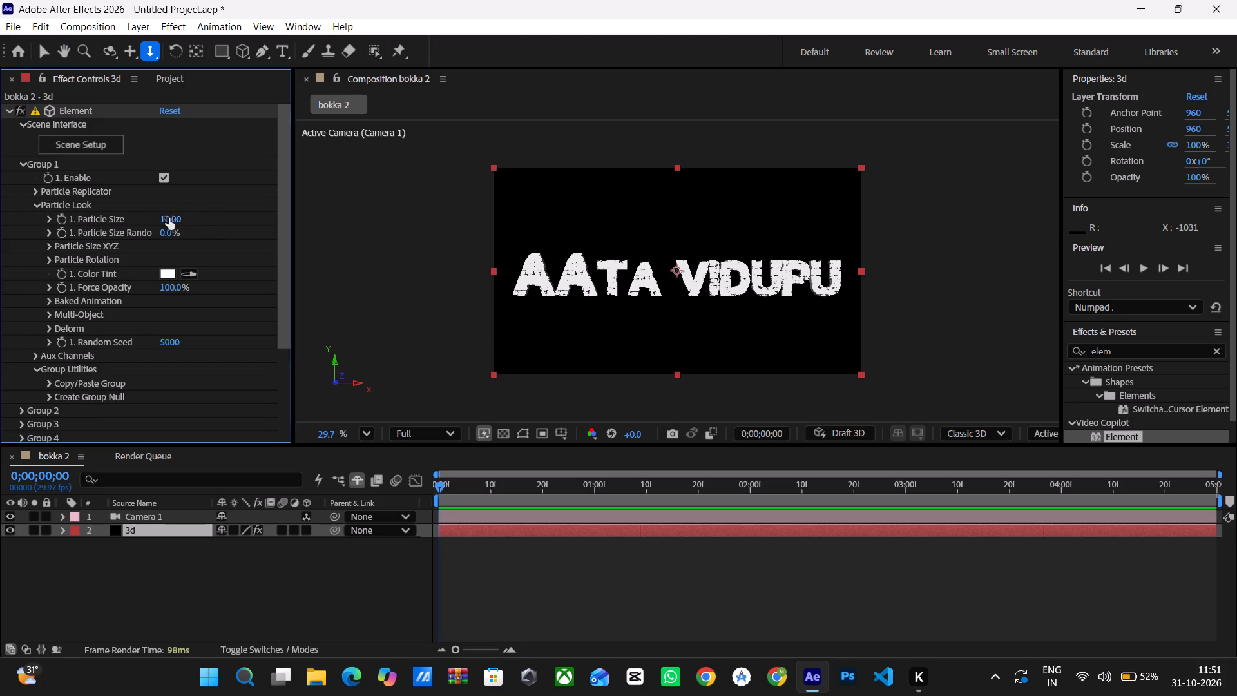
left_click_drag(169, 218, 61, 235)
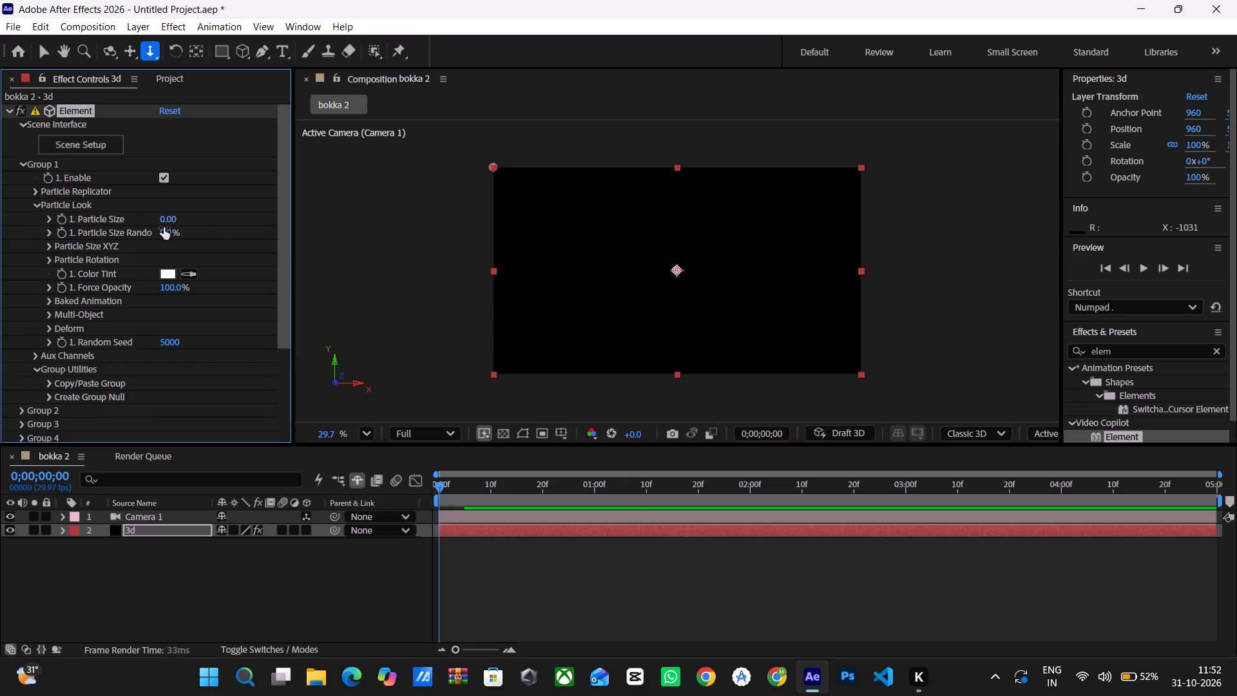
left_click_drag(164, 220, 209, 235)
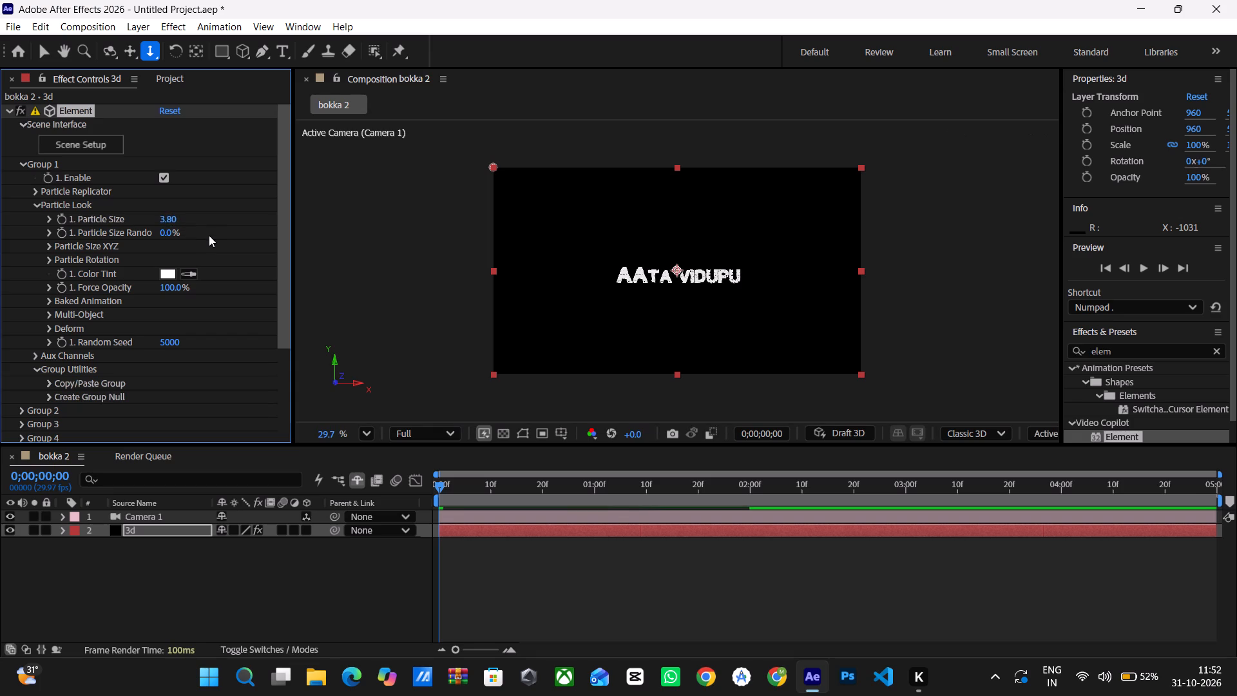
left_click_drag(165, 217, 208, 231)
left_click_drag(165, 217, 156, 218)
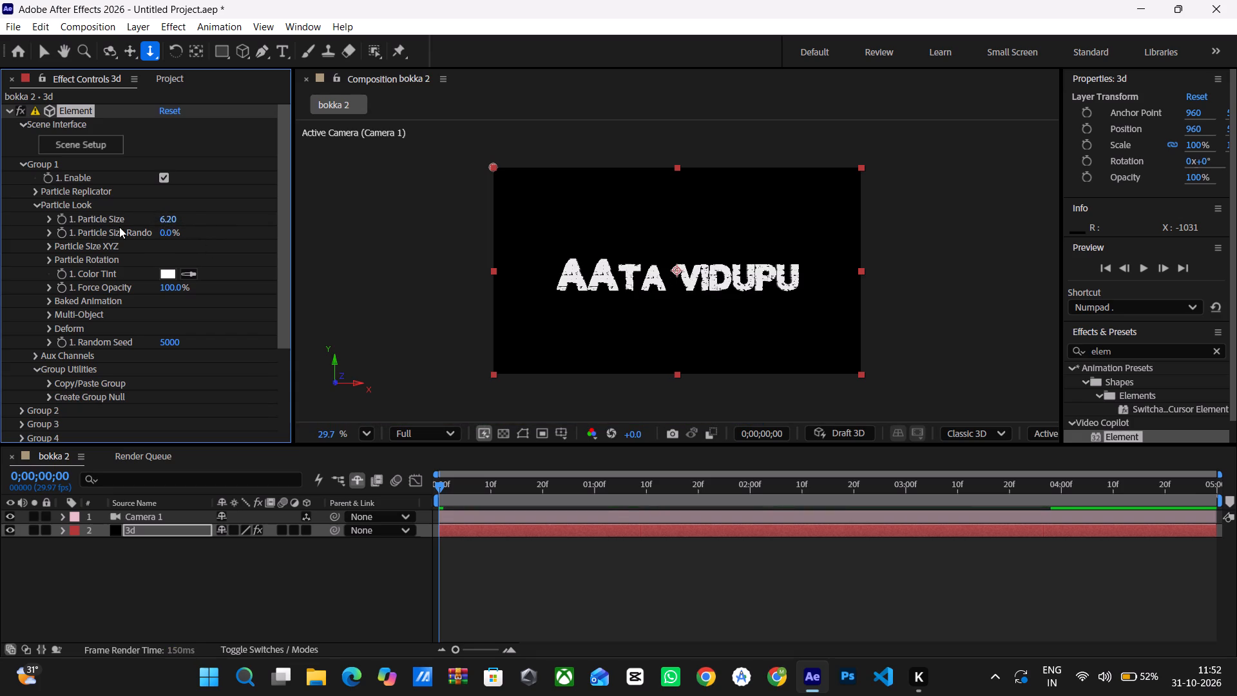
left_click(62, 218)
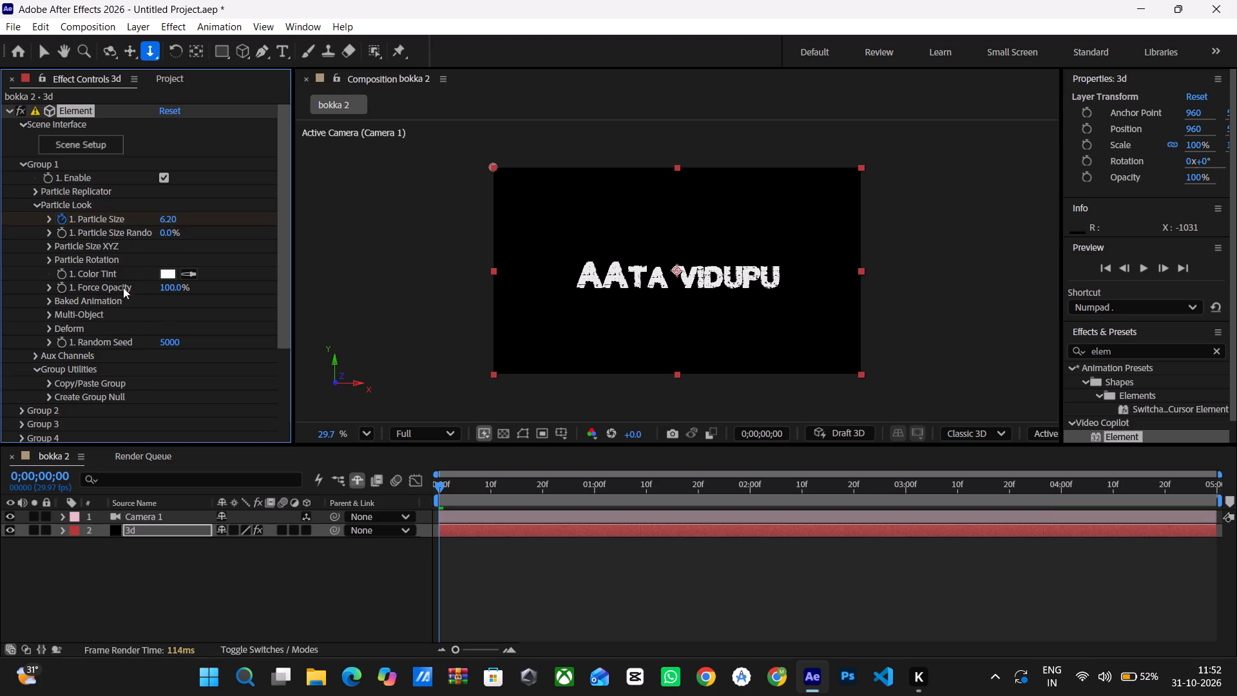
Add a keyframe for Element Group 1's Enable property at frame 0.
scroll(48, 289, "down", 1)
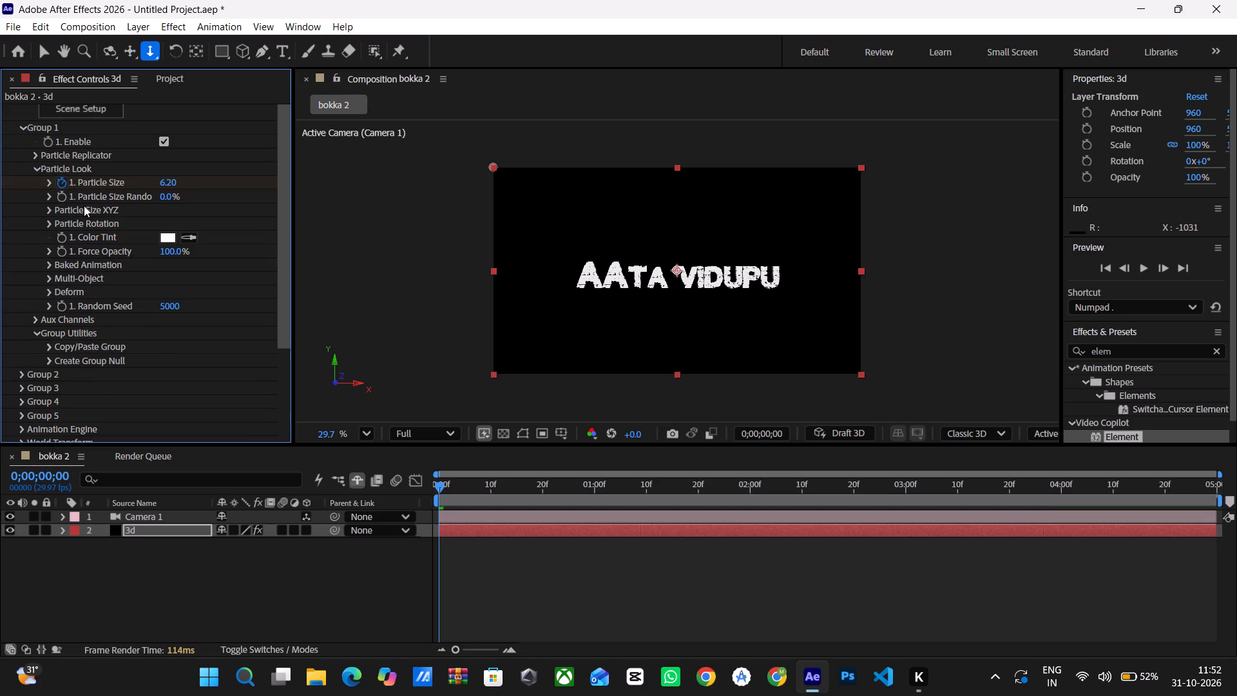
left_click(53, 143)
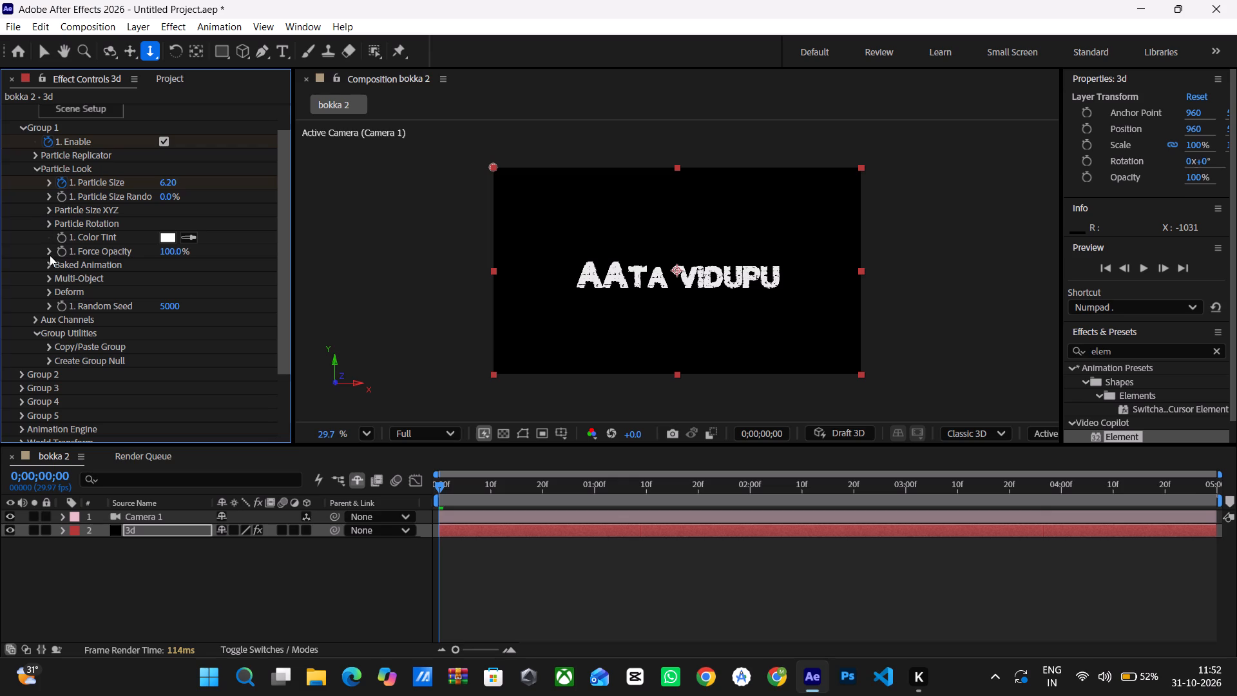
Enable Multi-Object in Group 1's Particle Look settings.
left_click(46, 278)
left_click(163, 295)
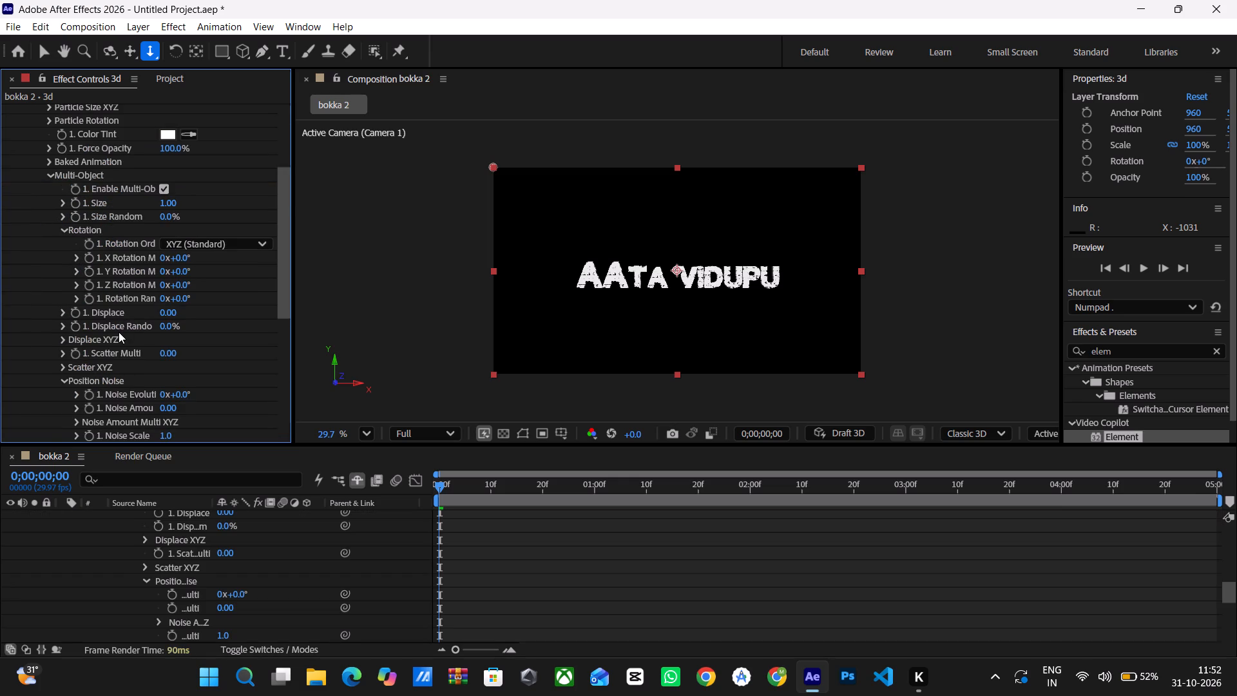
Keyframe the Multi-Object Rotation Random at frame 0 with a value of 1x+179°.
scroll(119, 332, "down", 2)
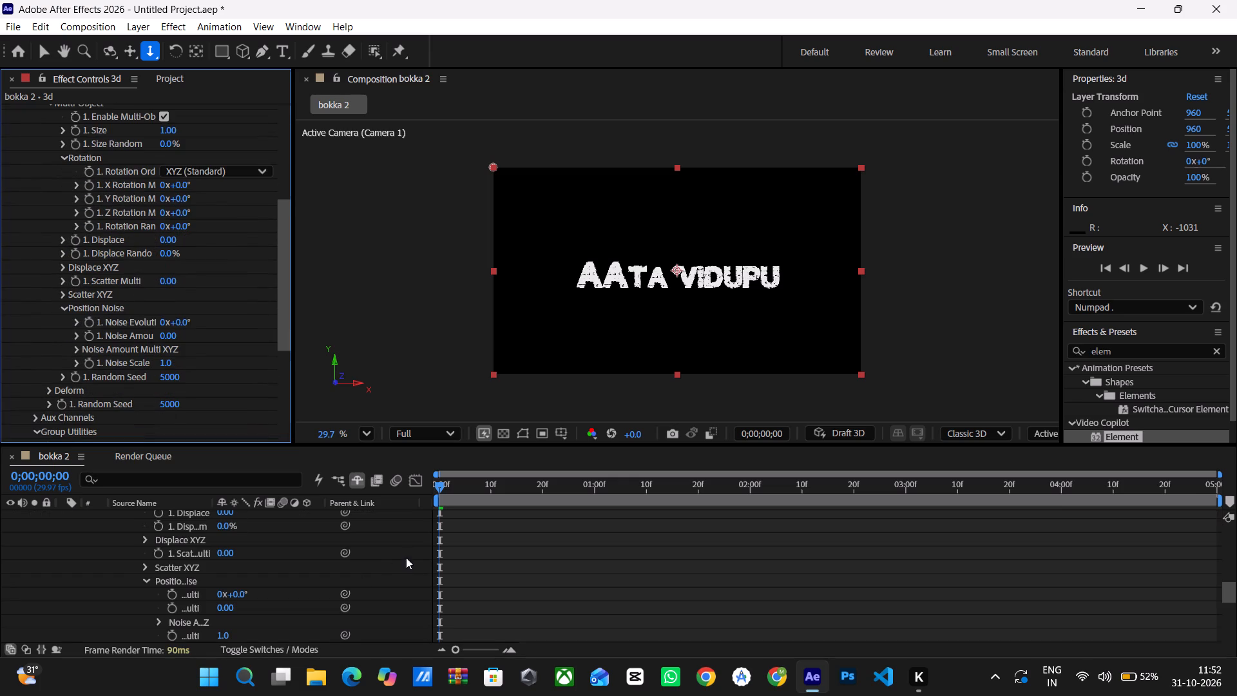
scroll(221, 520, "up", 3)
scroll(169, 403, "up", 3)
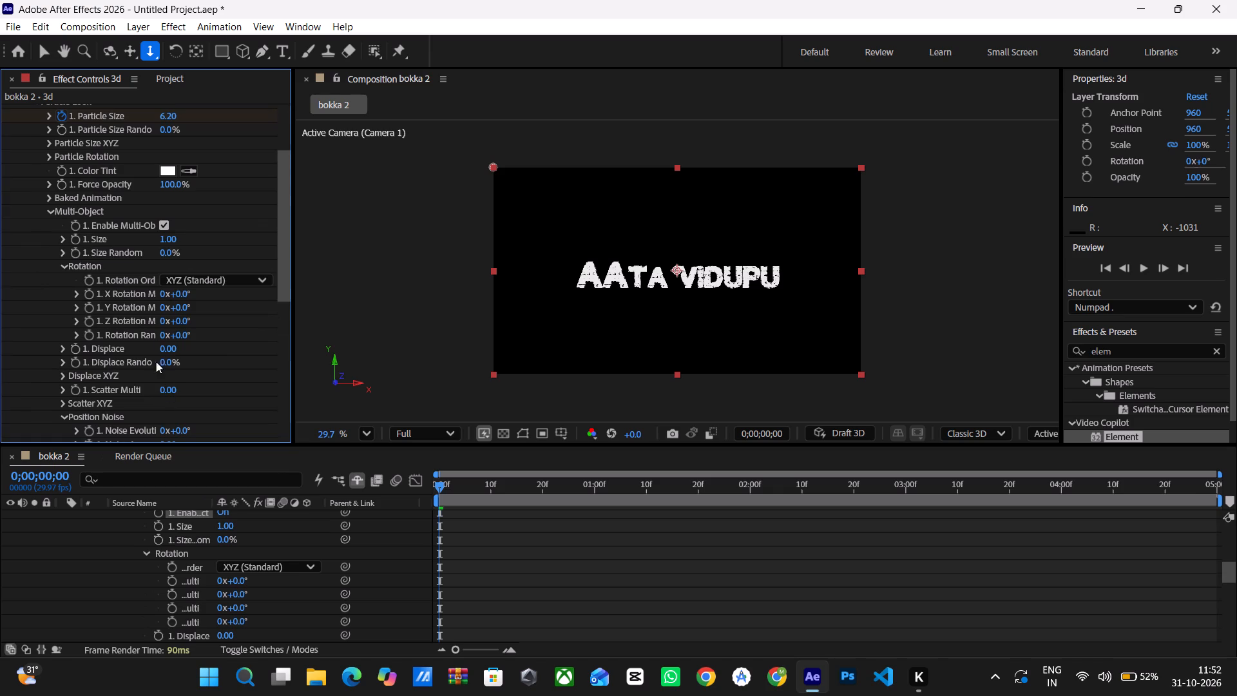
left_click(84, 334)
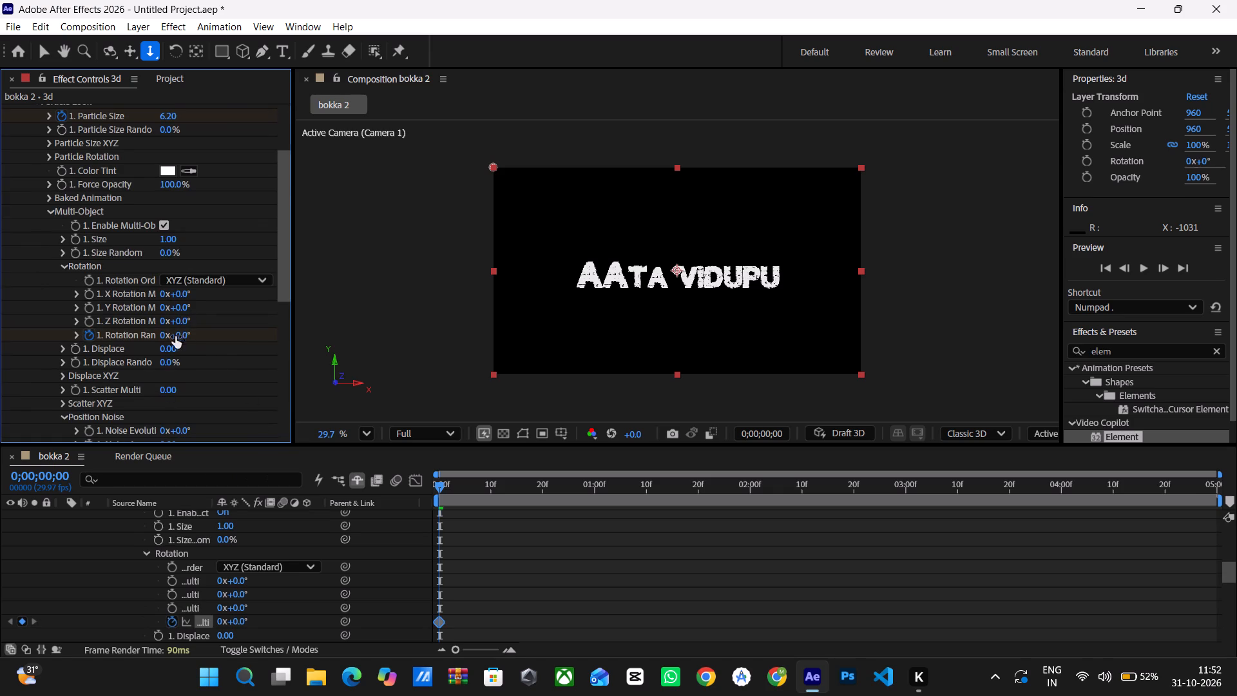
left_click_drag(178, 336, 289, 364)
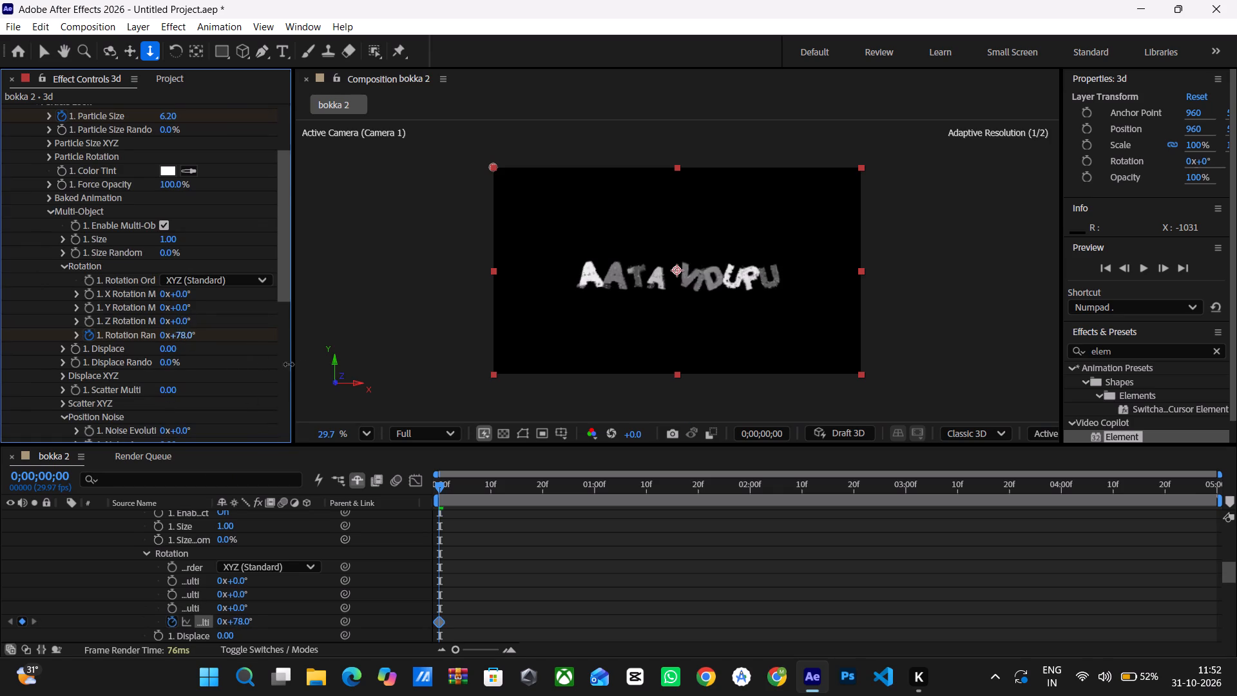
left_click_drag(289, 364, 593, 376)
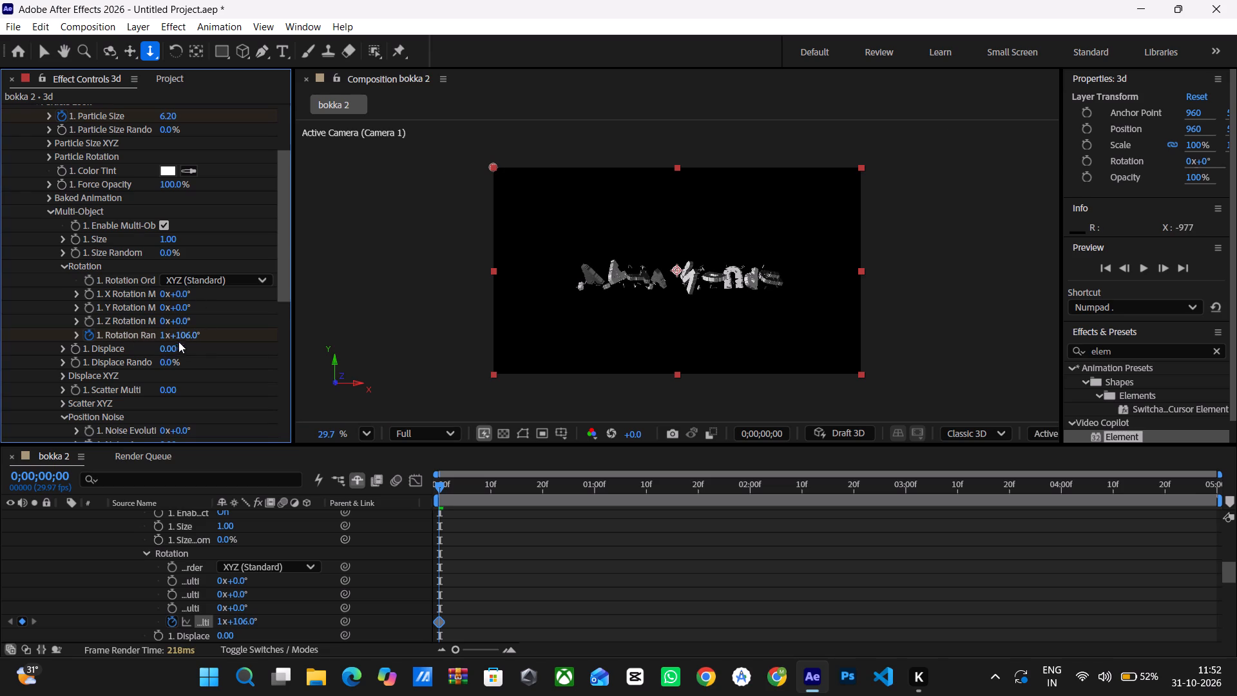
left_click_drag(185, 336, 238, 344)
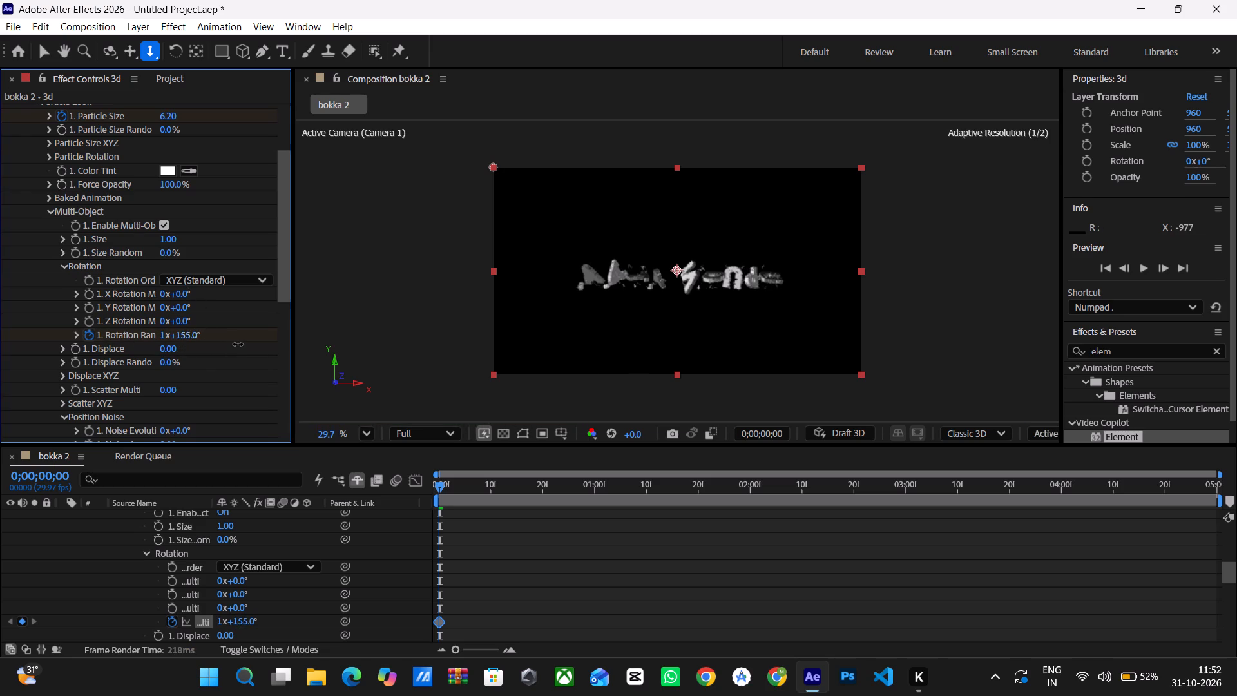
left_click_drag(238, 344, 256, 349)
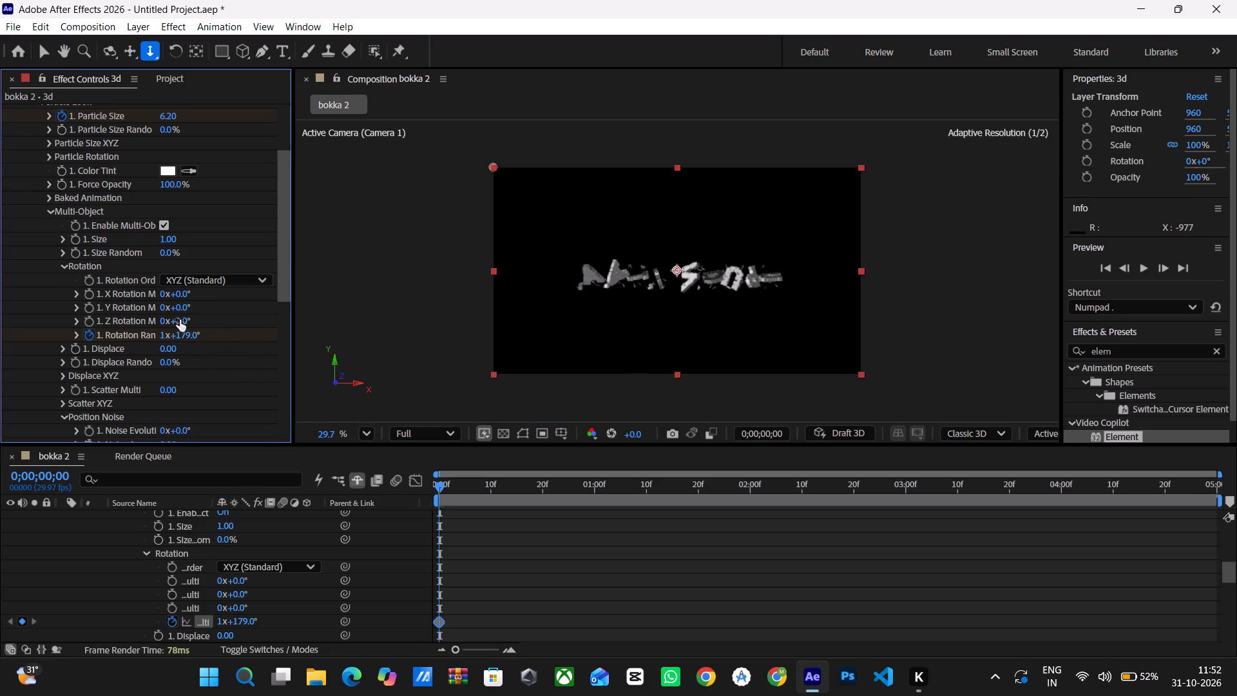
Set the Multi-Object Z Rotation Multi to 24°.
left_click_drag(187, 321, 215, 329)
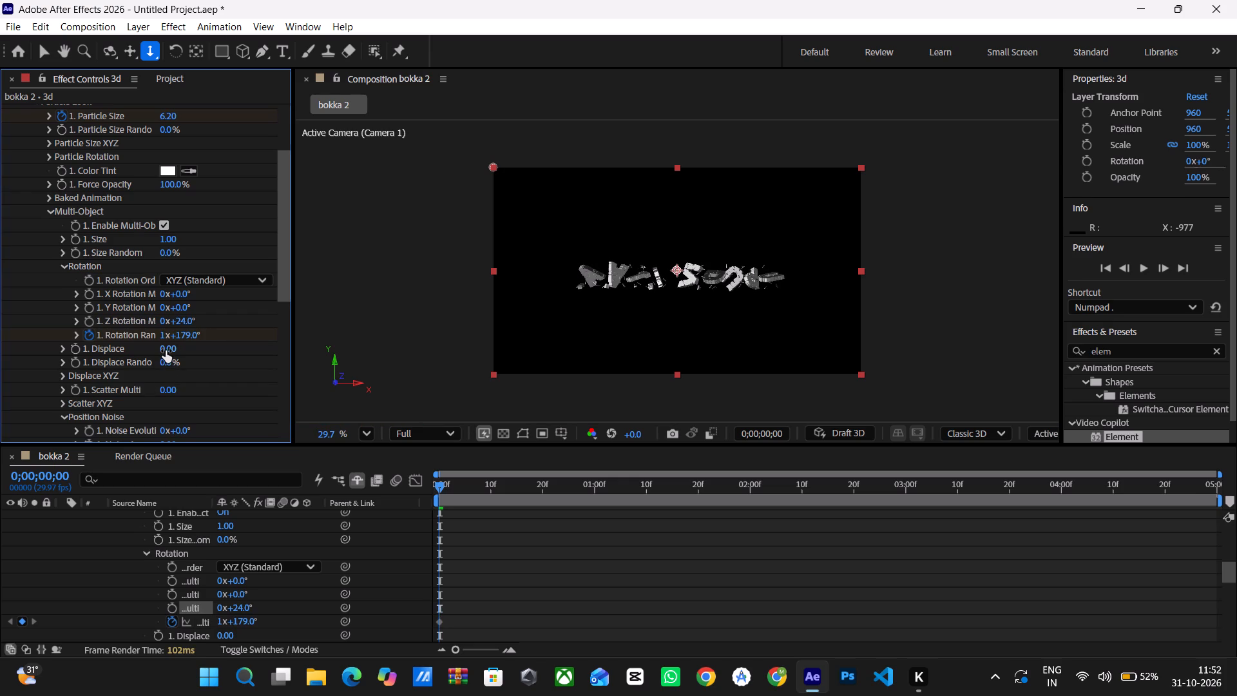
Keyframe the Multi-Object Displace at frame 0 with a value of 1.40.
left_click_drag(165, 350, 204, 358)
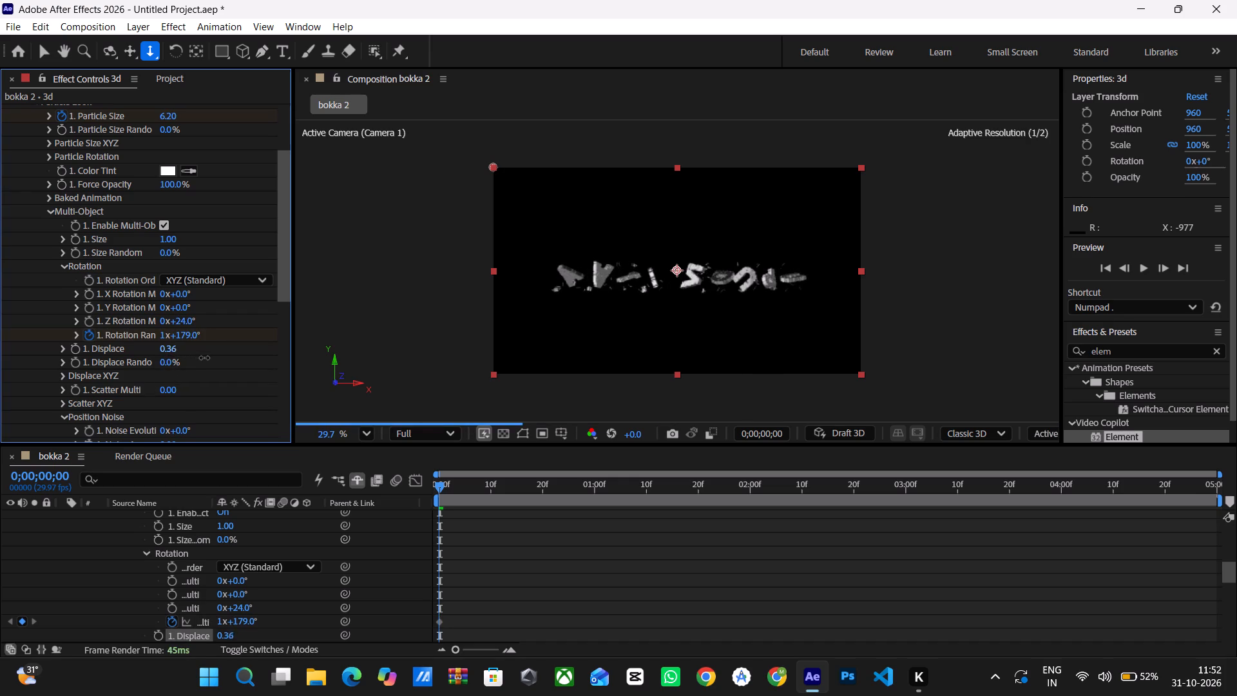
left_click_drag(204, 358, 206, 358)
left_click(72, 351)
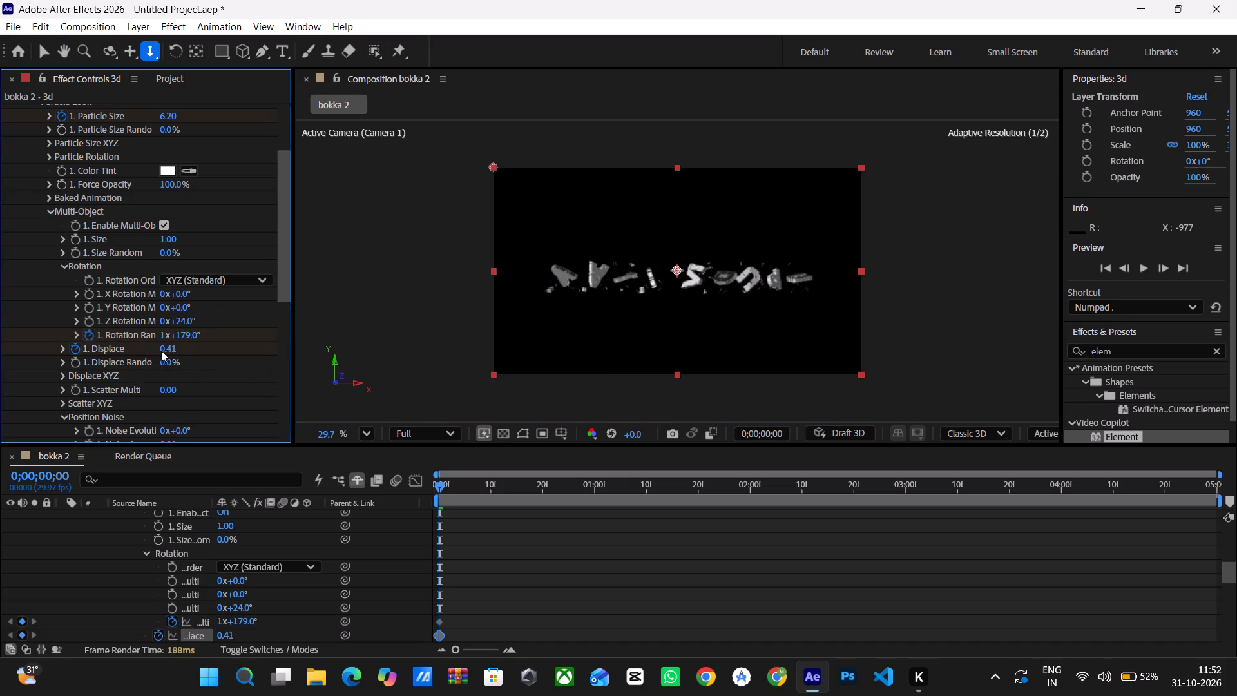
left_click_drag(166, 351, 227, 362)
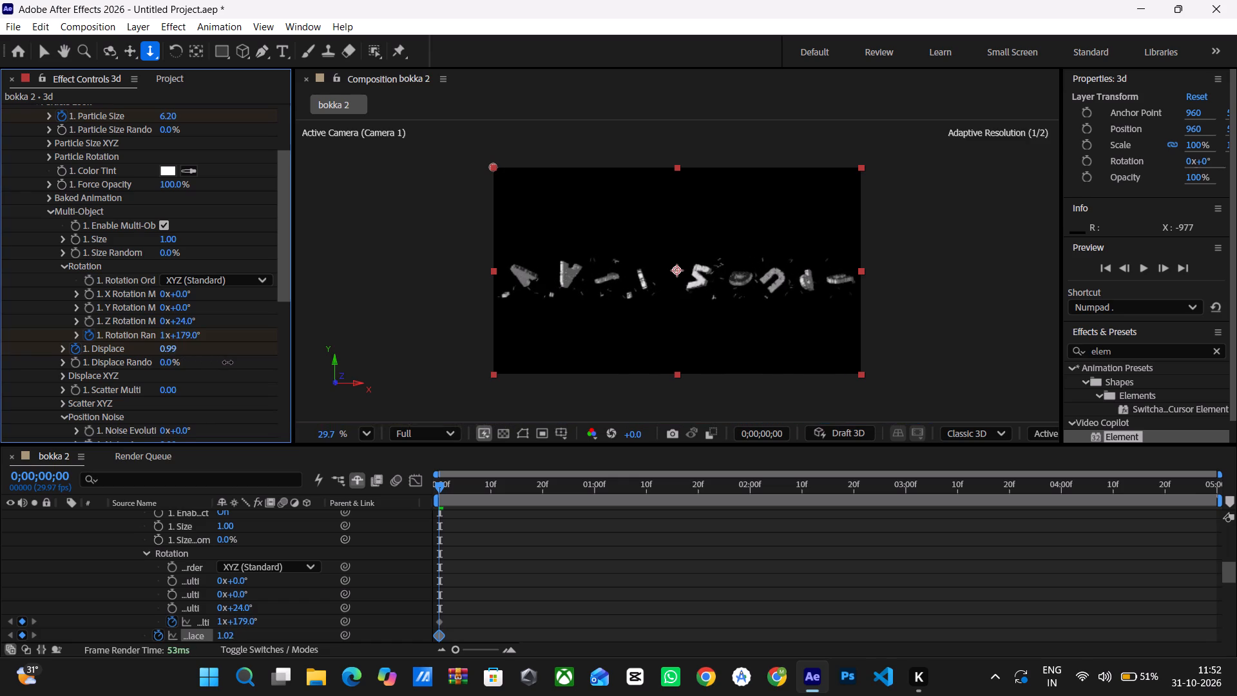
left_click_drag(227, 362, 230, 363)
left_click_drag(164, 350, 187, 360)
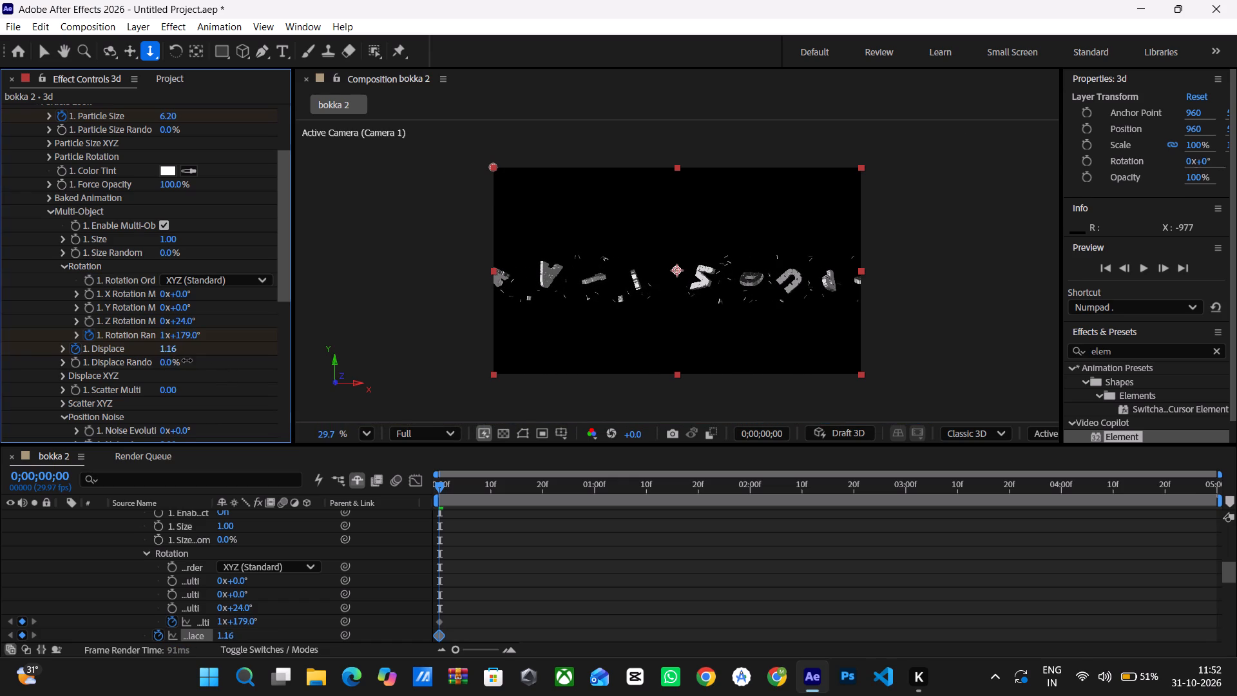
left_click_drag(187, 360, 209, 368)
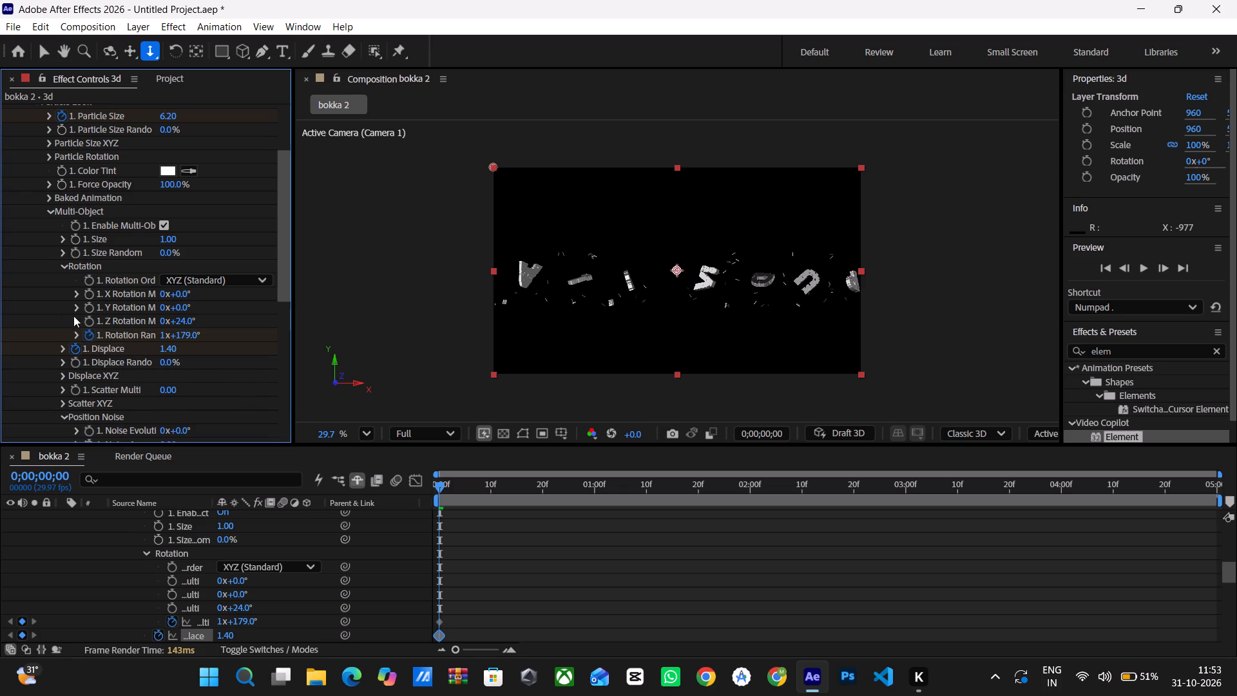
Add a keyframe for the Multi-Object Z Rotation Multi at frame 0.
left_click(90, 320)
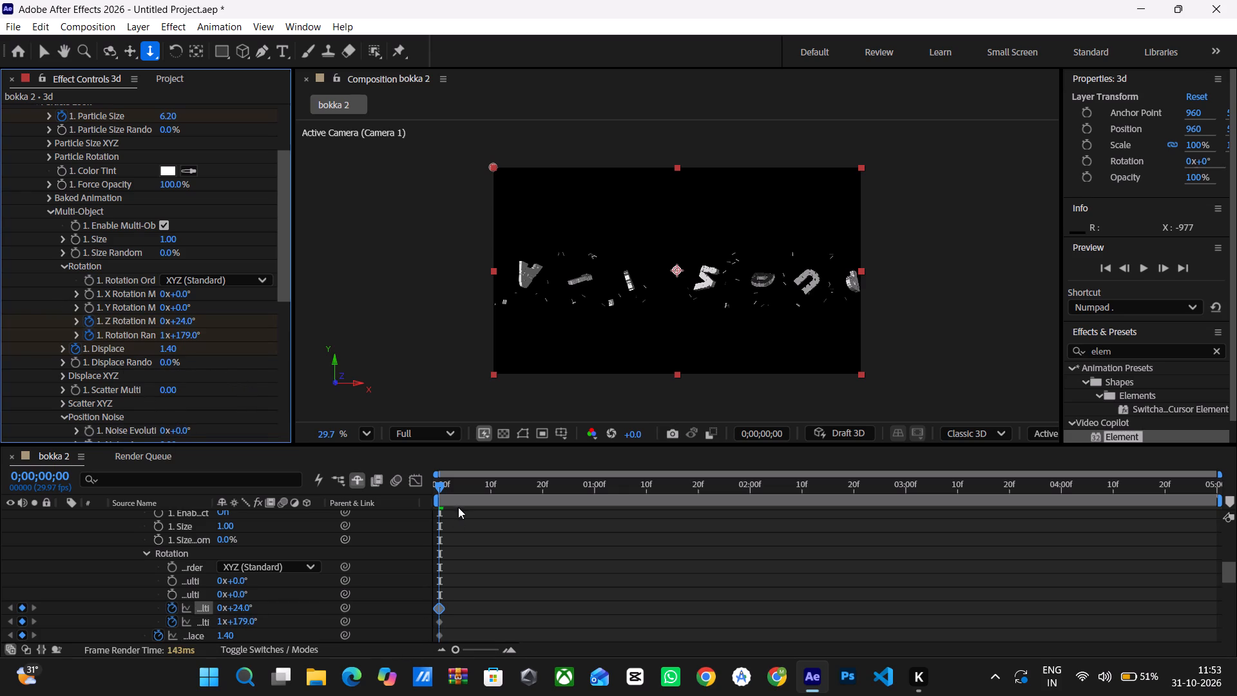
Keyframe the Multi-Object Rotation Random at frame 16 with its degrees set to 0.
left_click_drag(439, 481, 510, 506)
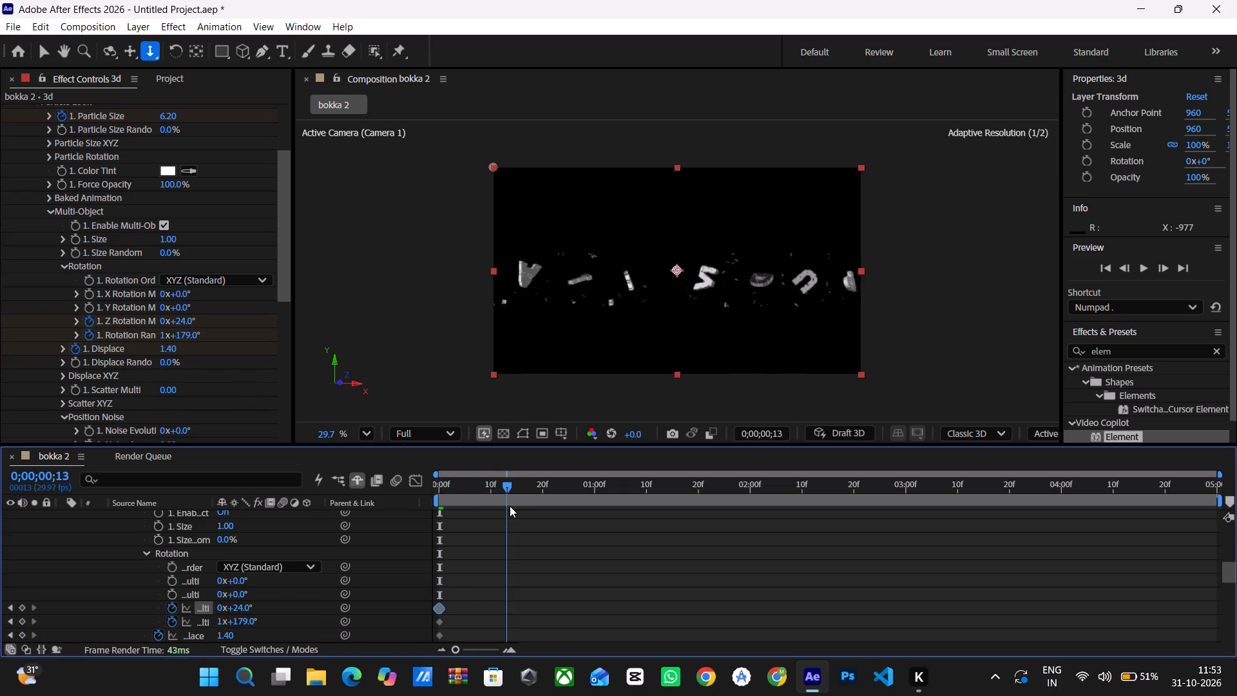
left_click_drag(510, 506, 528, 514)
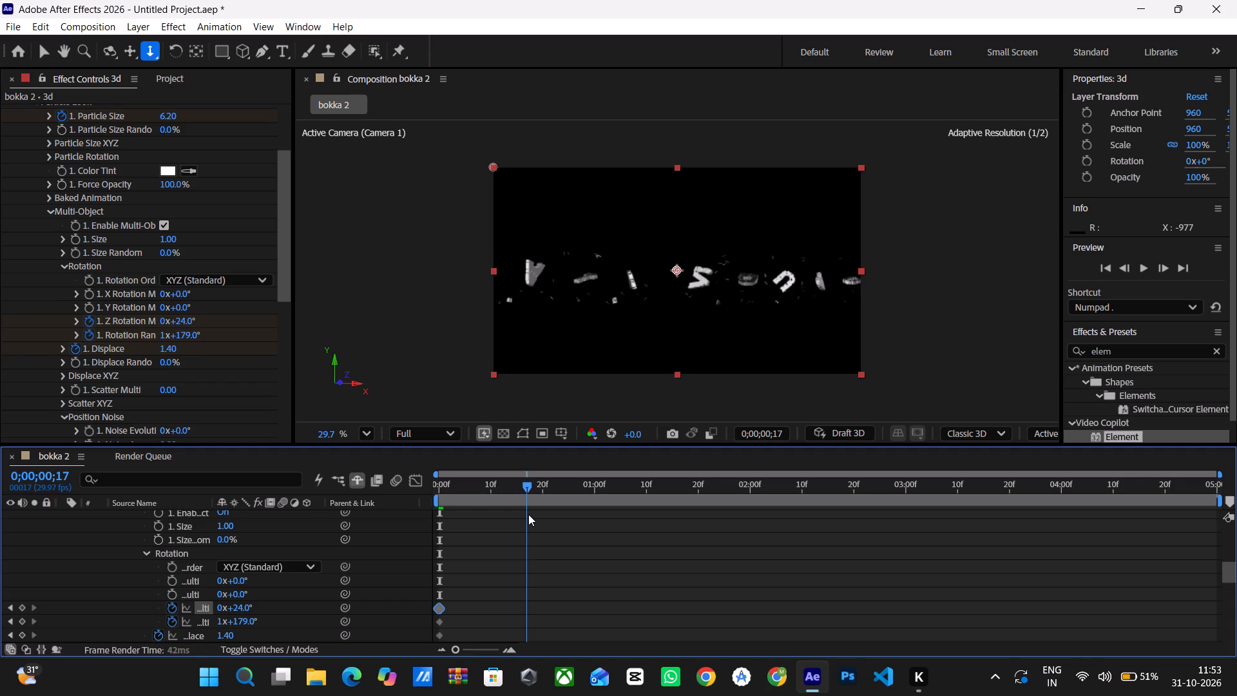
left_click_drag(528, 514, 529, 514)
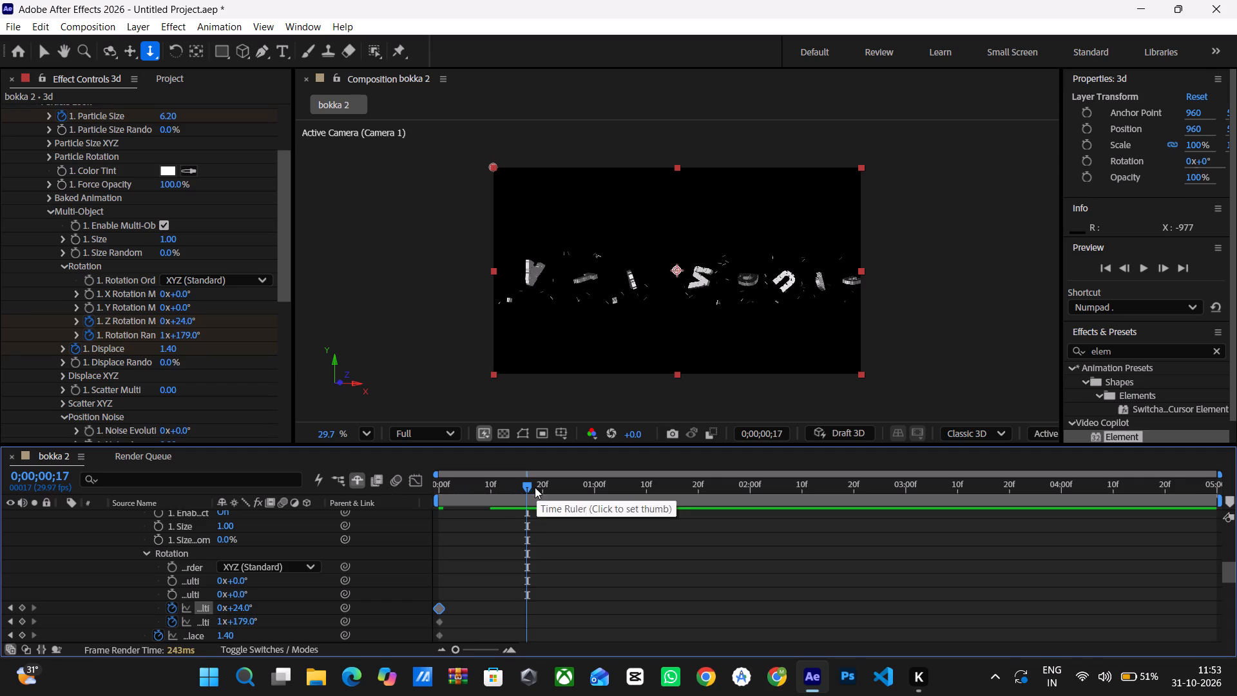
left_click_drag(530, 484, 523, 483)
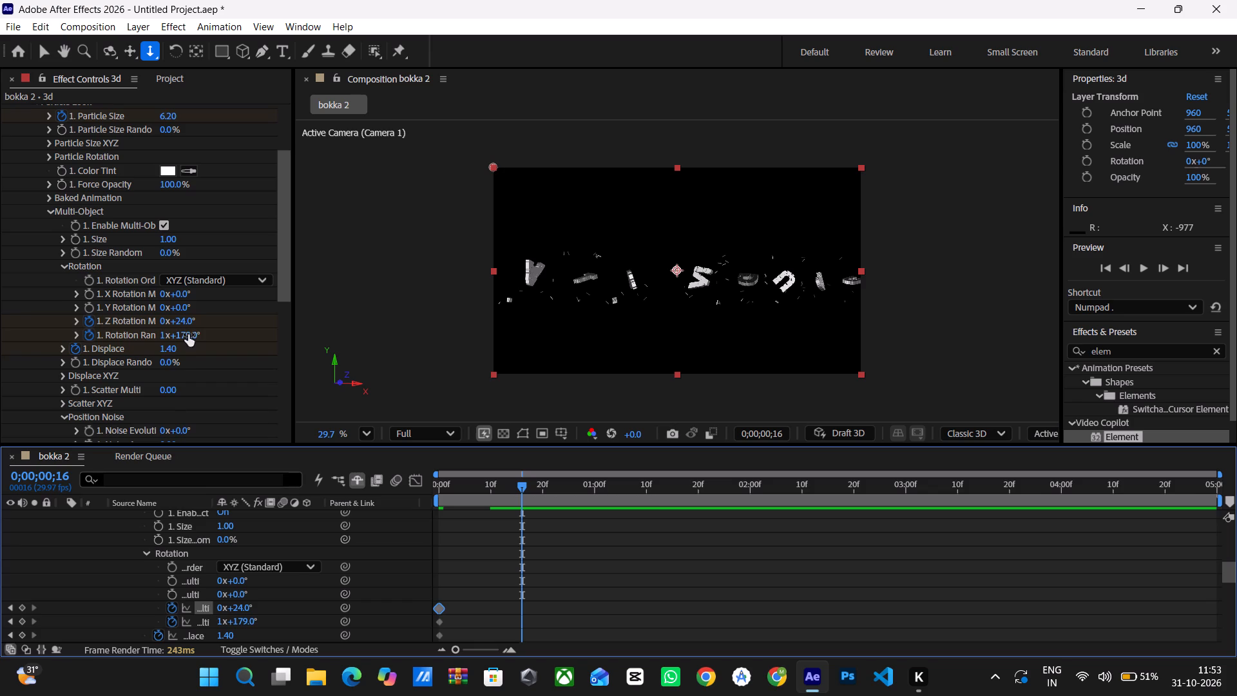
left_click(189, 333)
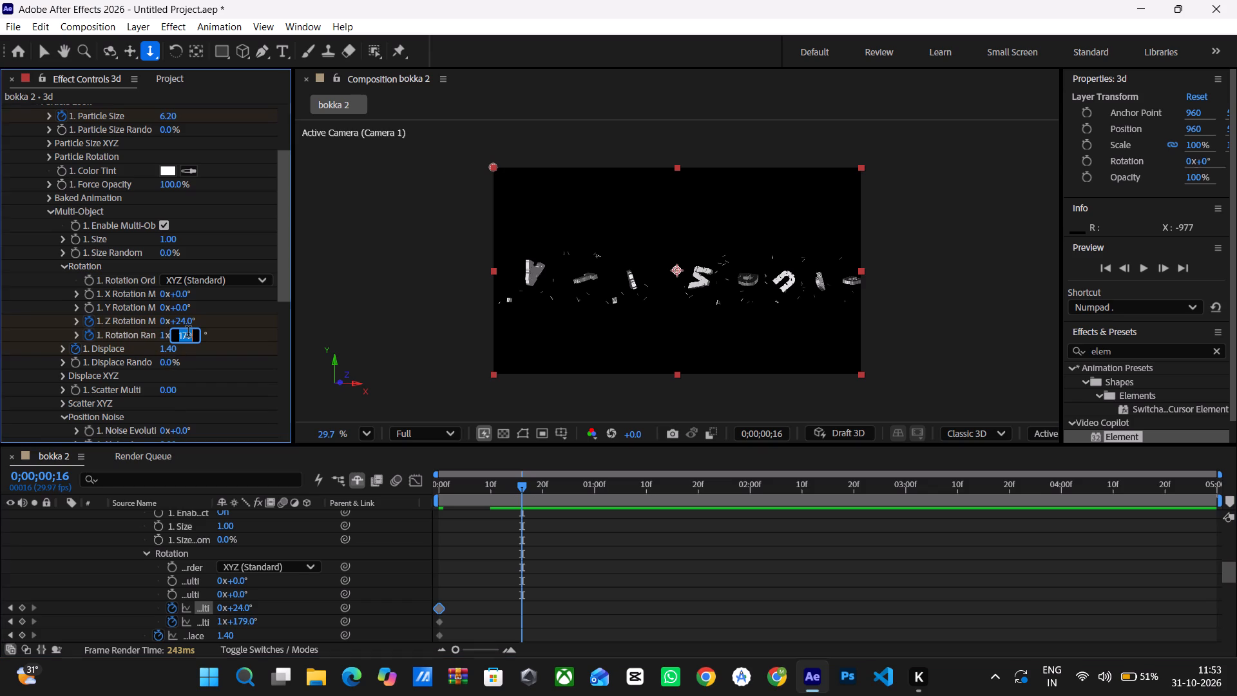
key("0")
key("Return")
Keyframe the Multi-Object Z Rotation Multi at frame 16 with a value of 0°.
left_click(173, 320)
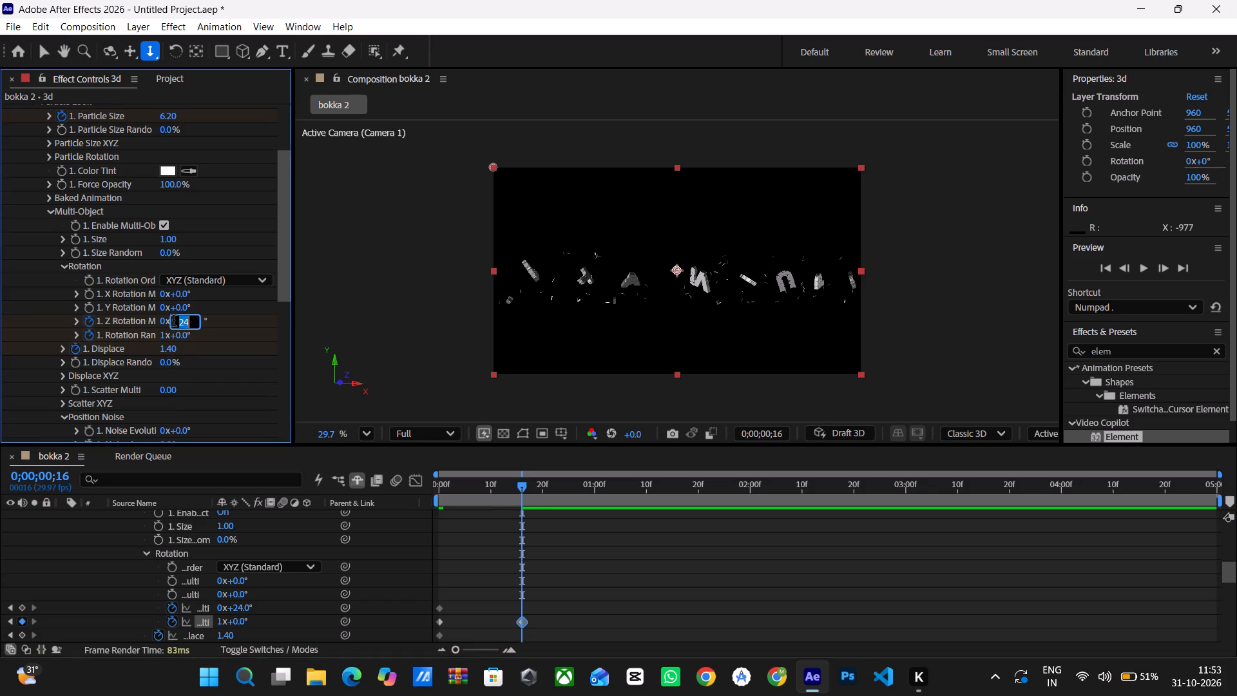
key("0")
key("Return")
Keyframe the Multi-Object Displace at frame 16 with a value of 0.
left_click(169, 350)
key("0")
key("Return")
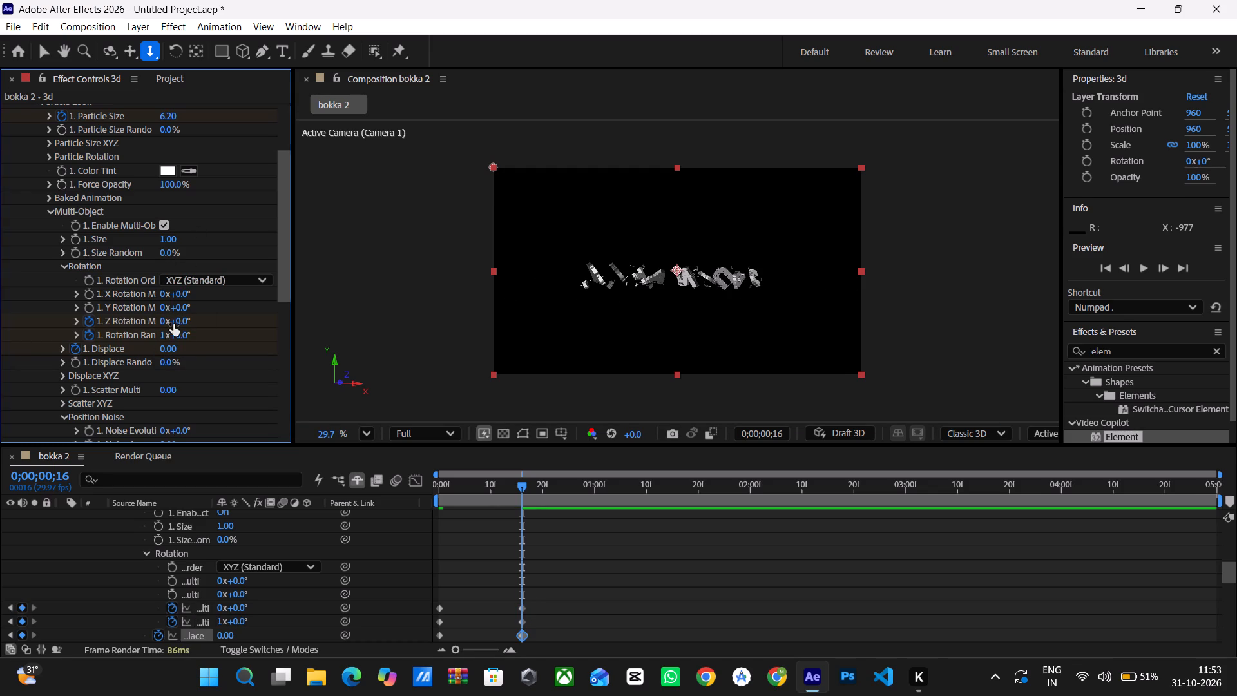
Set the full revolutions of the Multi-Object Rotation Random at frame 16 to 0.
left_click(163, 334)
key("0")
key("Return")
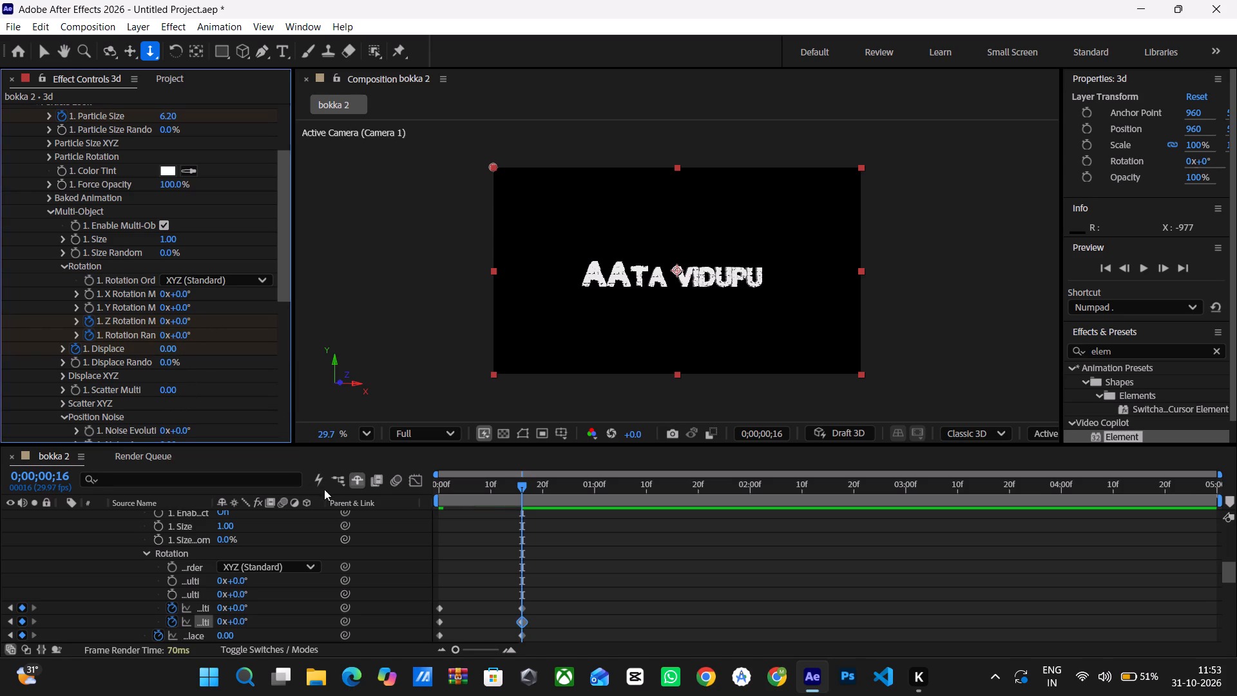
Play the title animation from frame 0 and scrub through its first second to check how the letters assemble.
left_click_drag(521, 484, 390, 491)
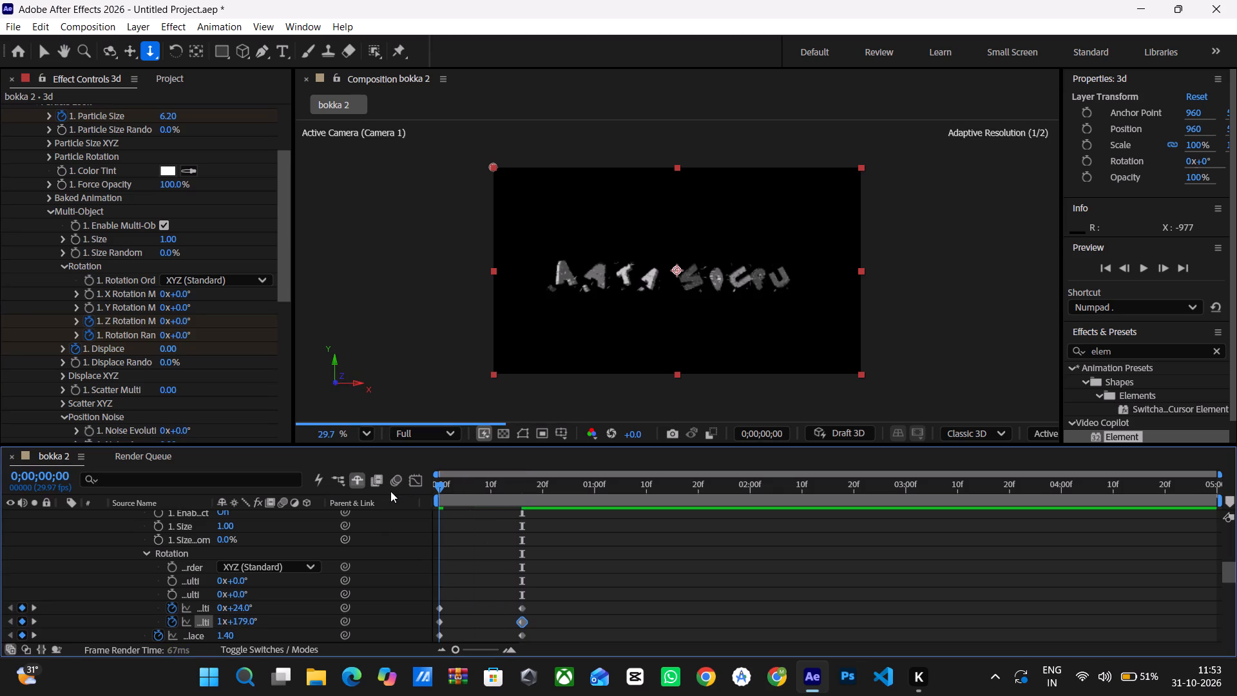
key("space")
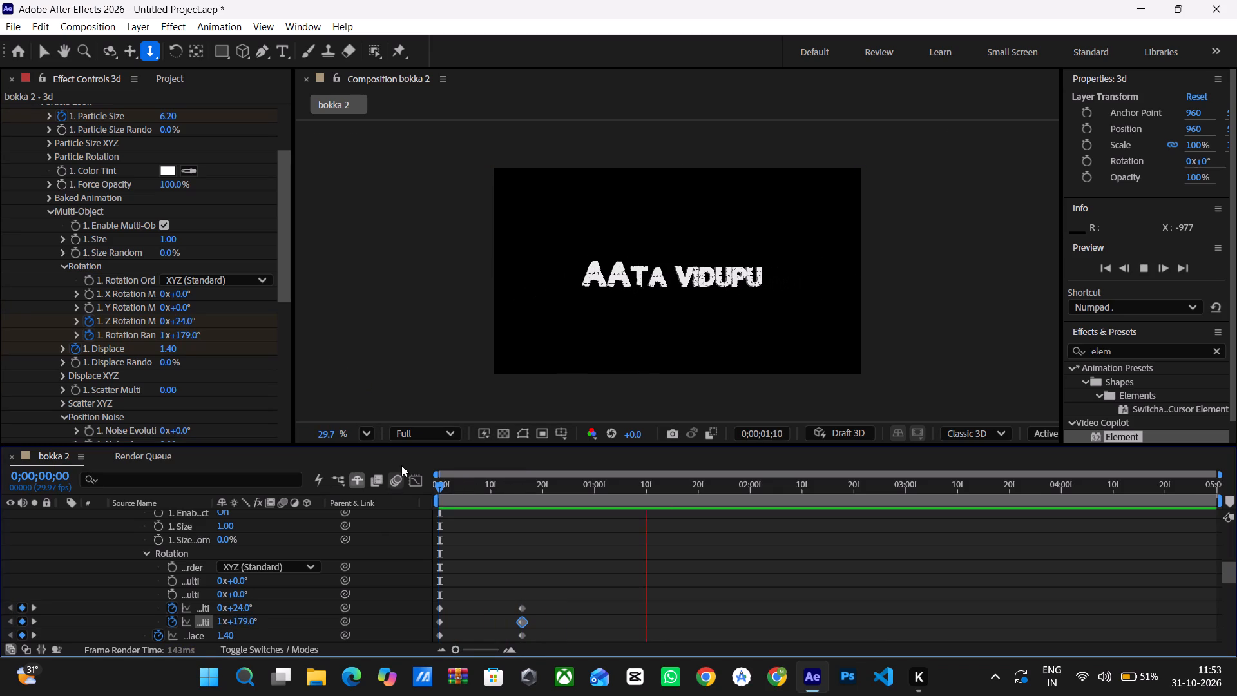
left_click_drag(437, 490, 537, 498)
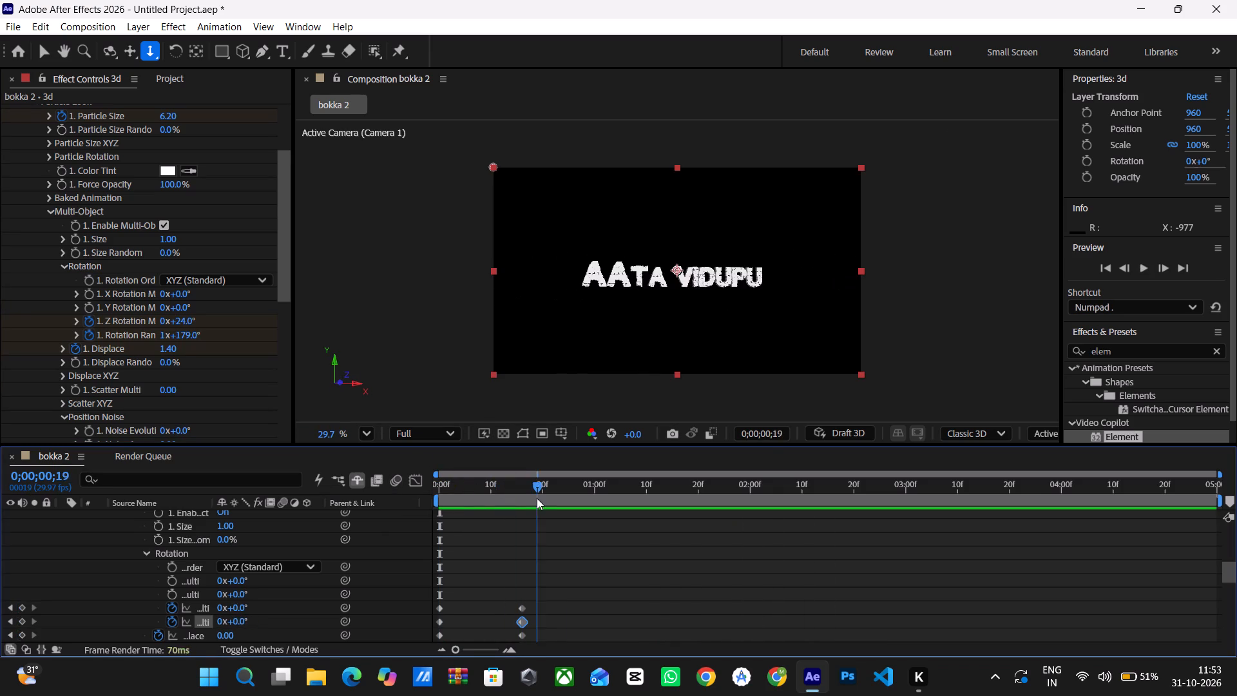
left_click_drag(537, 498, 596, 499)
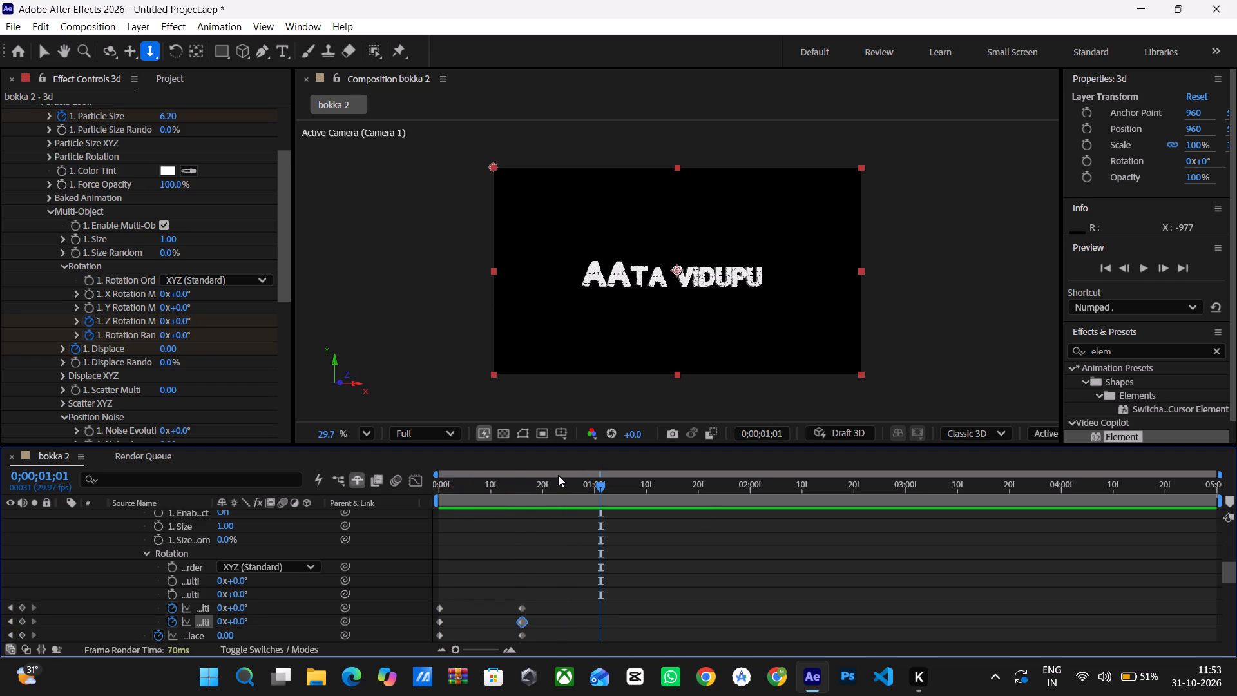
left_click_drag(600, 481, 391, 490)
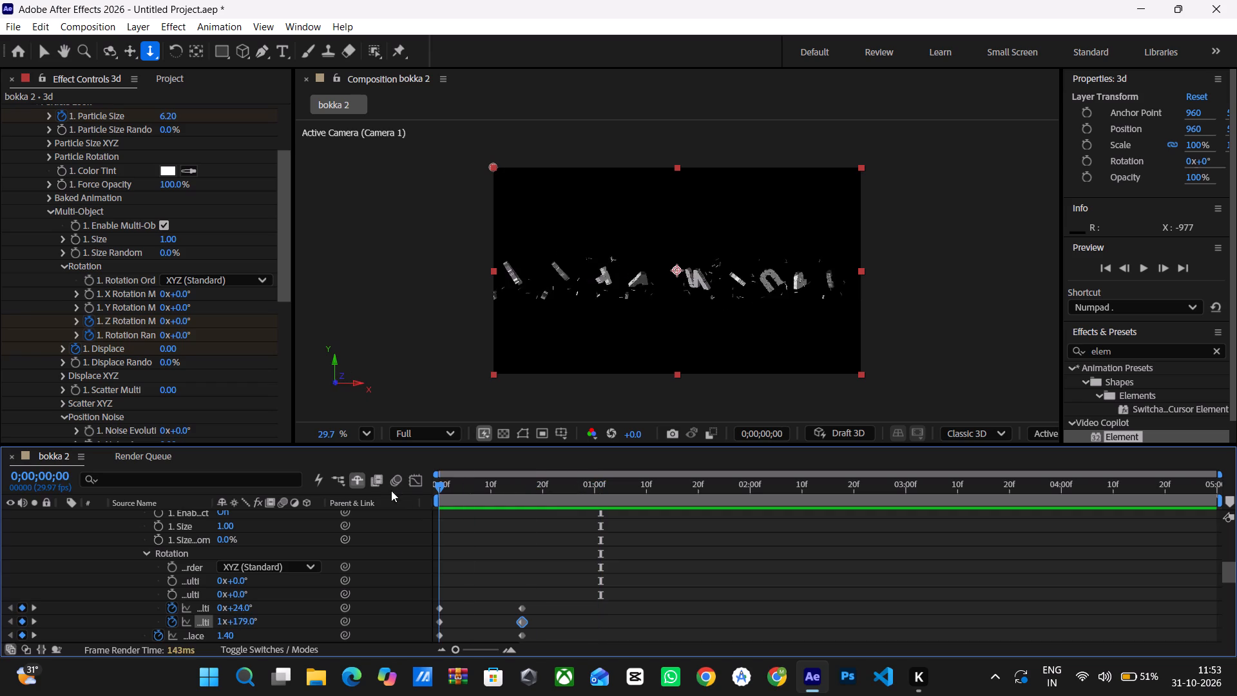
left_click_drag(391, 490, 515, 502)
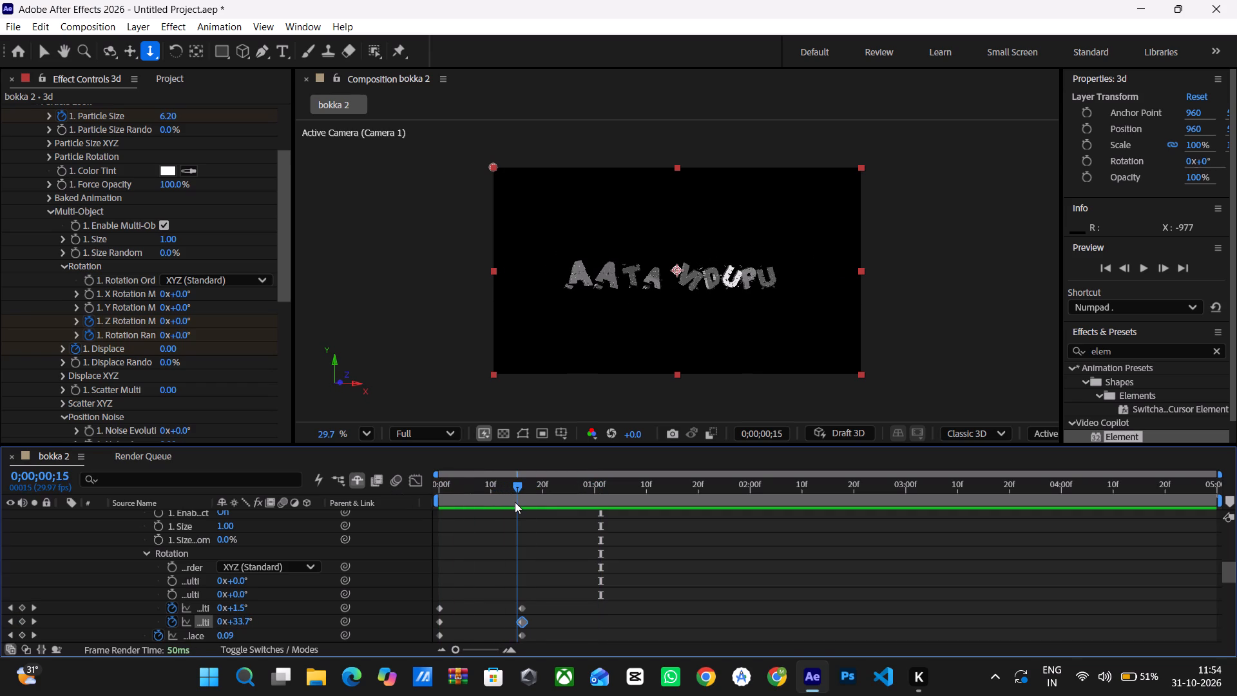
left_click_drag(515, 502, 517, 503)
Set the Group 1 Particle Size at frame 16 to 10.90 to enlarge the assembled title.
left_click(525, 620)
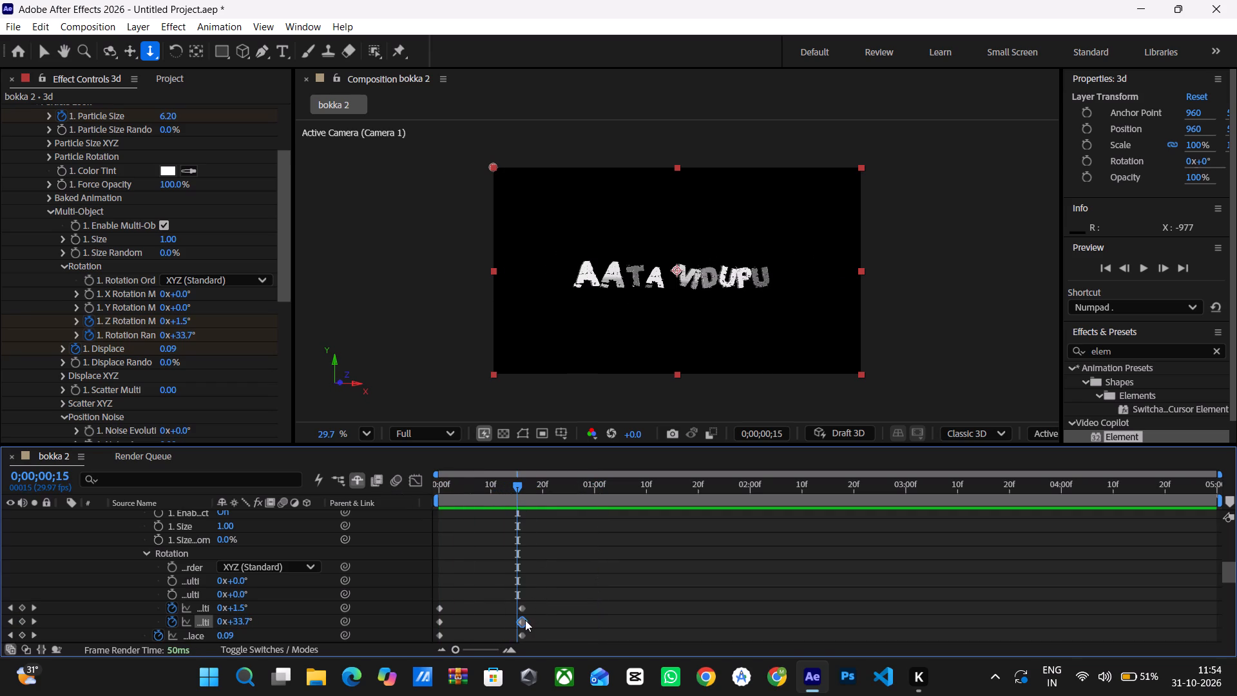
left_click(523, 624)
left_click(517, 485)
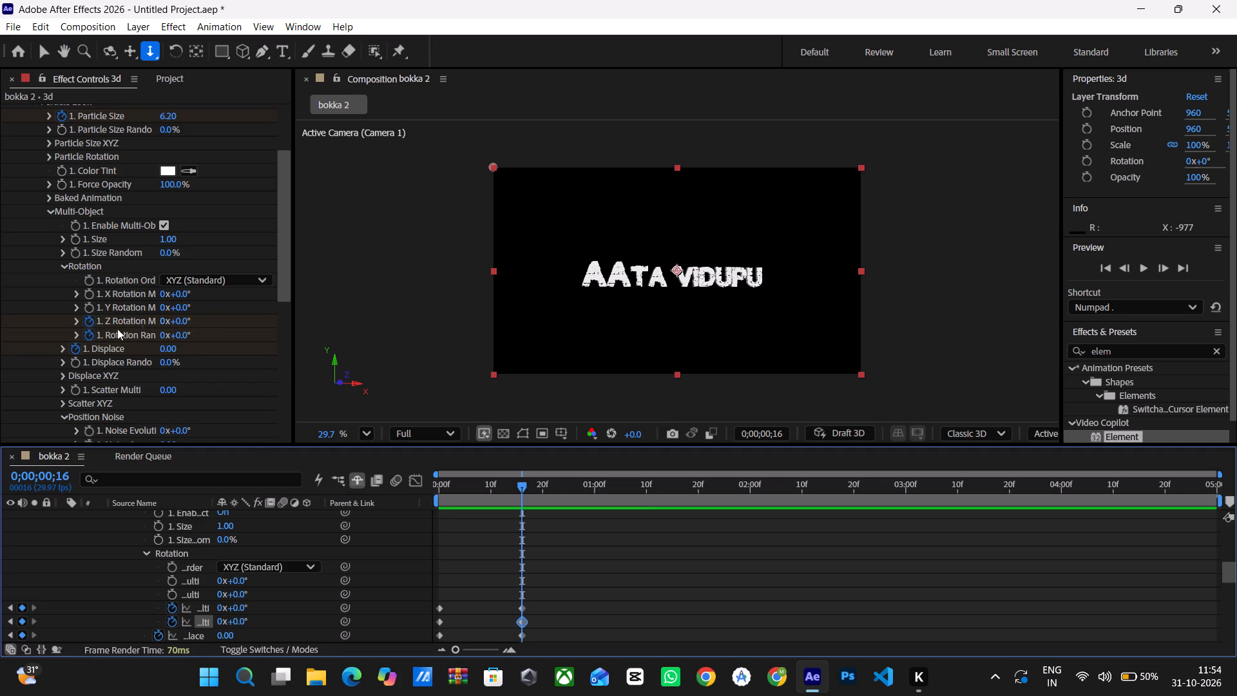
scroll(110, 231, "up", 1)
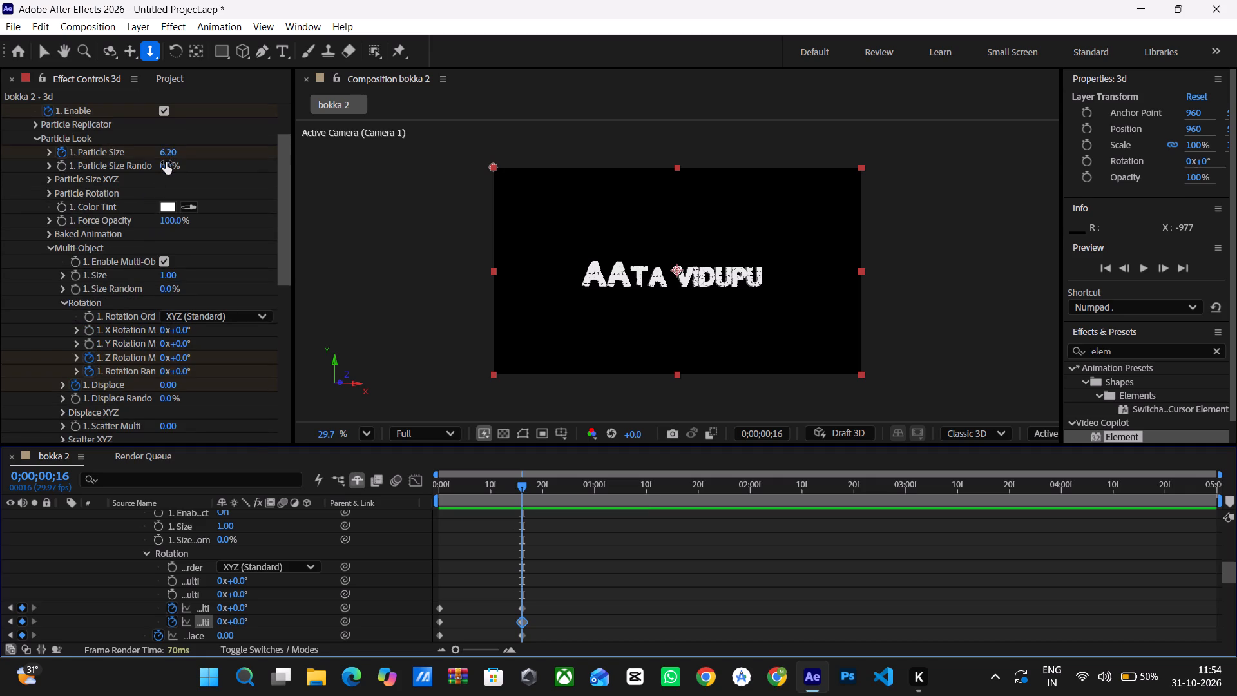
left_click(166, 162)
left_click(173, 150)
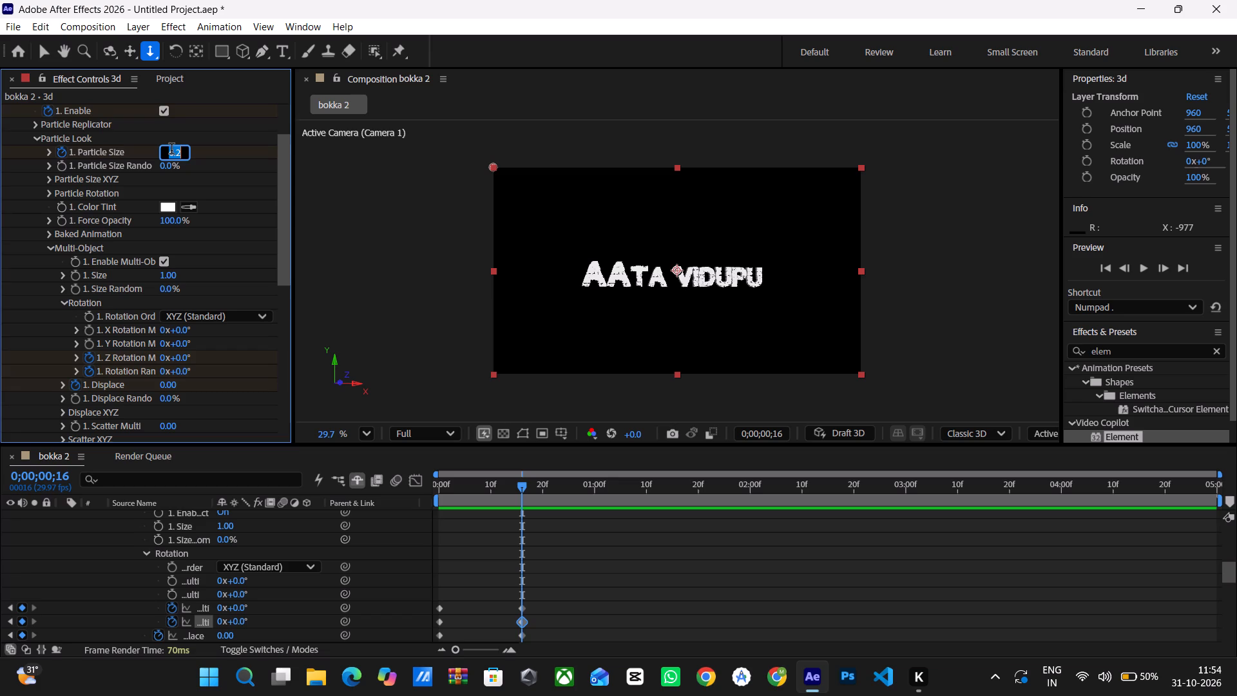
left_click(207, 166)
left_click_drag(165, 152, 191, 156)
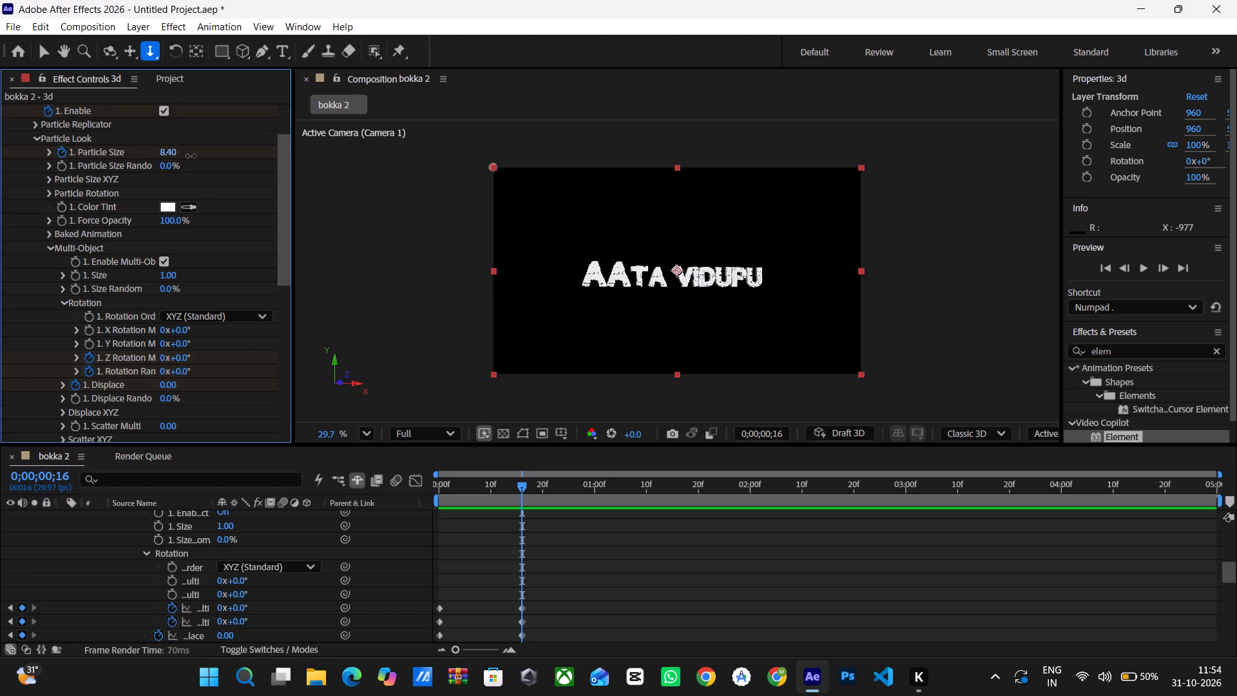
left_click_drag(191, 156, 214, 157)
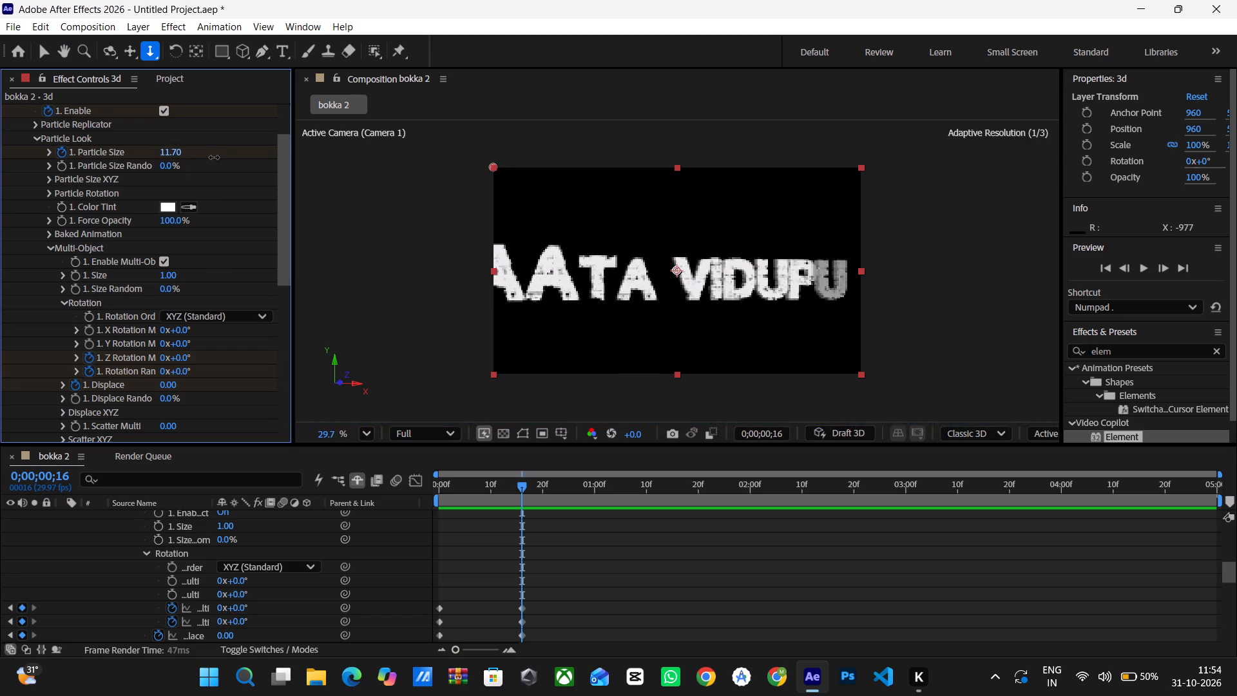
left_click_drag(214, 157, 209, 158)
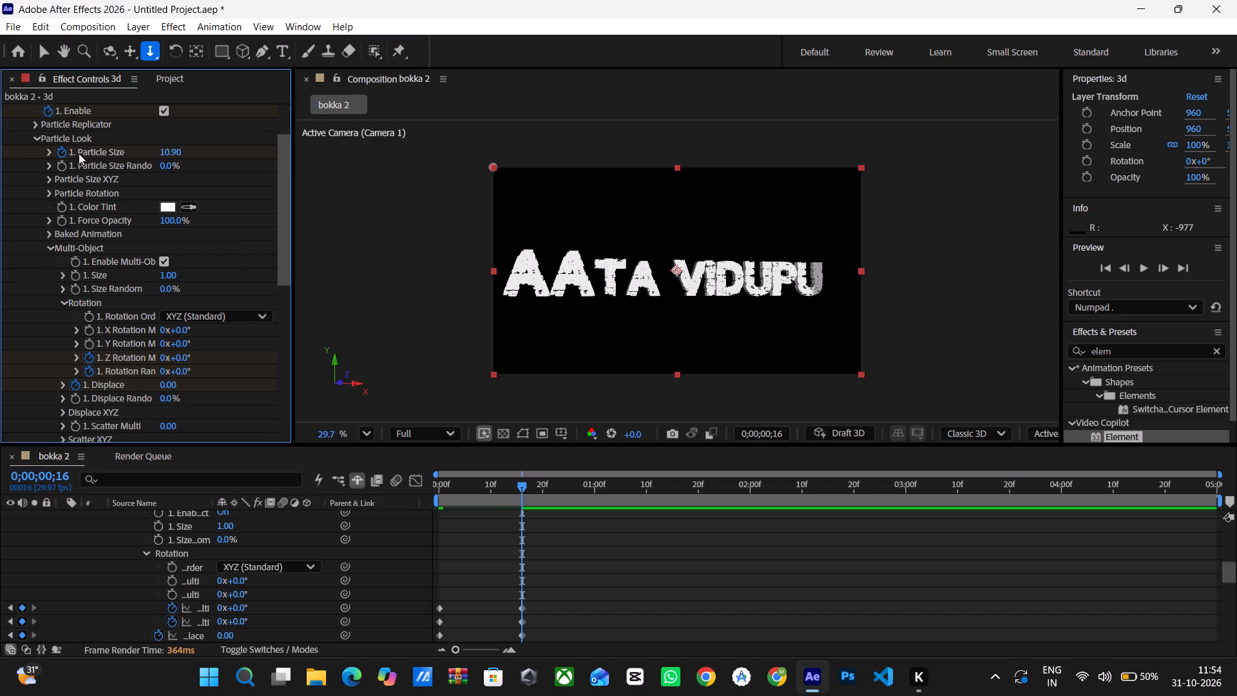
left_click(33, 138)
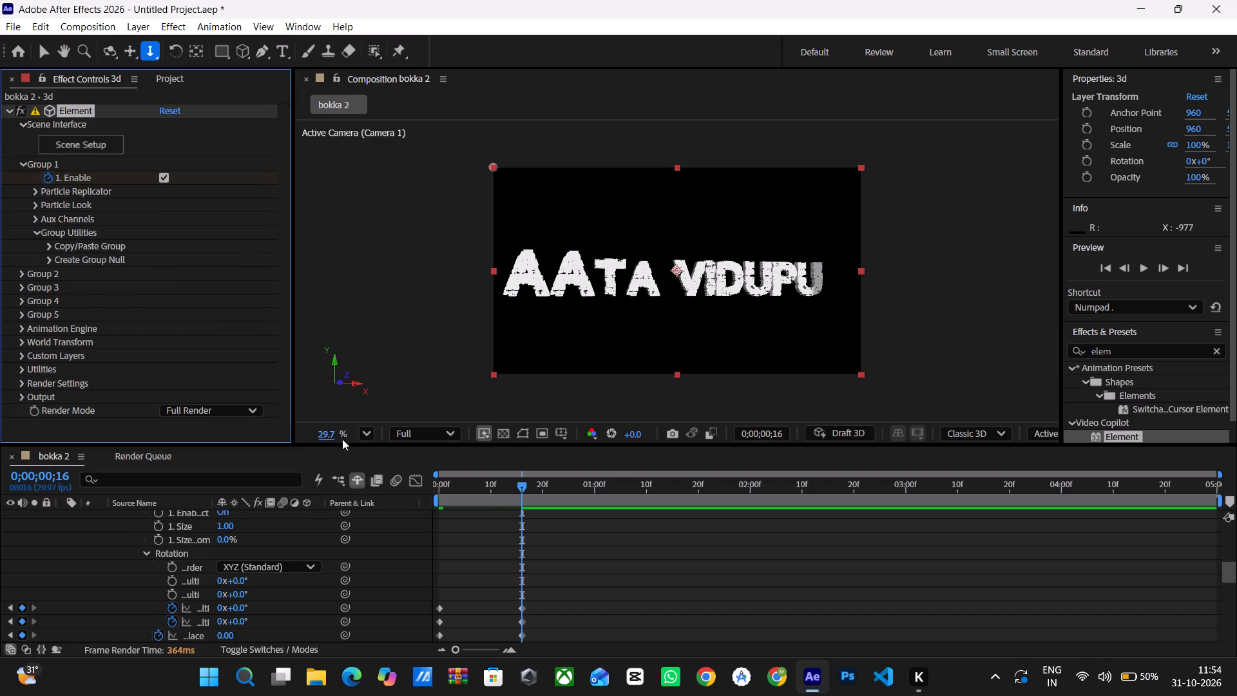
Play the animation from frame 0 again to check the letters assembling with the enlarged title.
left_click_drag(520, 484, 399, 503)
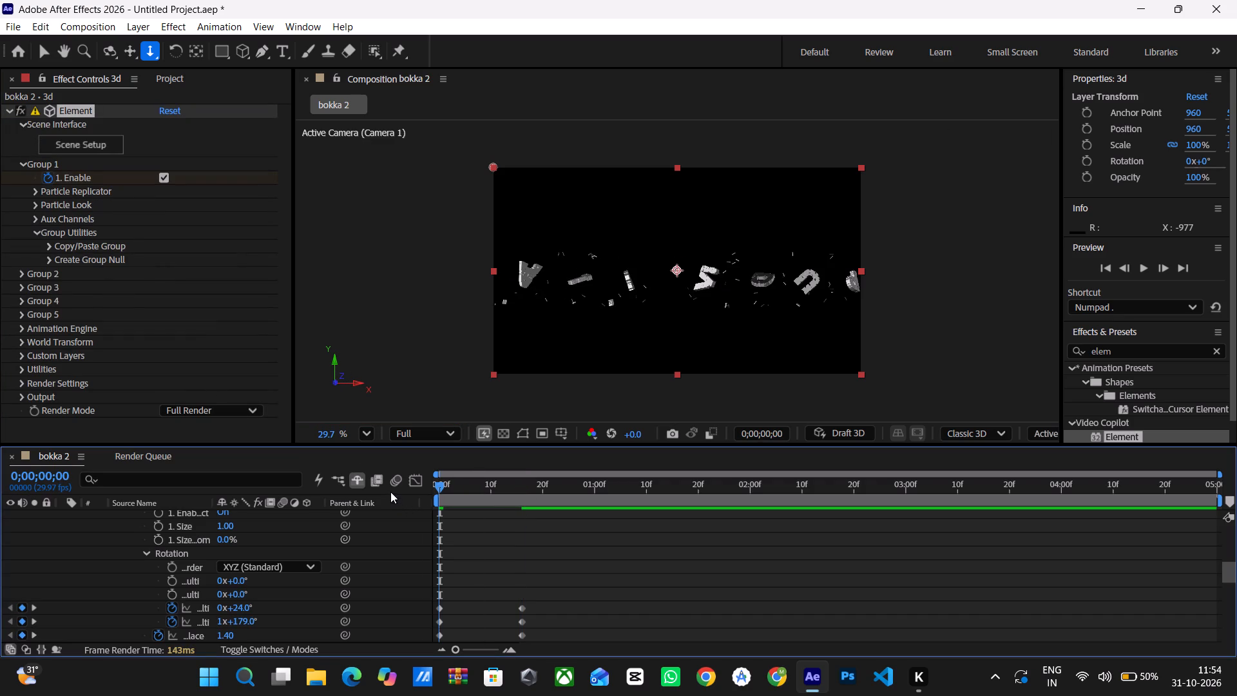
key("space")
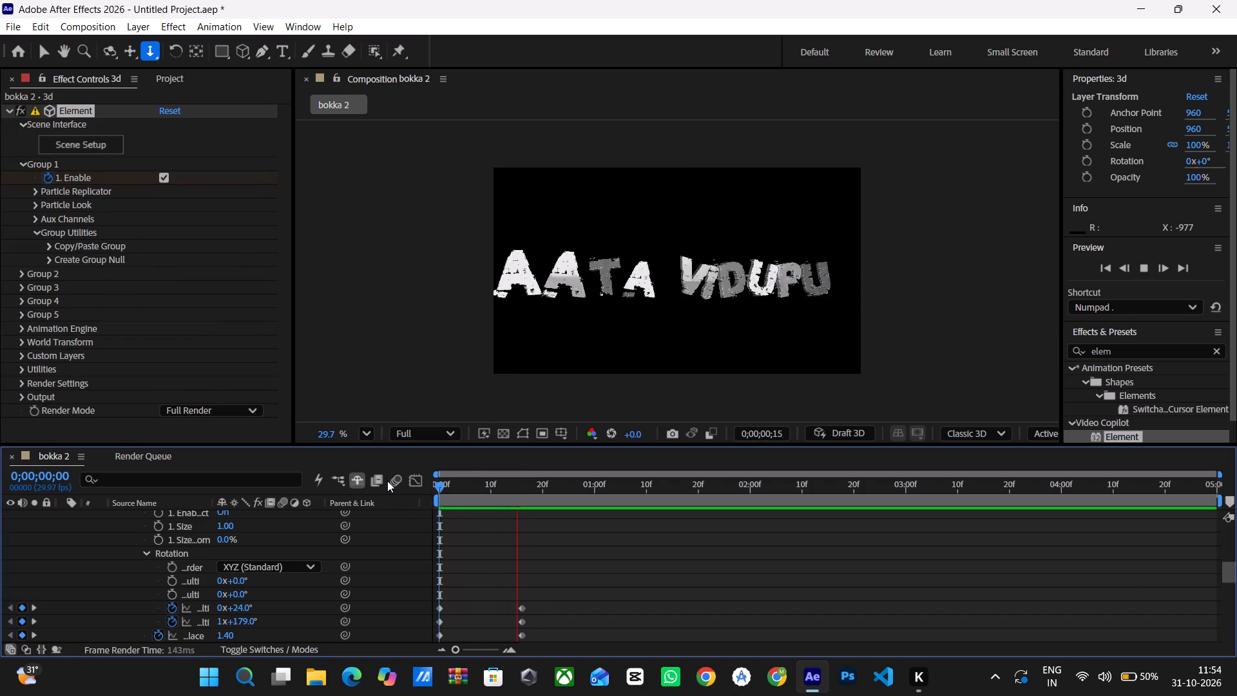
left_click_drag(437, 483, 449, 483)
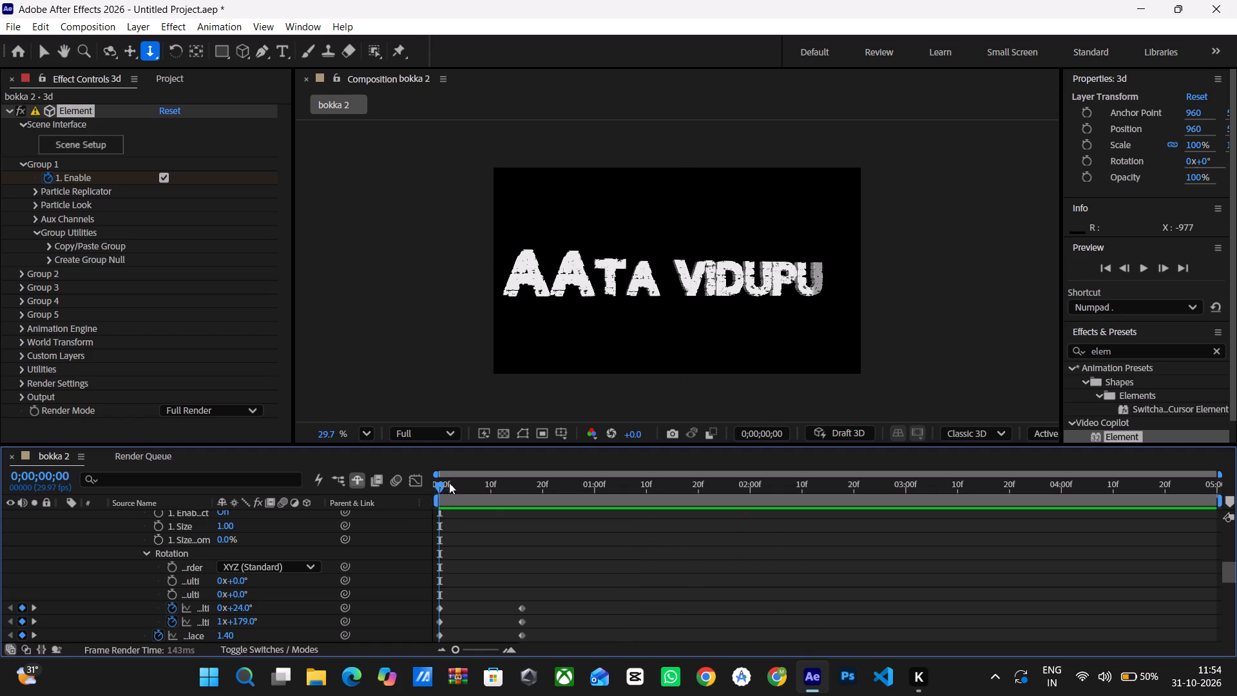
left_click_drag(449, 483, 387, 512)
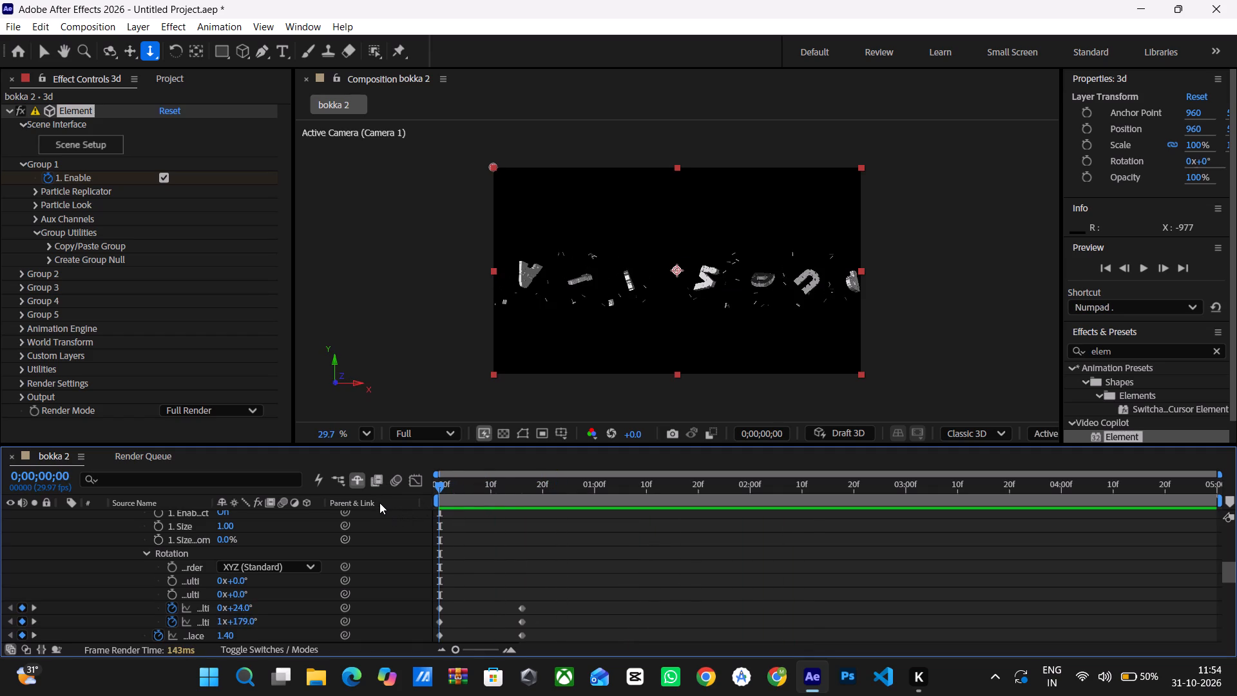
key("space")
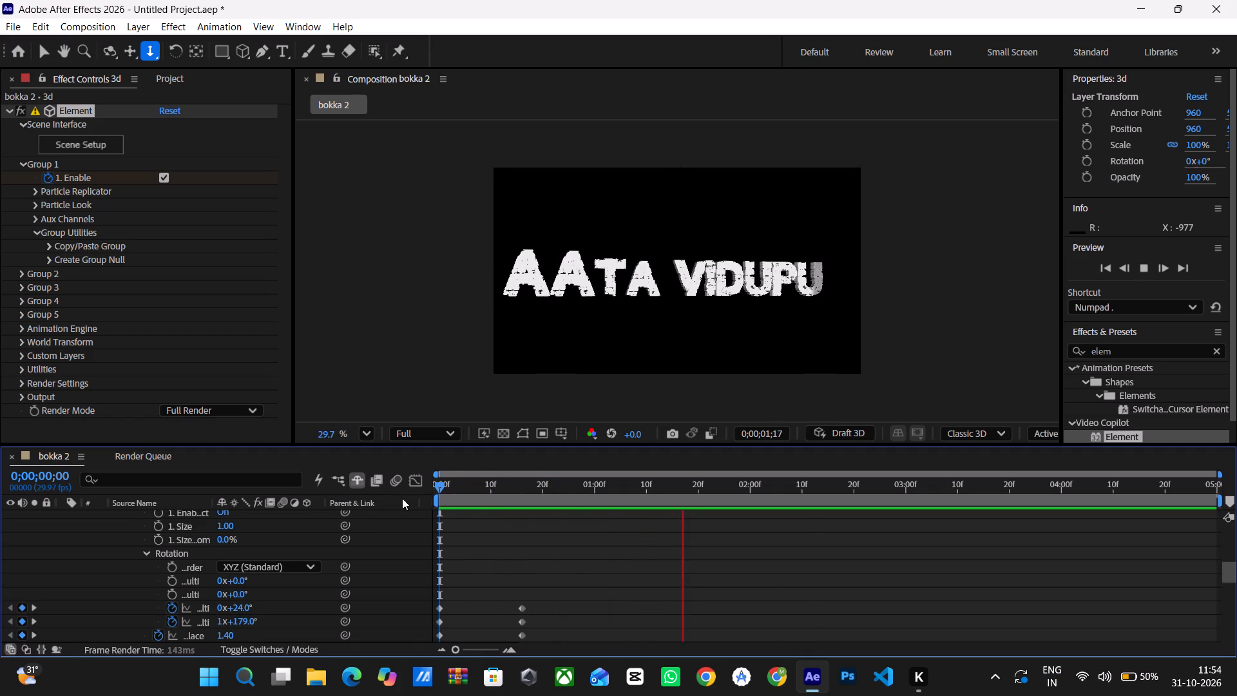
left_click_drag(438, 483, 470, 503)
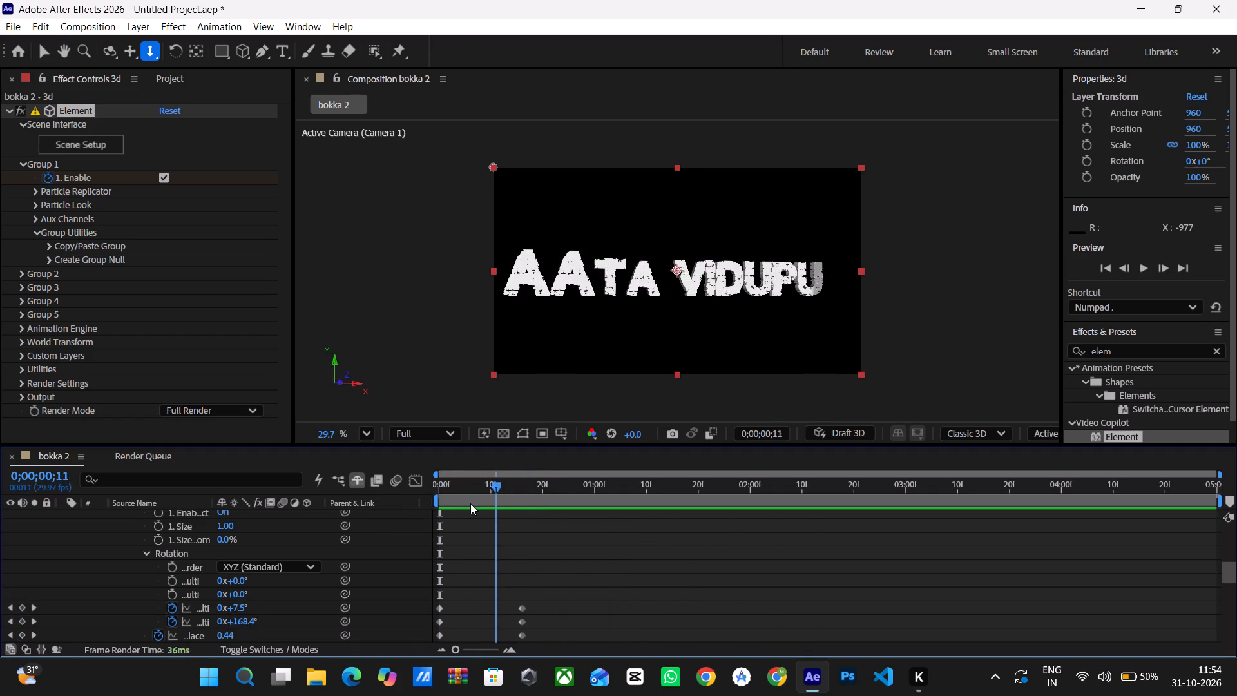
left_click_drag(470, 503, 396, 509)
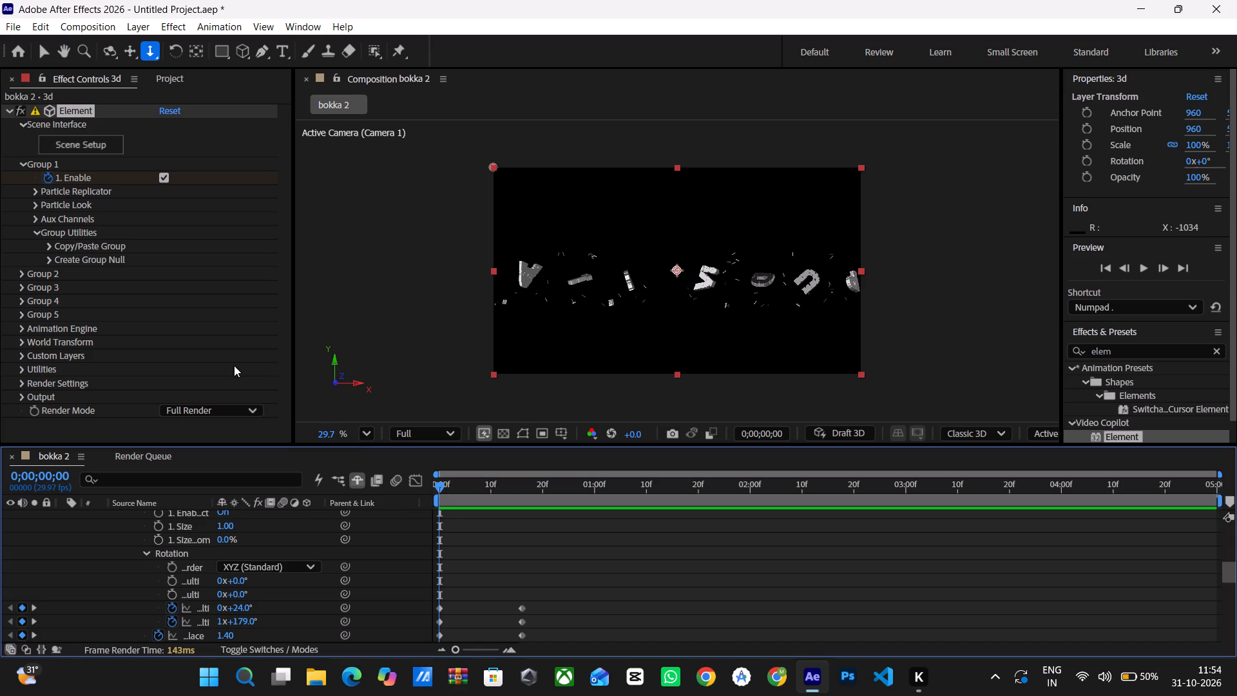
At frame 0, set Group 1's Multi-Object Z Rotation to 0x+334° and Rotation Random to 1x+269°.
left_click(34, 202)
scroll(155, 303, "down", 2)
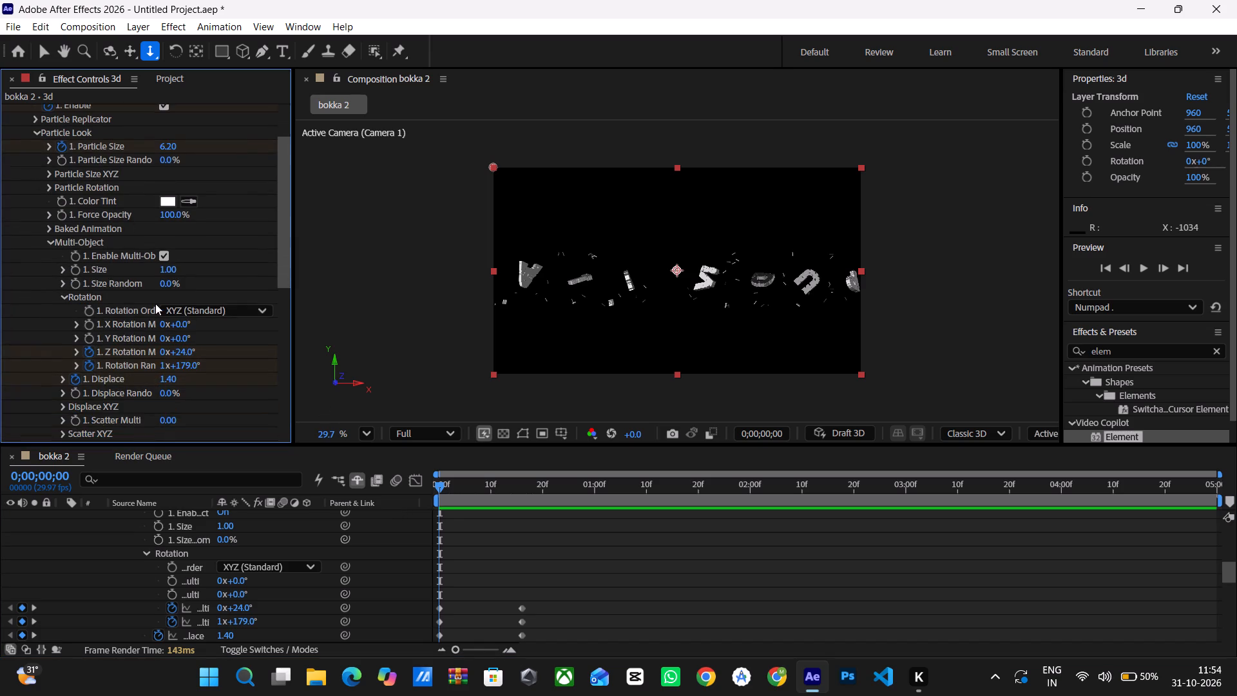
scroll(156, 305, "down", 2)
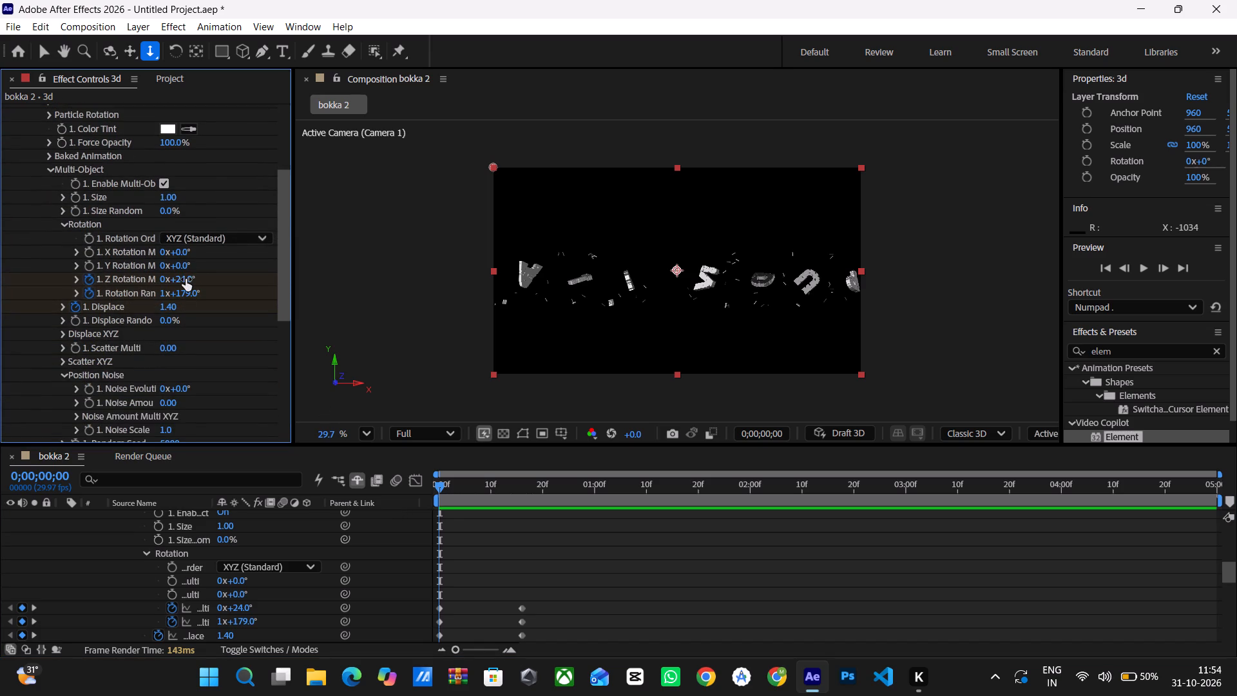
left_click_drag(186, 279, 299, 296)
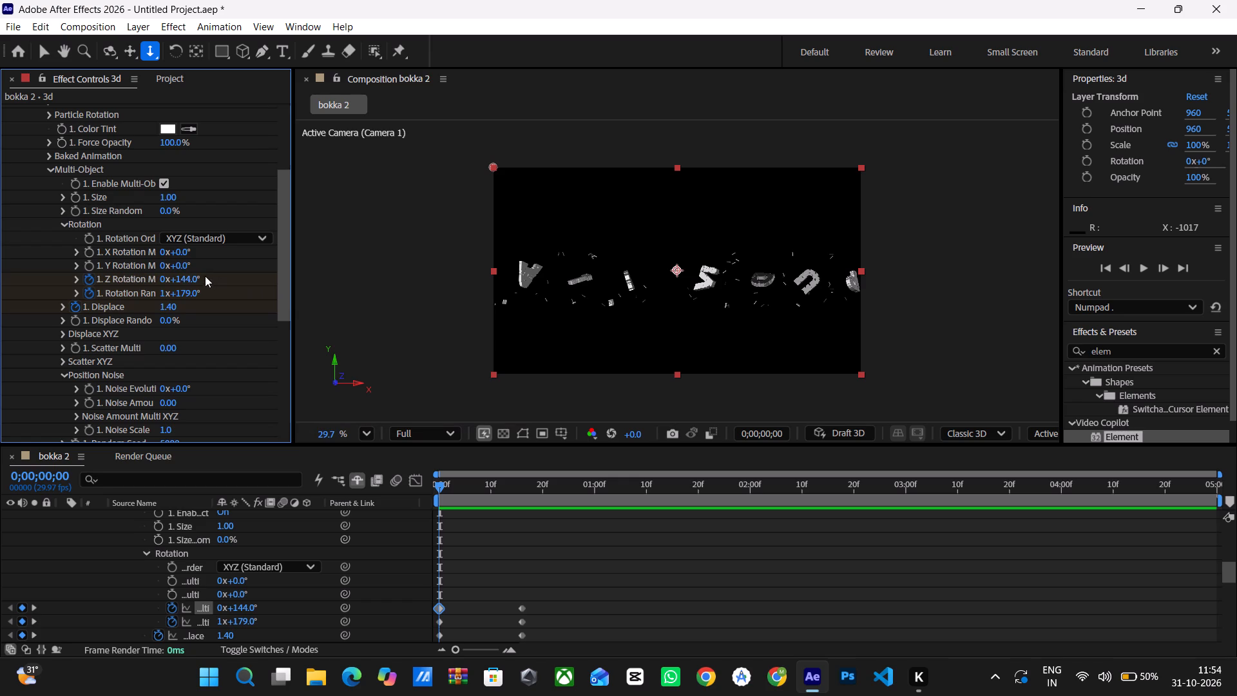
left_click_drag(178, 278, 342, 288)
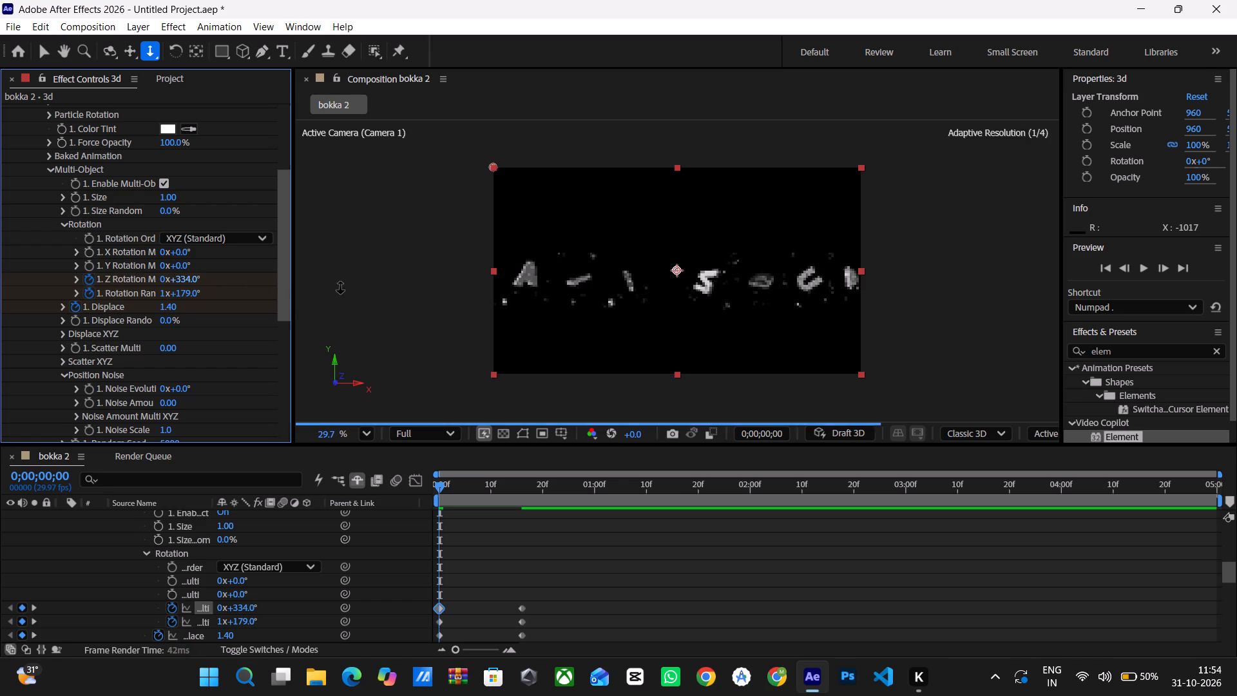
left_click_drag(180, 291, 238, 306)
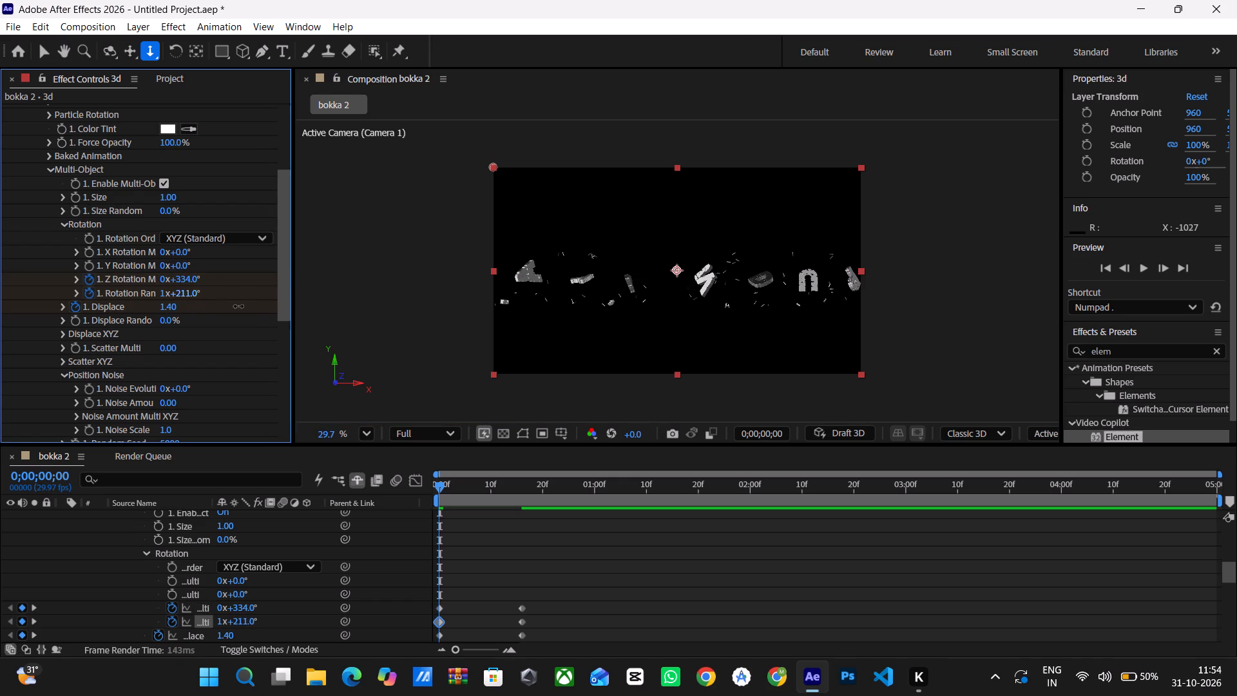
left_click_drag(238, 306, 271, 310)
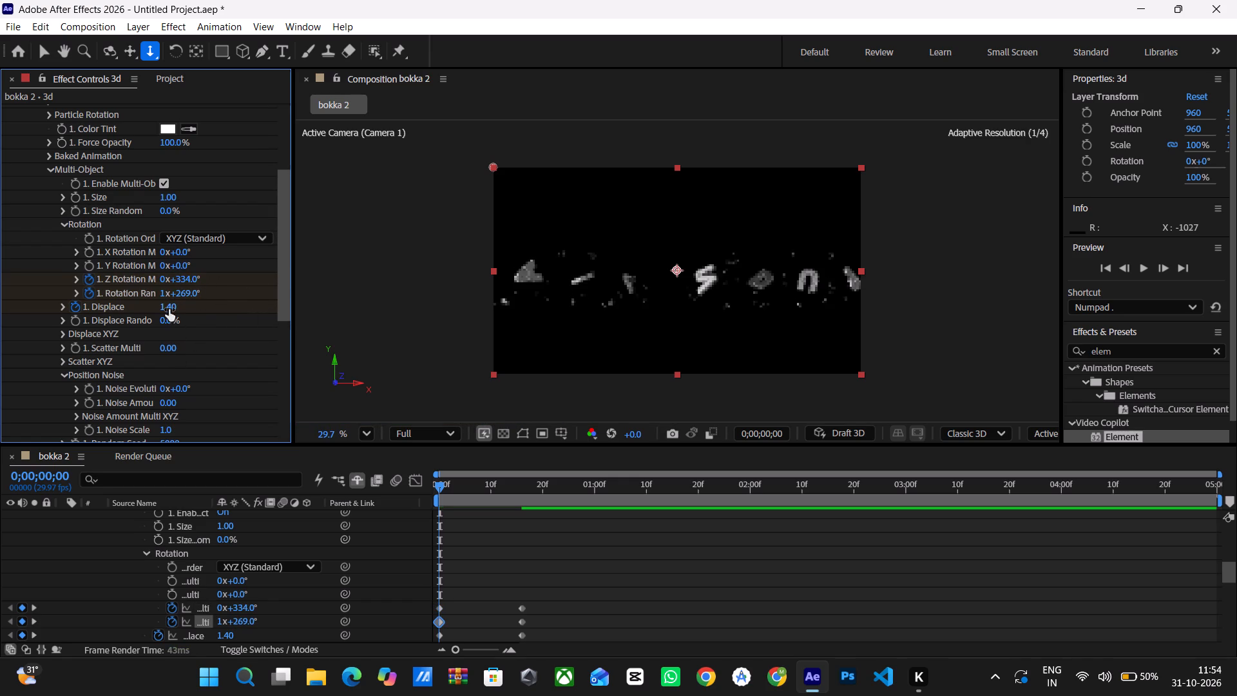
At frame 0, set the Multi-Object Displace to 4.20 and keyframe Displace Random at 100%.
left_click_drag(169, 309, 366, 310)
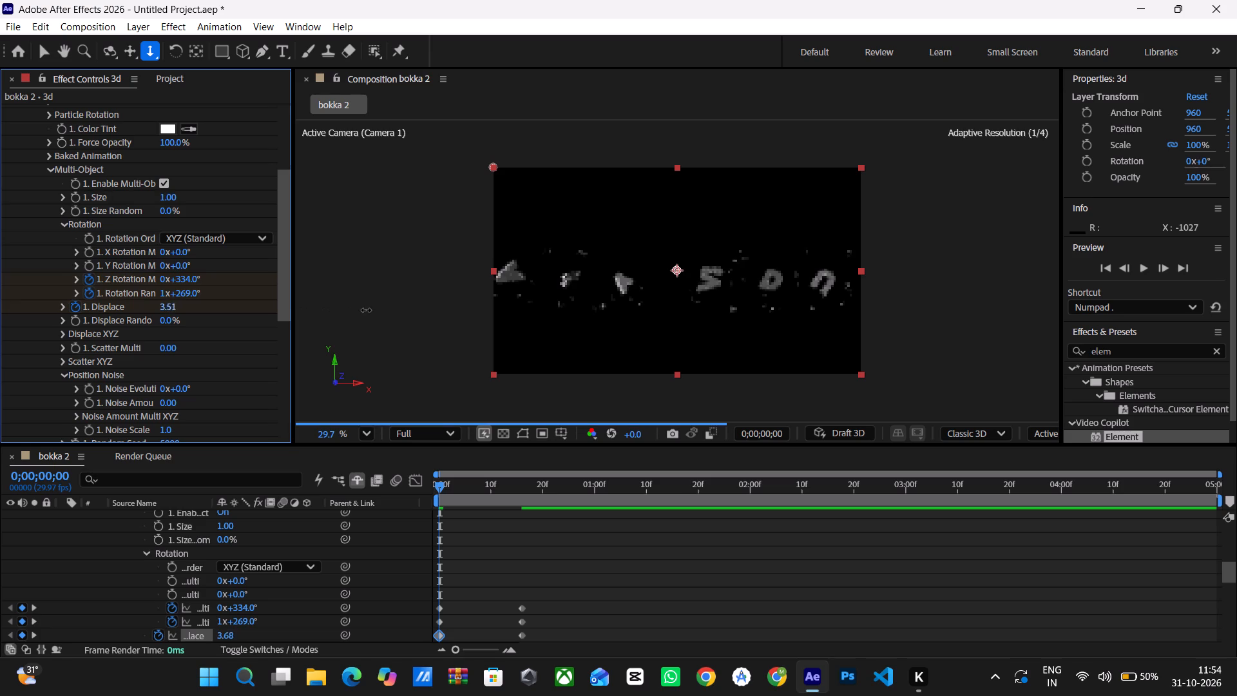
left_click_drag(366, 310, 394, 309)
left_click(168, 320)
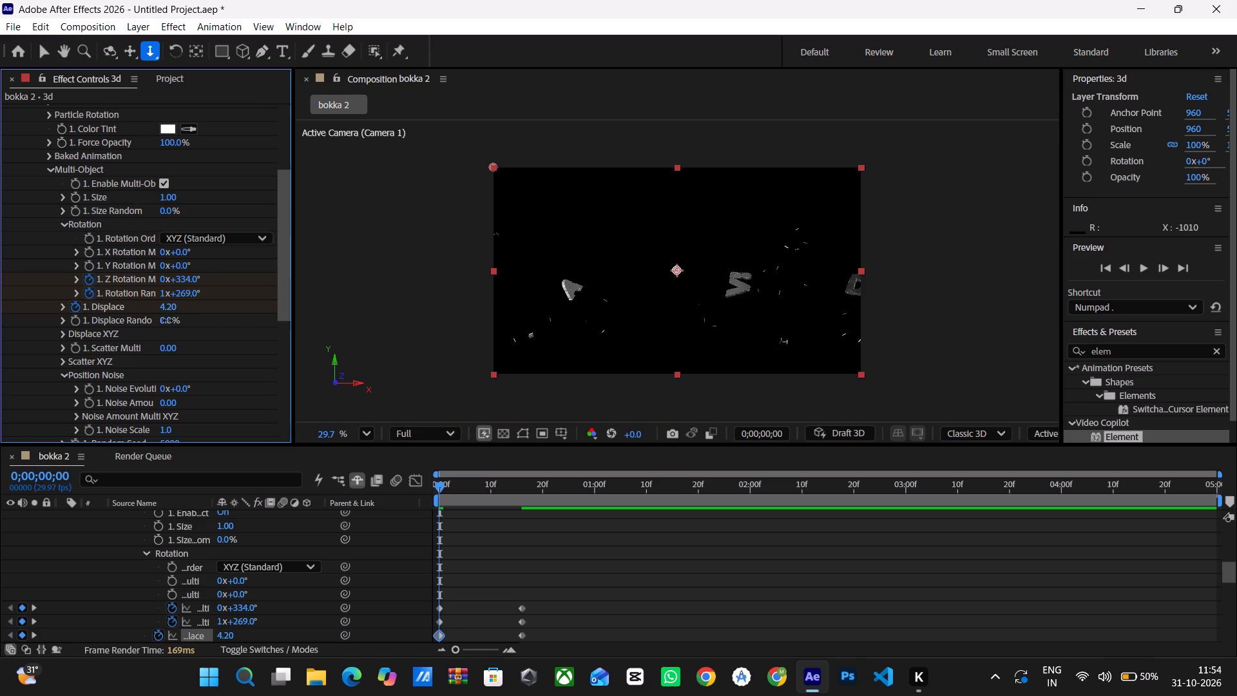
left_click(73, 322)
left_click_drag(164, 321, 269, 336)
Play the title animation from frame 0 and scrub its first frames to check how the more widely scattered letters assemble.
key("space")
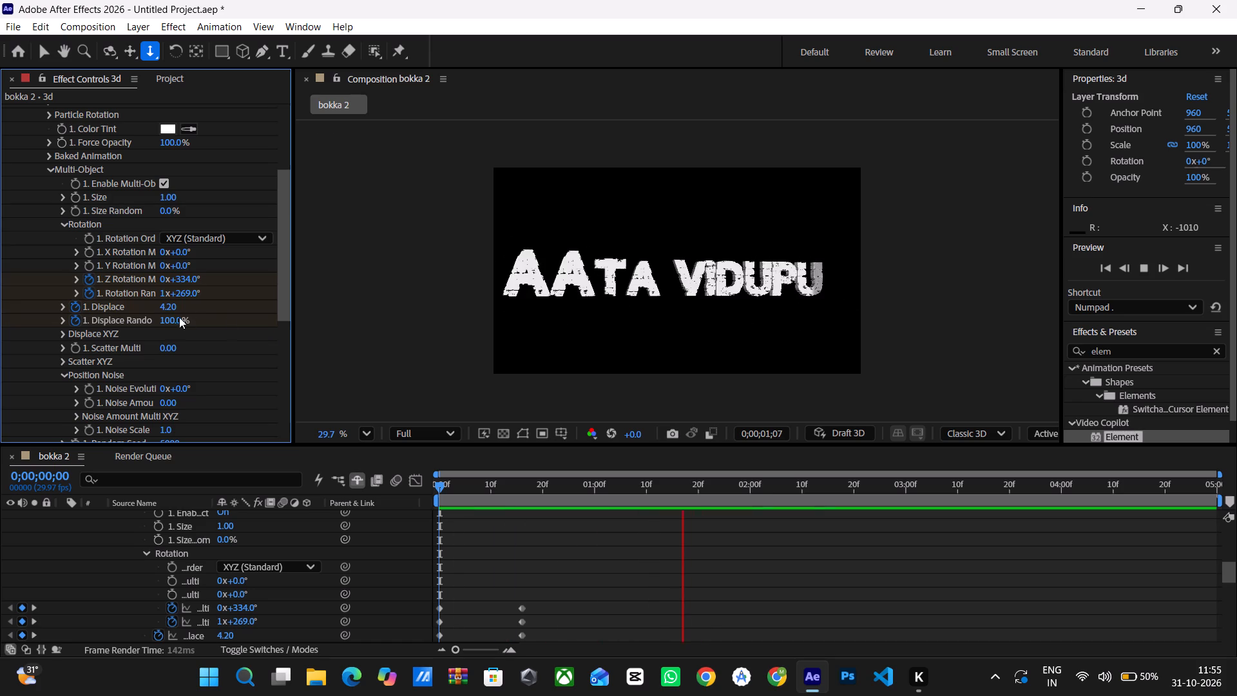
left_click_drag(439, 484, 392, 496)
key("space")
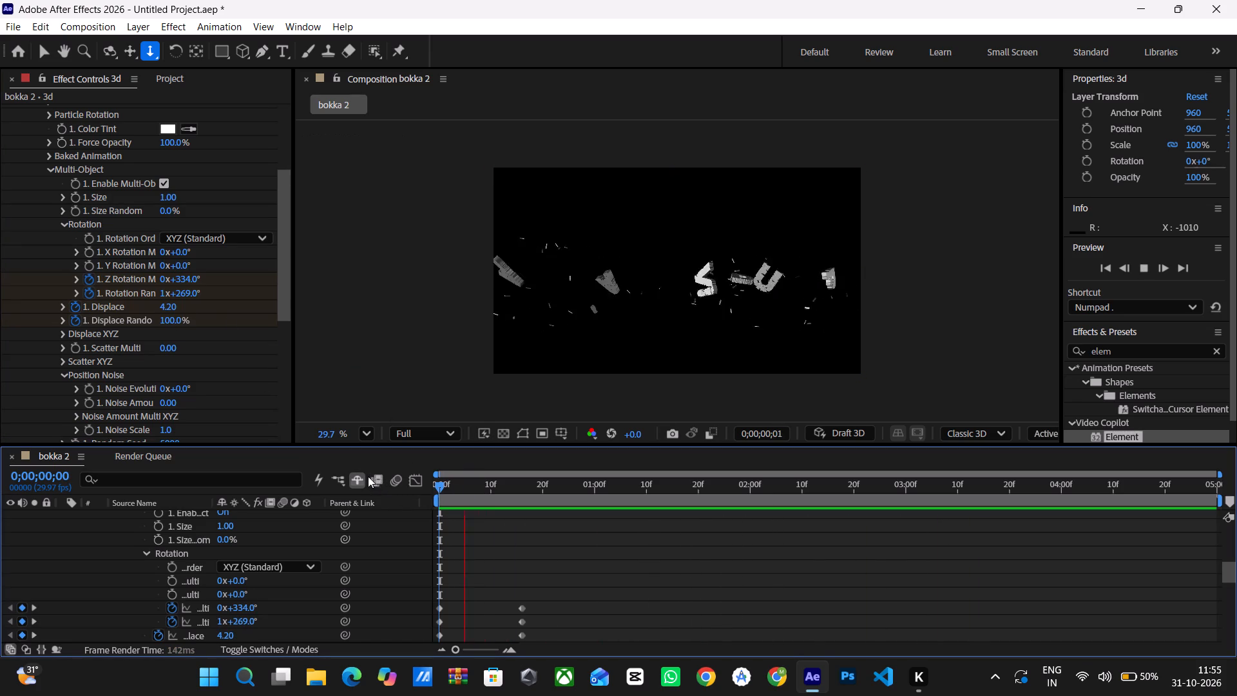
left_click_drag(437, 486, 487, 495)
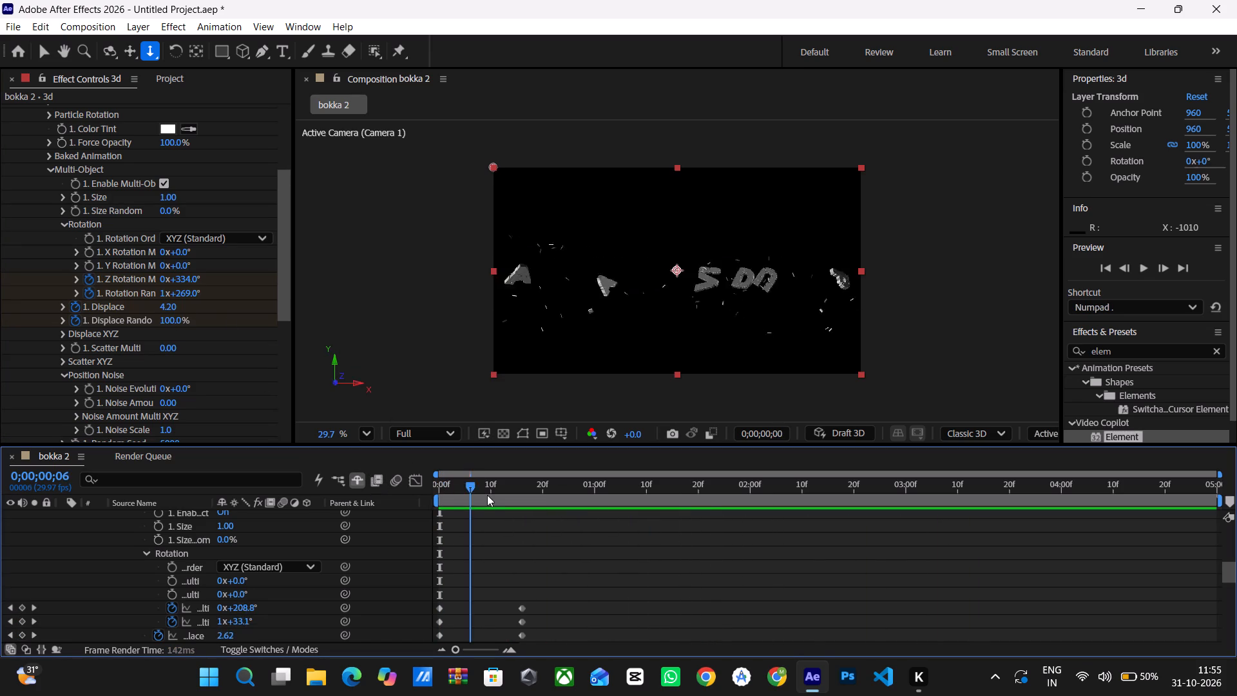
left_click_drag(487, 495, 399, 503)
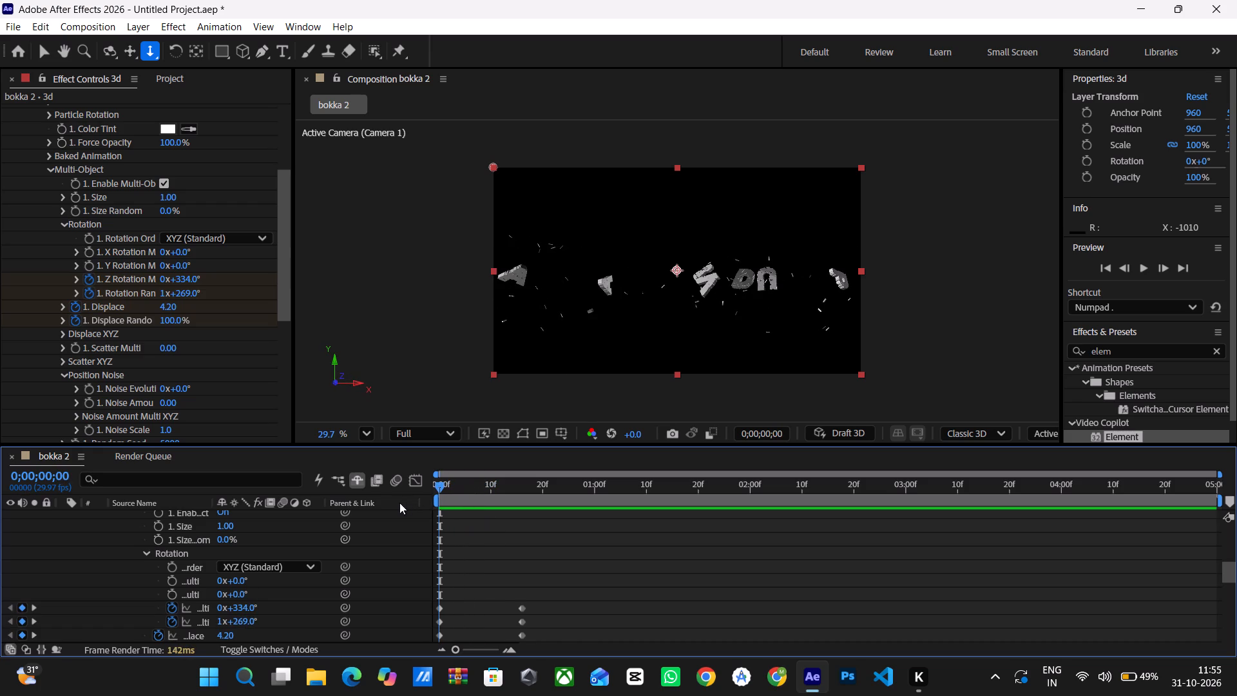
left_click_drag(399, 503, 388, 503)
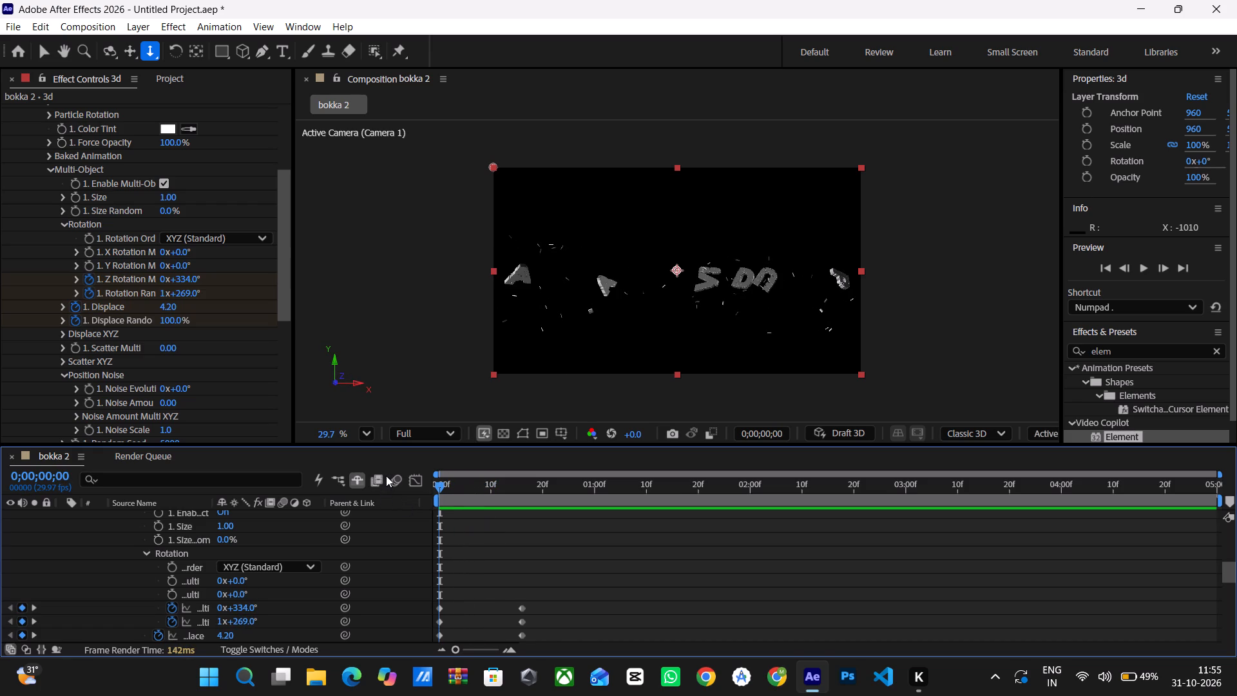
key("space")
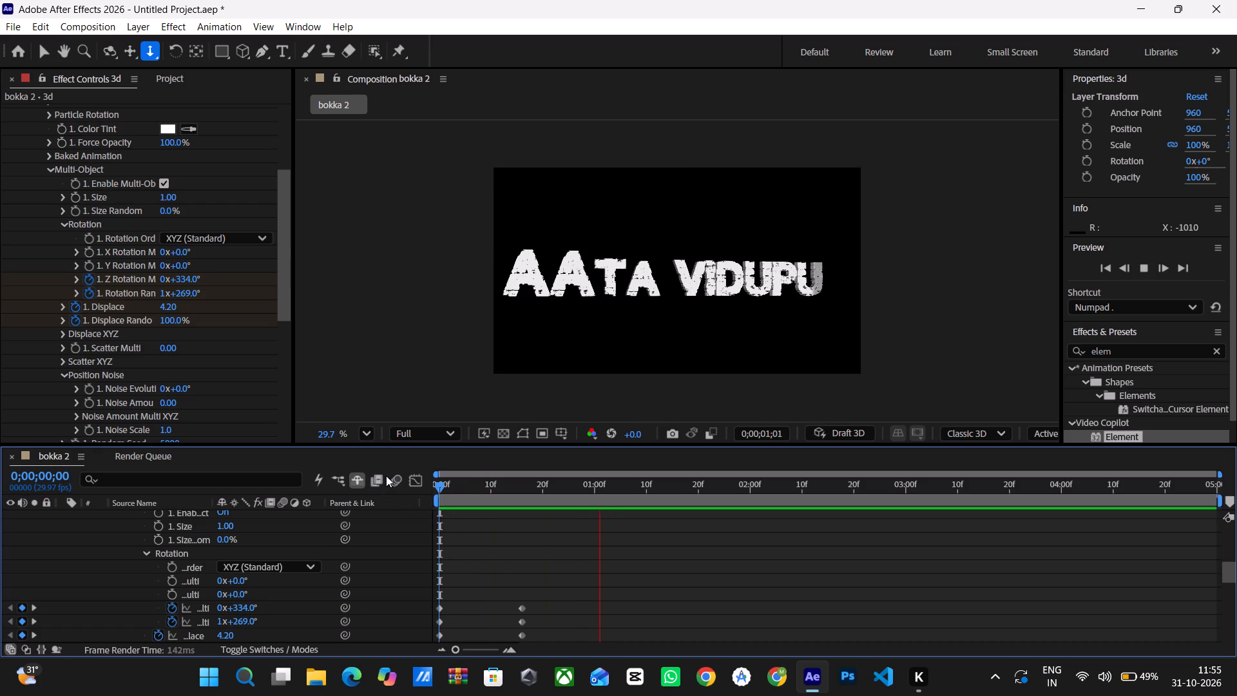
left_click_drag(440, 487, 480, 496)
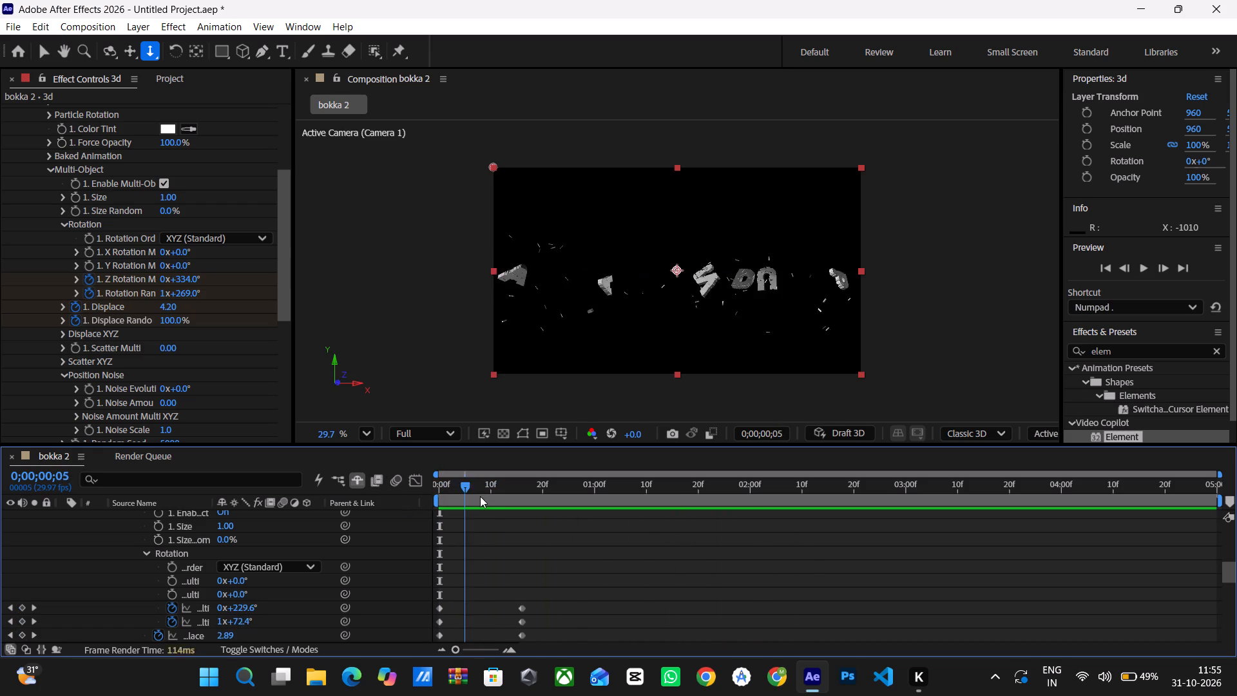
left_click_drag(480, 496, 482, 496)
key("space")
left_click(468, 488)
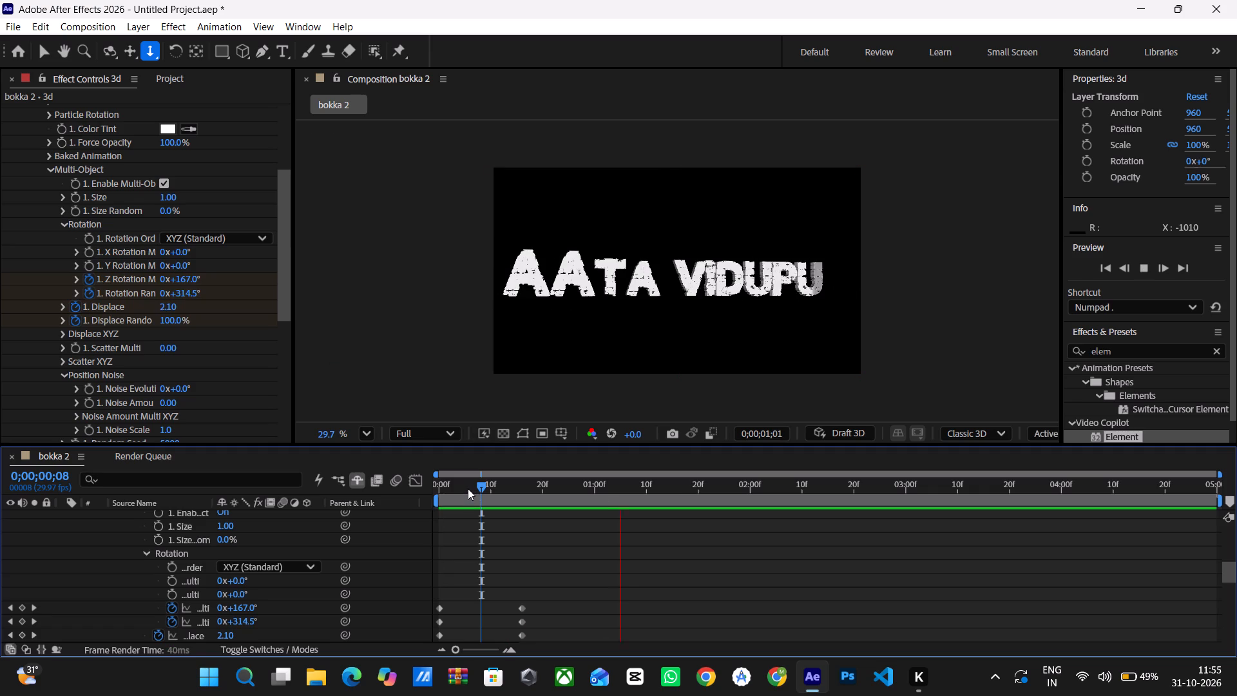
left_click_drag(474, 488, 358, 505)
key("space")
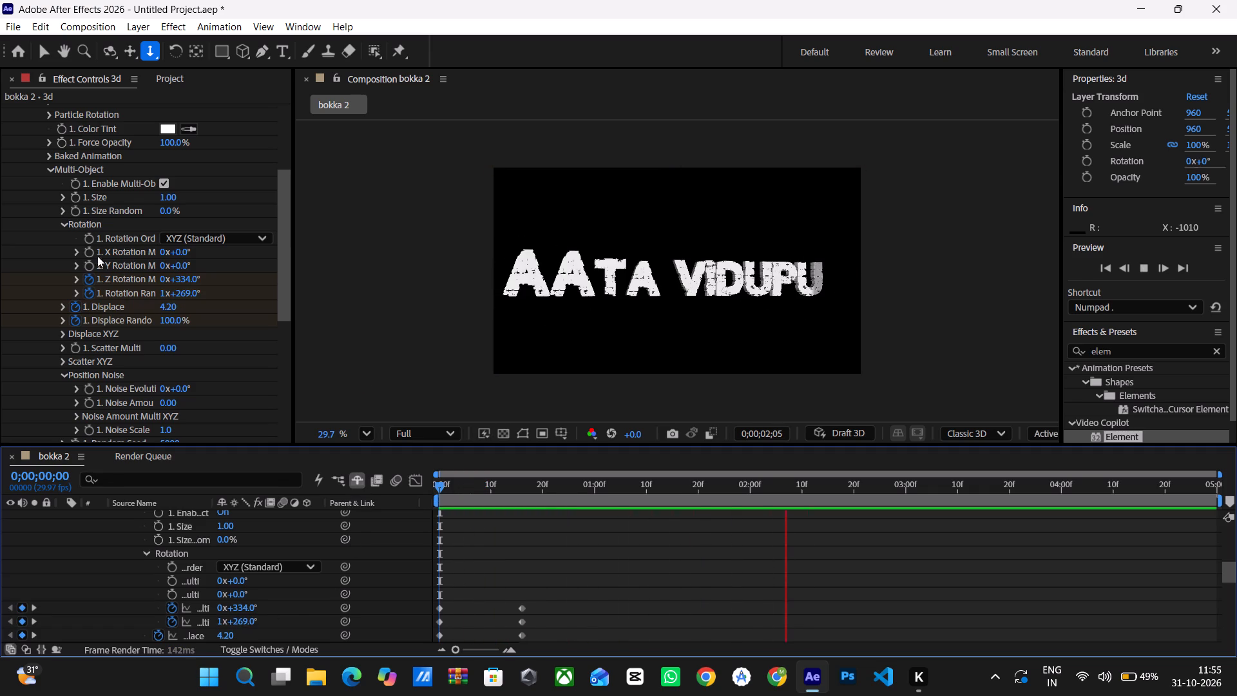
Keyframe the Lighting Influence of the Physical Environment in Element's Render Settings at 31% on frame 0.
left_click(46, 166)
left_click(52, 108)
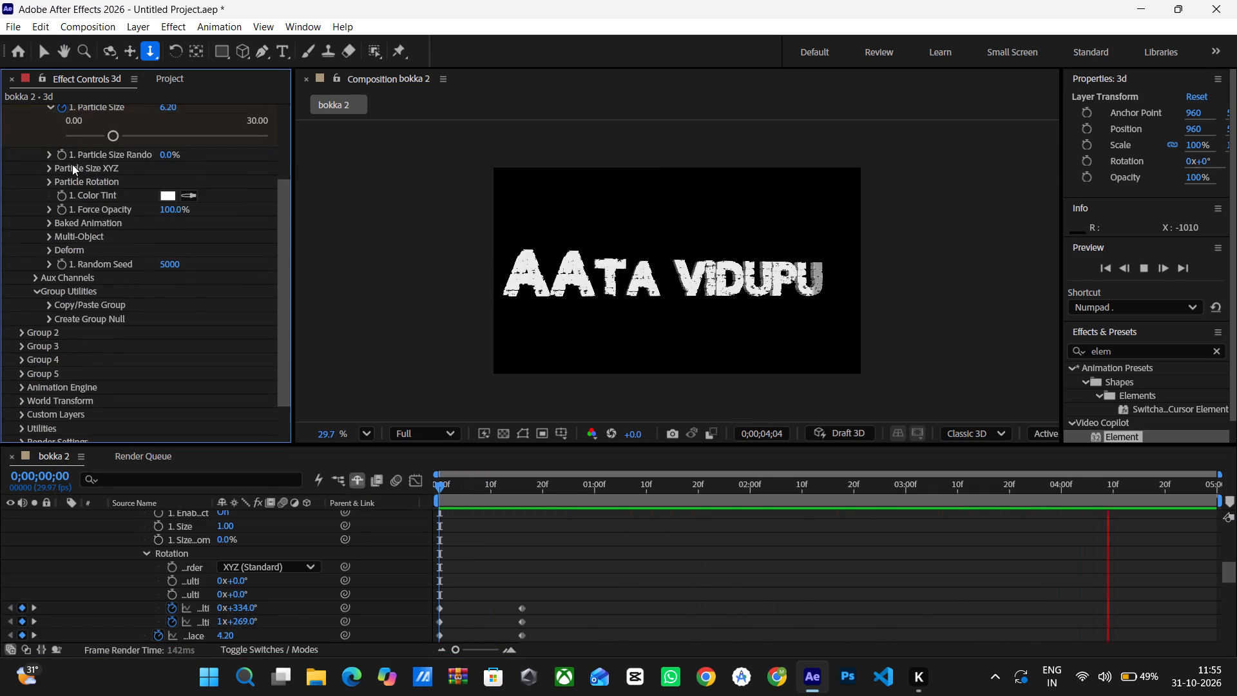
scroll(77, 183, "up", 4)
left_click(27, 162)
left_click(19, 166)
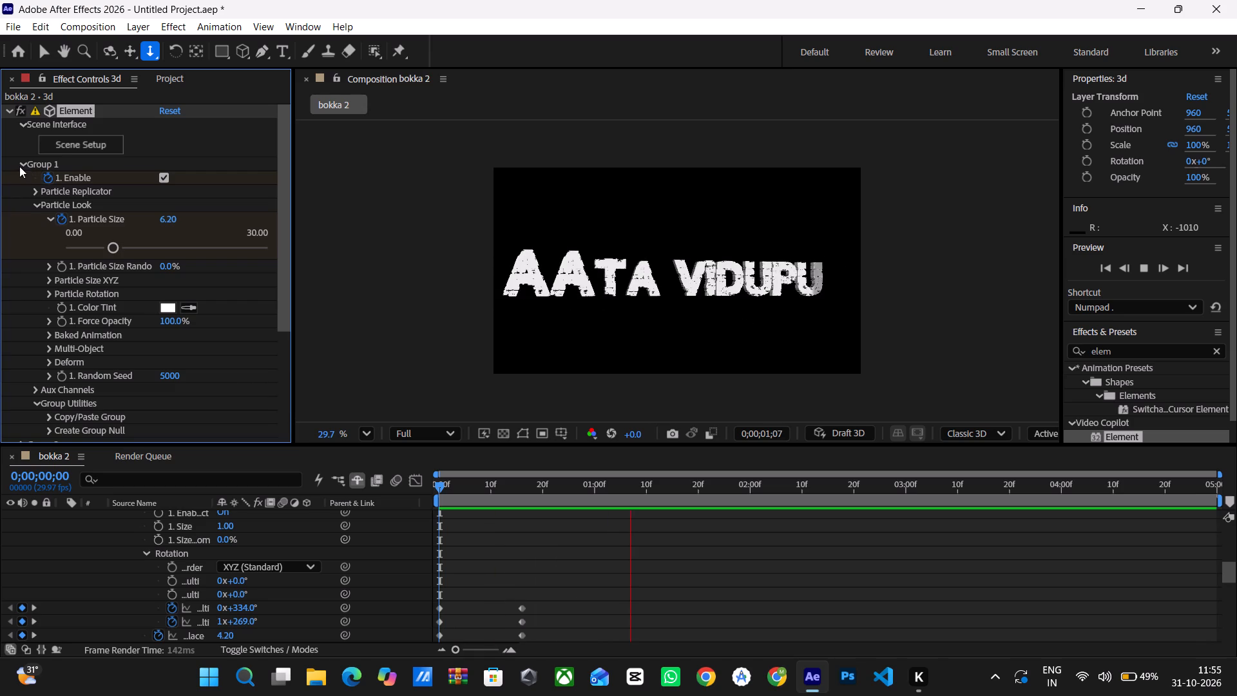
left_click(23, 292)
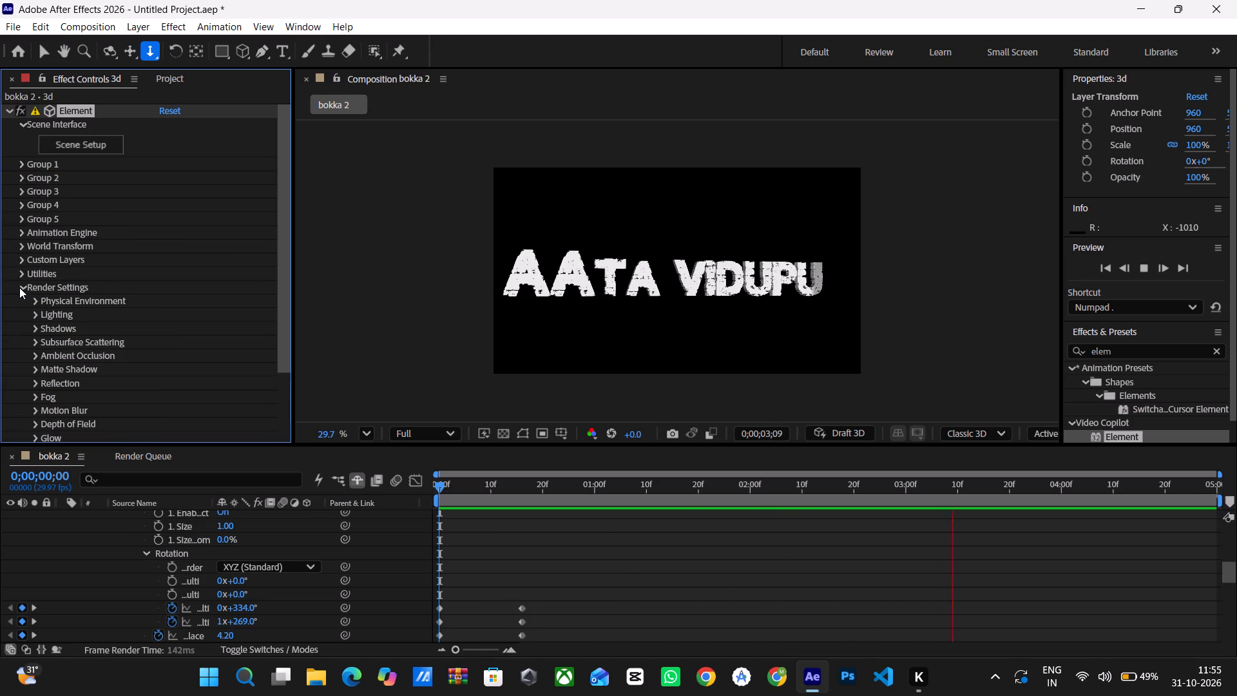
left_click_drag(442, 483, 499, 504)
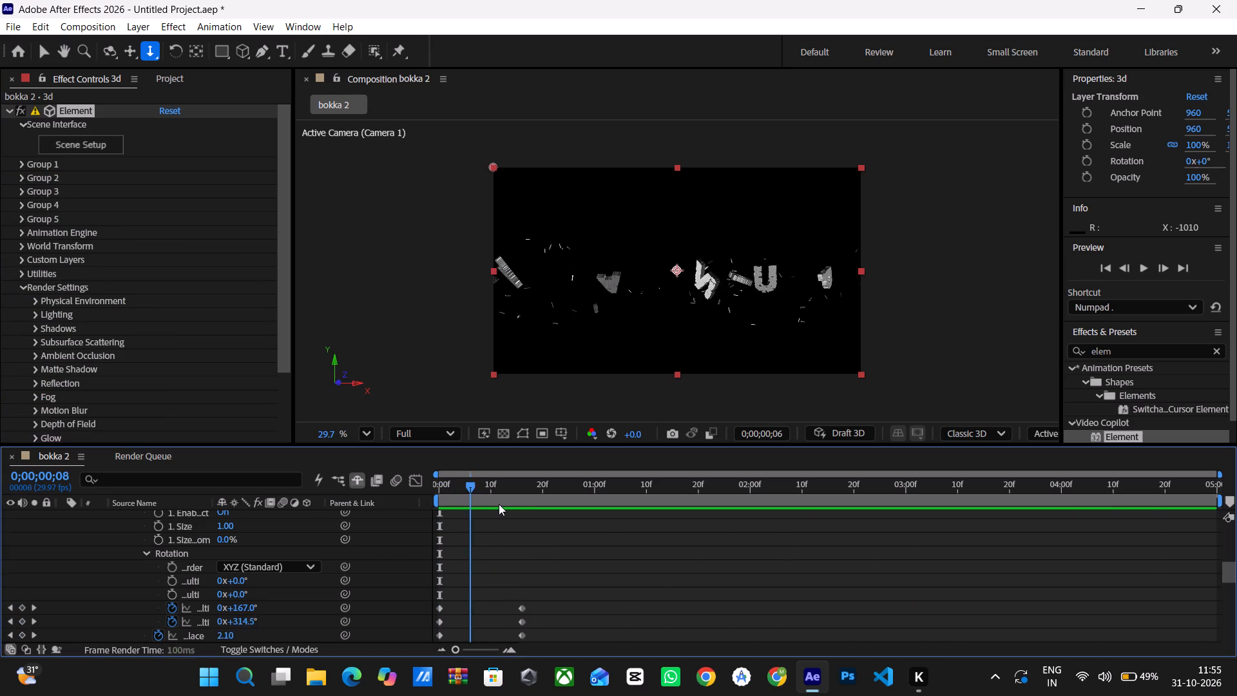
left_click_drag(499, 504, 526, 512)
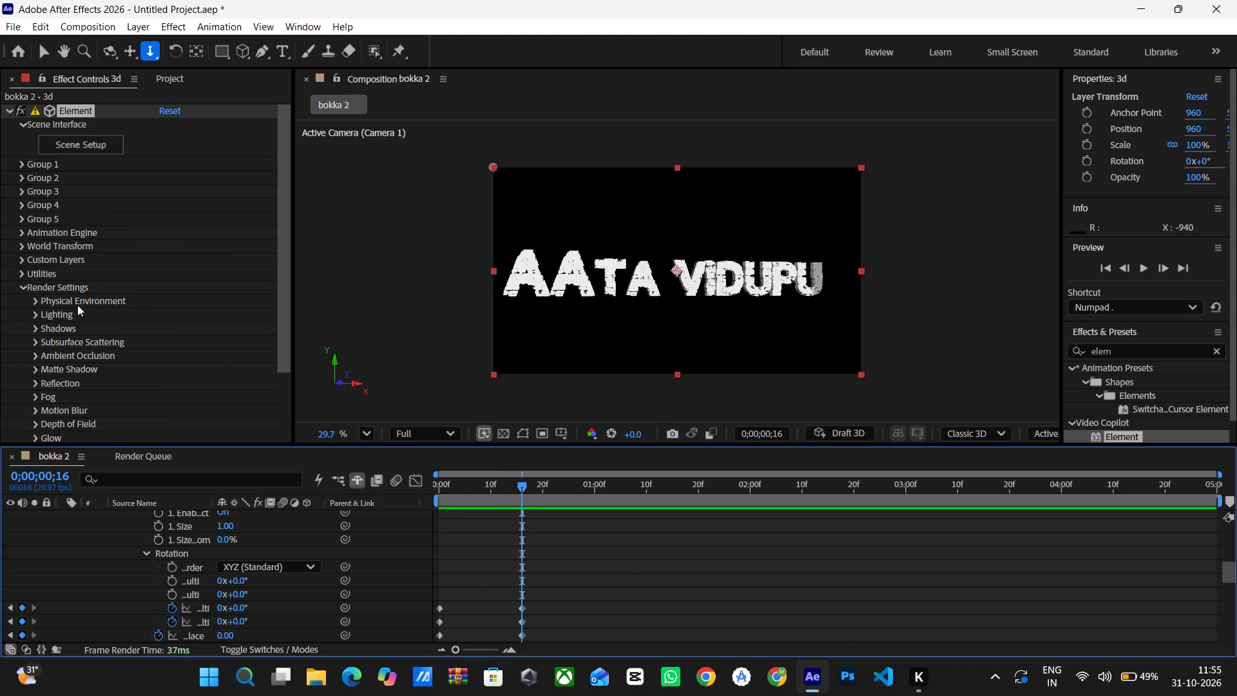
left_click(38, 304)
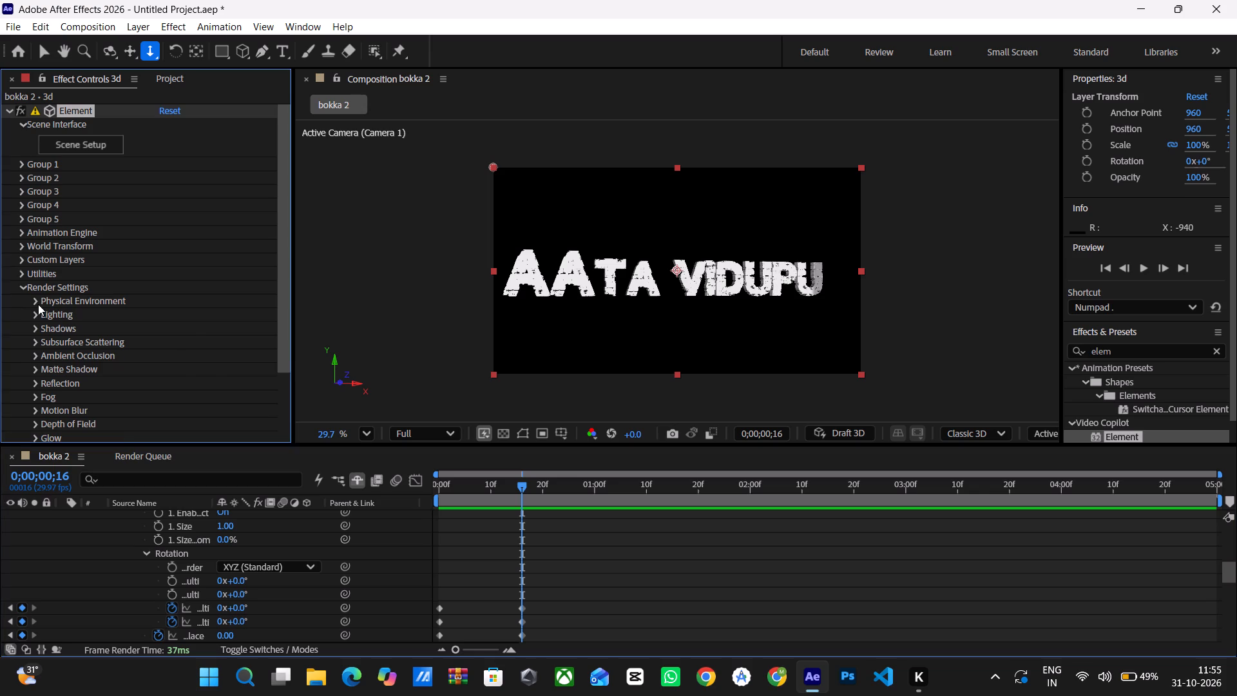
scroll(82, 392, "down", 1)
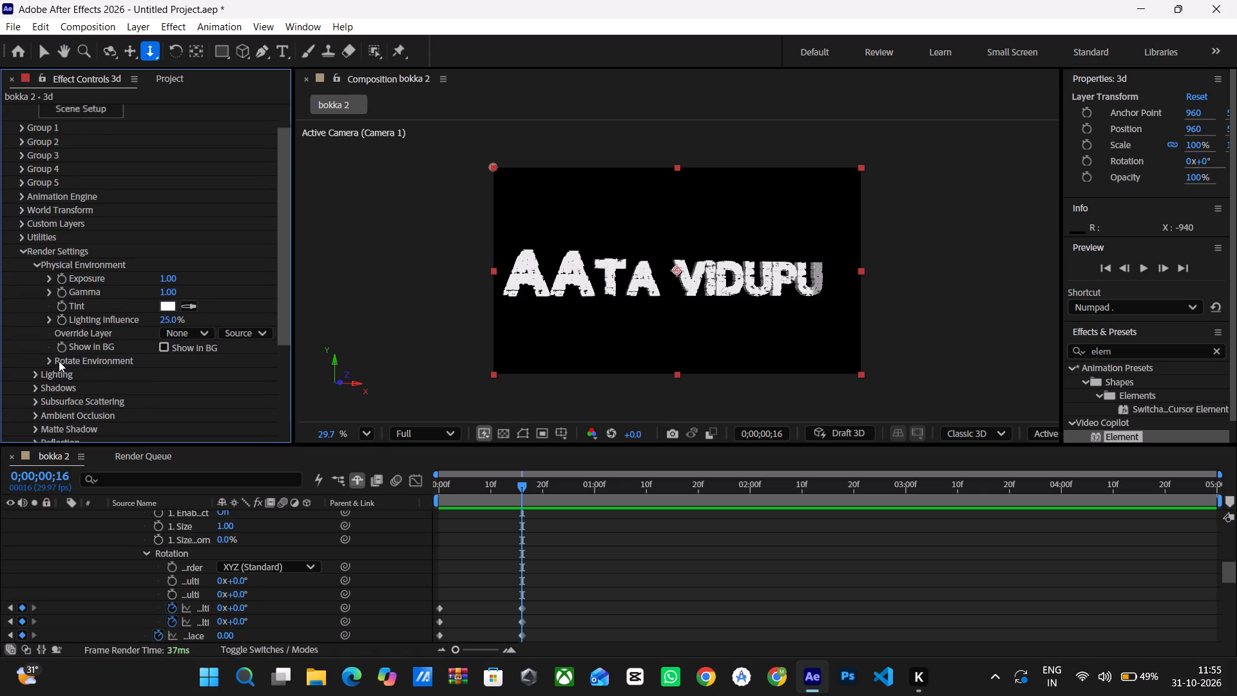
left_click_drag(521, 489, 433, 500)
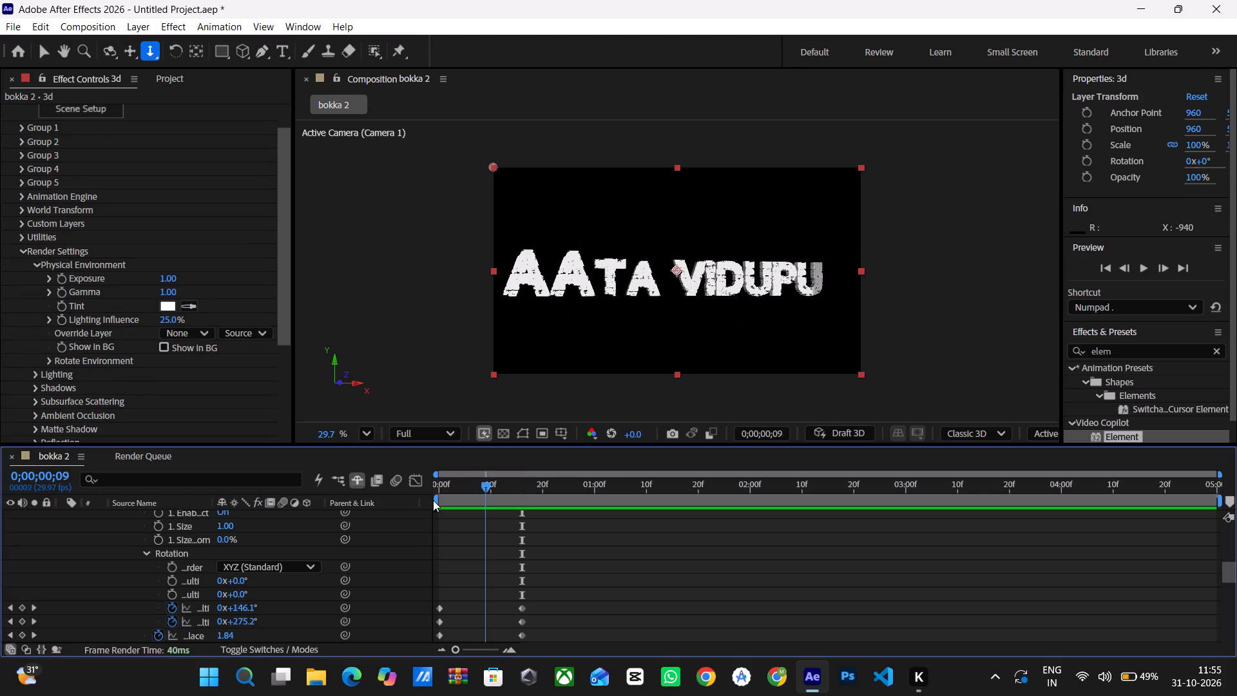
left_click_drag(433, 500, 414, 503)
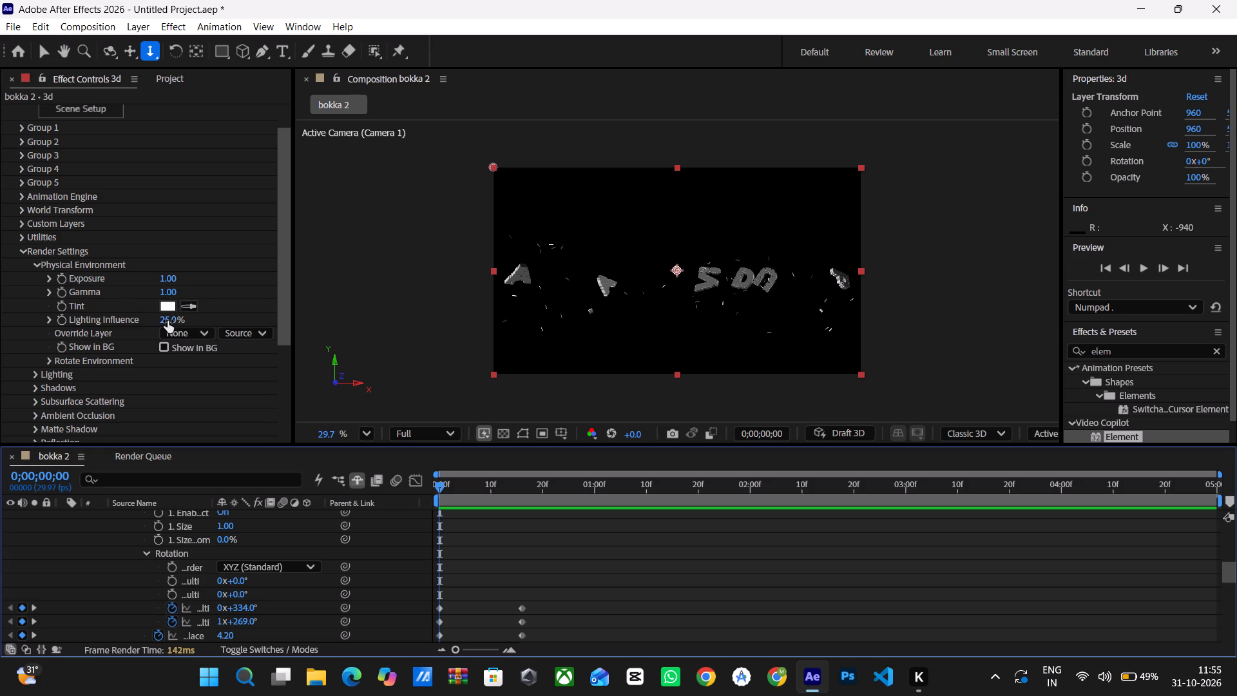
left_click(61, 318)
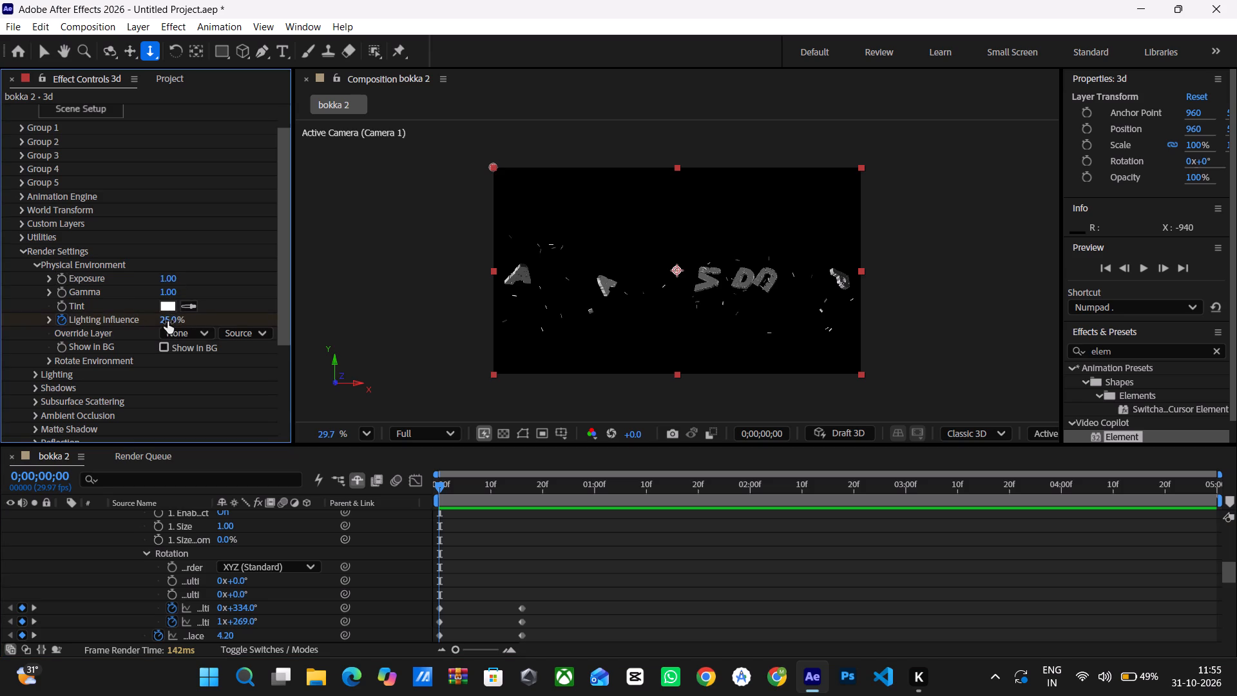
left_click_drag(168, 322, 98, 338)
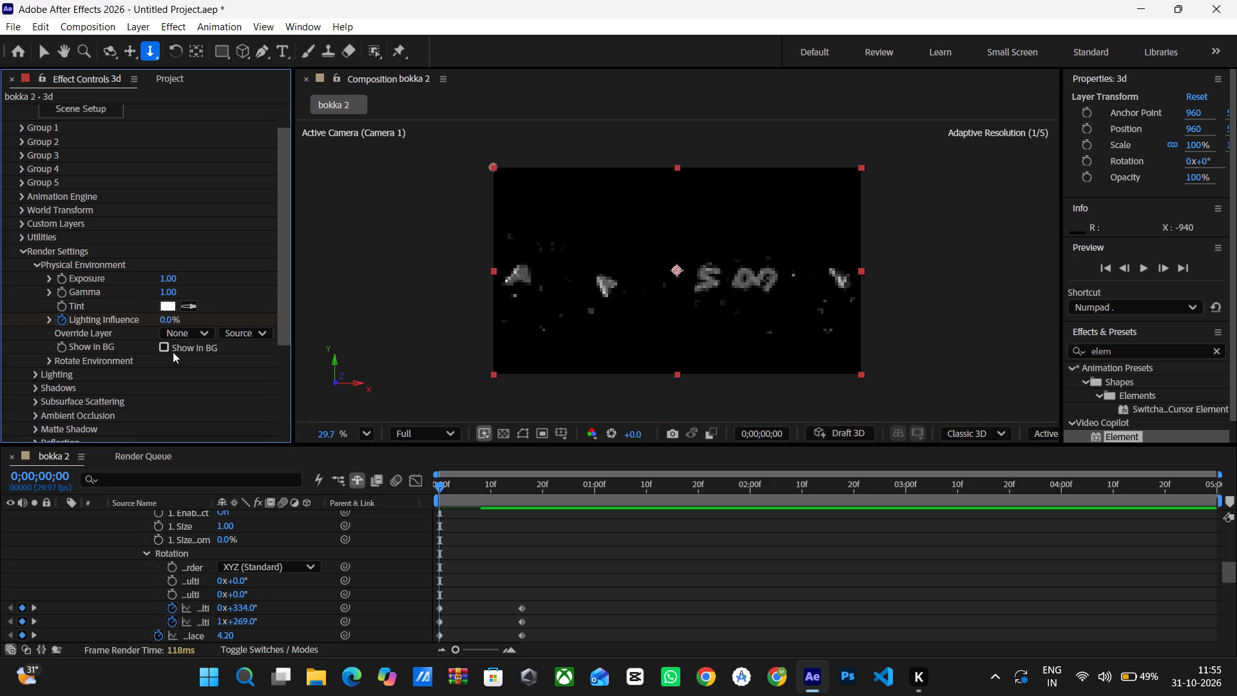
left_click_drag(166, 318, 134, 327)
left_click_drag(164, 319, 200, 334)
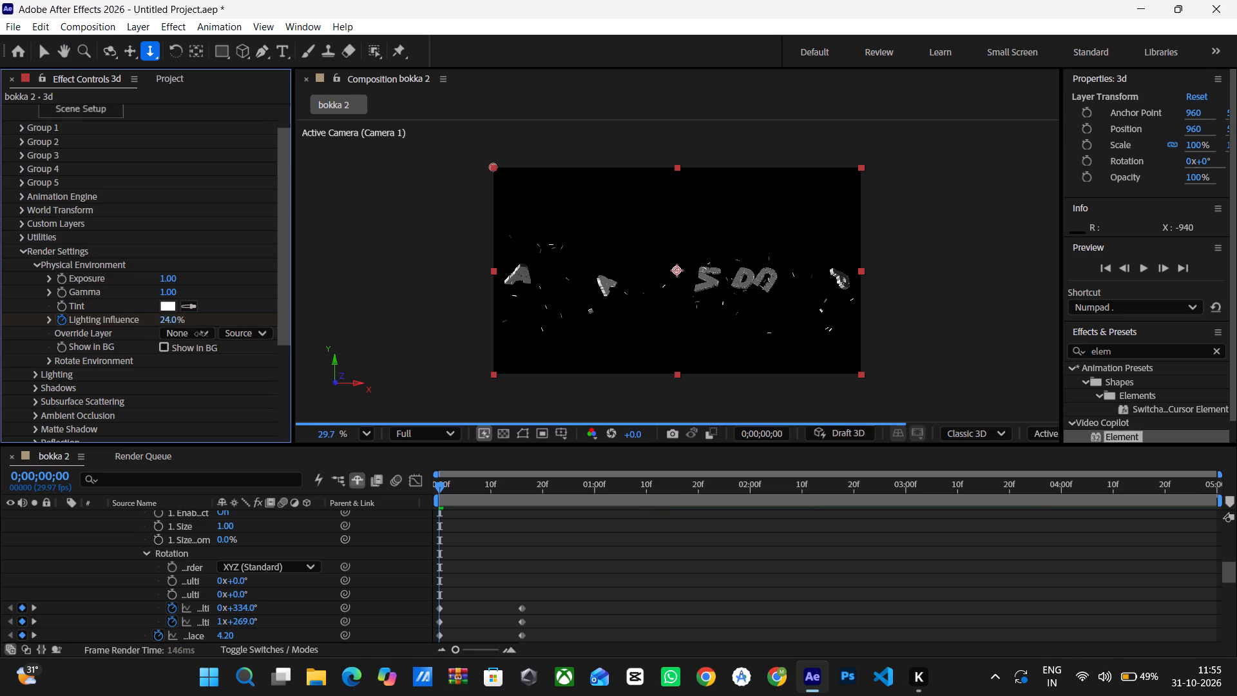
left_click_drag(200, 334, 211, 341)
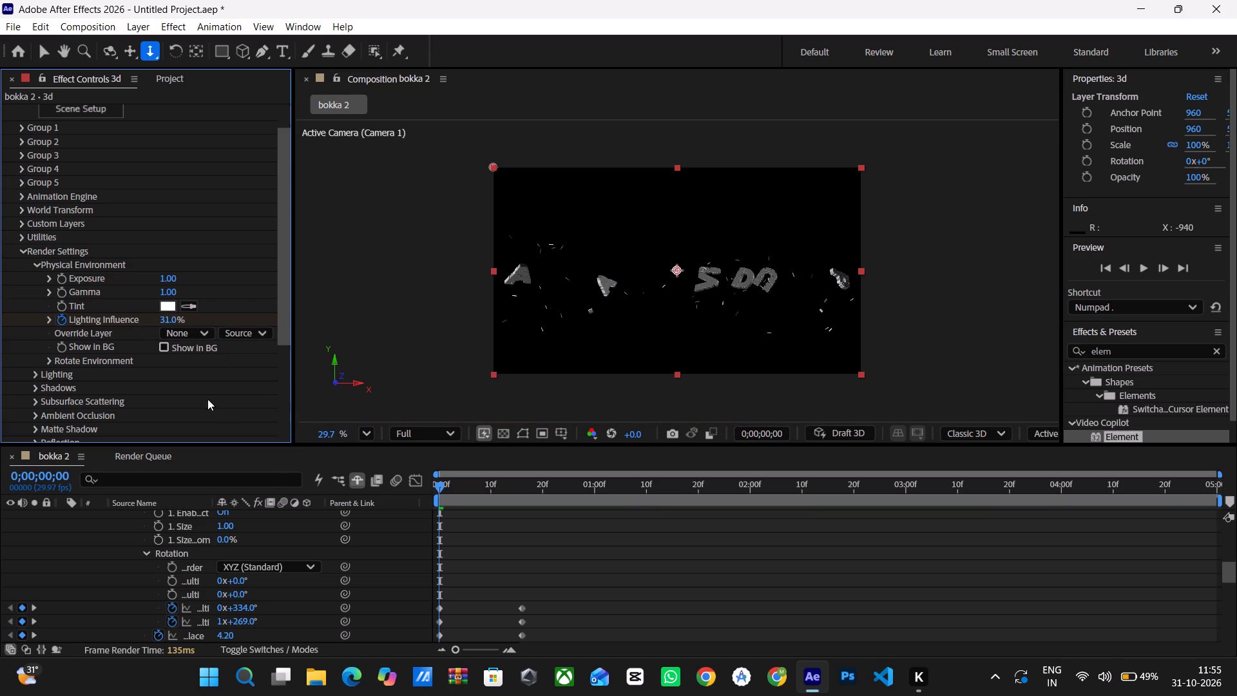
Set the Physical Environment Lighting Influence at frame 16 to 15% to brighten the assembled title.
left_click_drag(437, 486, 520, 499)
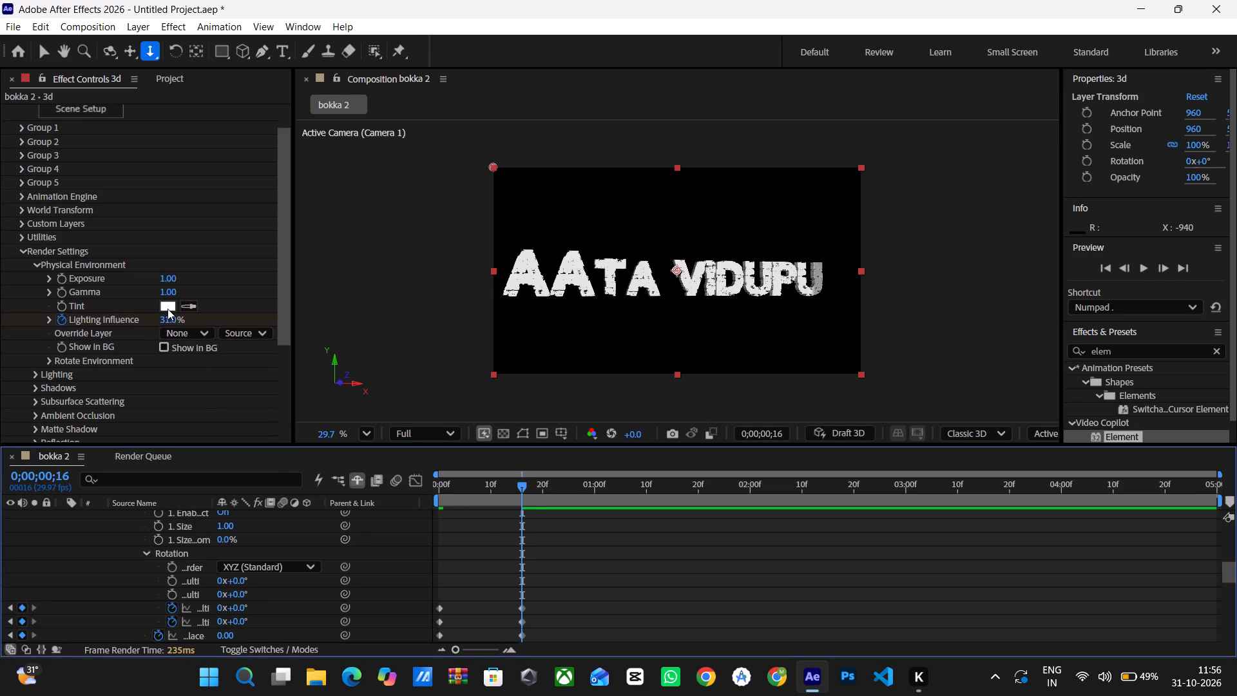
left_click_drag(168, 320, 244, 331)
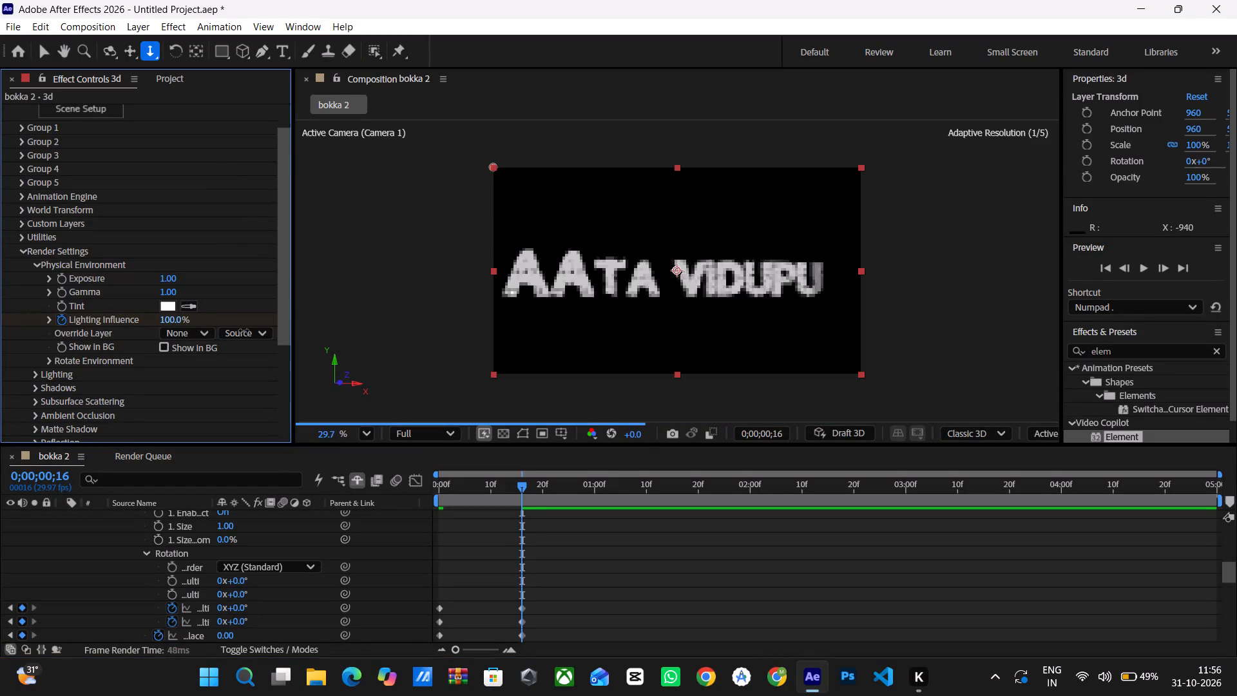
left_click_drag(244, 331, 244, 331)
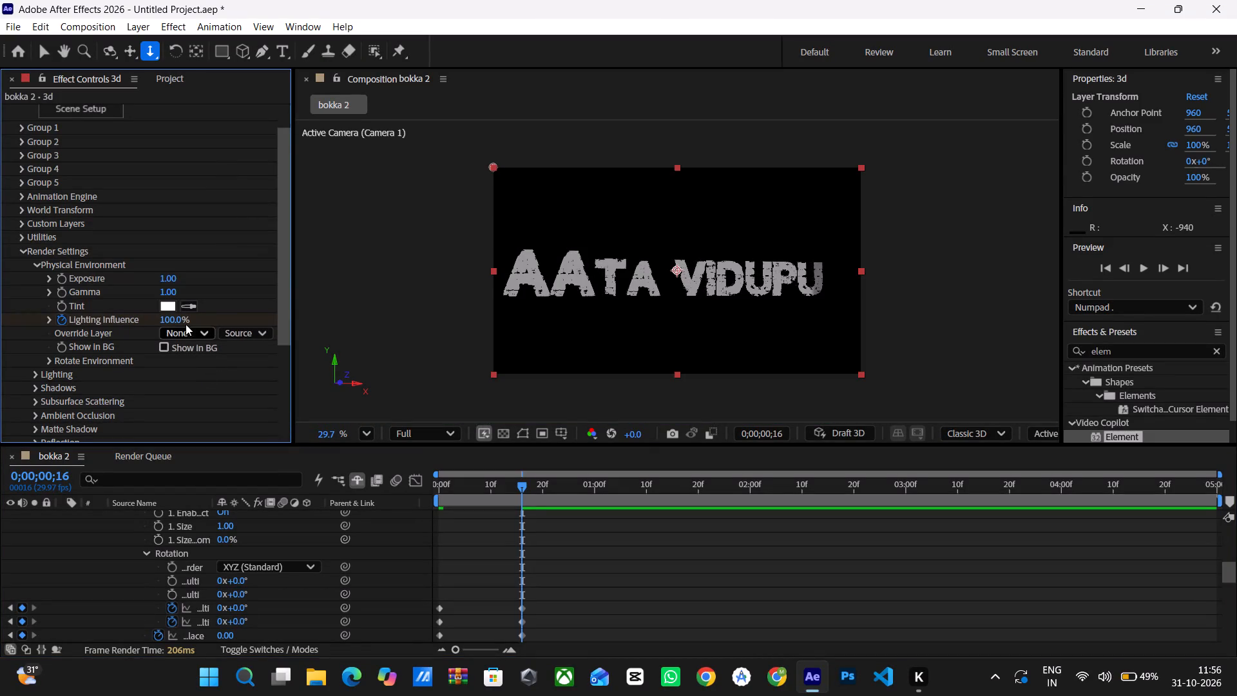
left_click_drag(173, 316, 160, 328)
left_click_drag(173, 320, 151, 327)
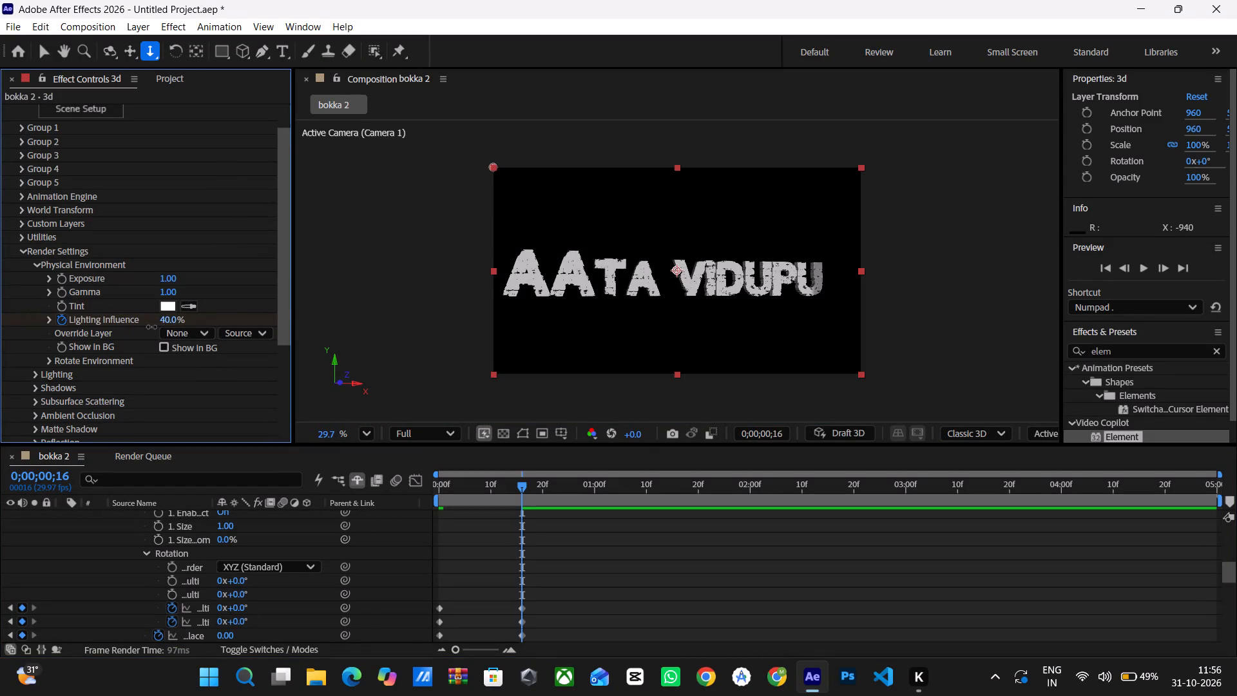
left_click_drag(151, 327, 134, 327)
scroll(134, 327, "down", 2)
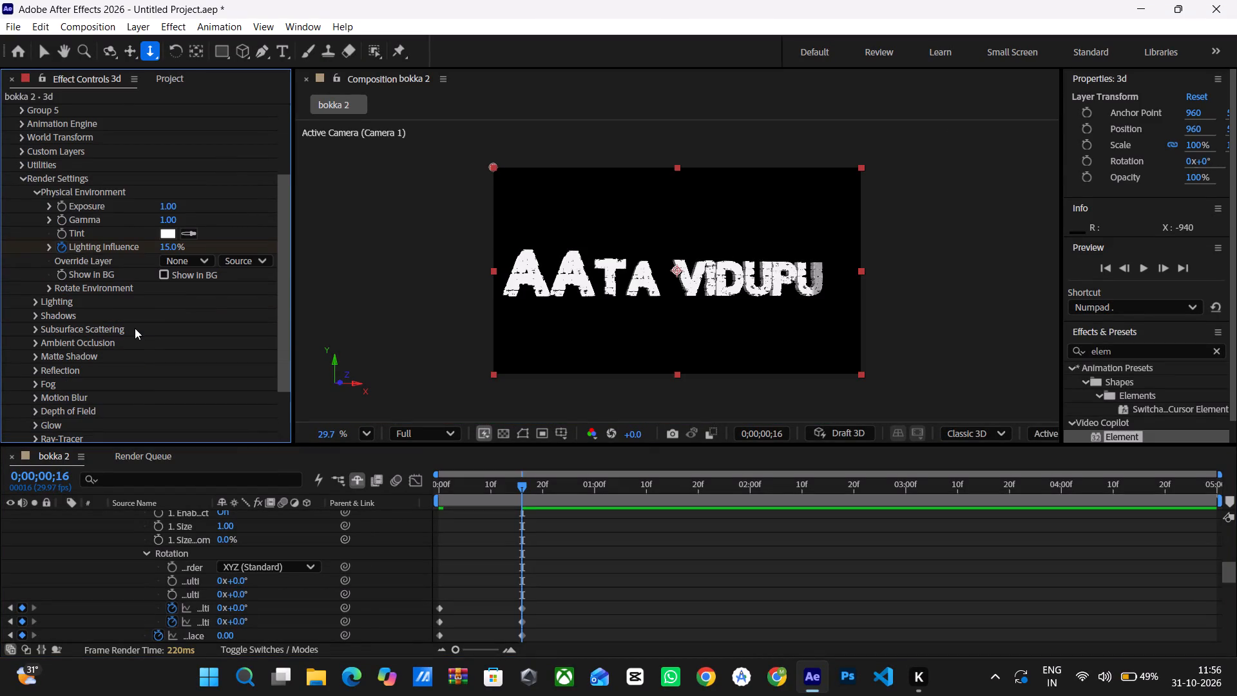
Set the Physical Environment Lighting Influence at frame 16 to 0%.
left_click_drag(171, 245, 154, 252)
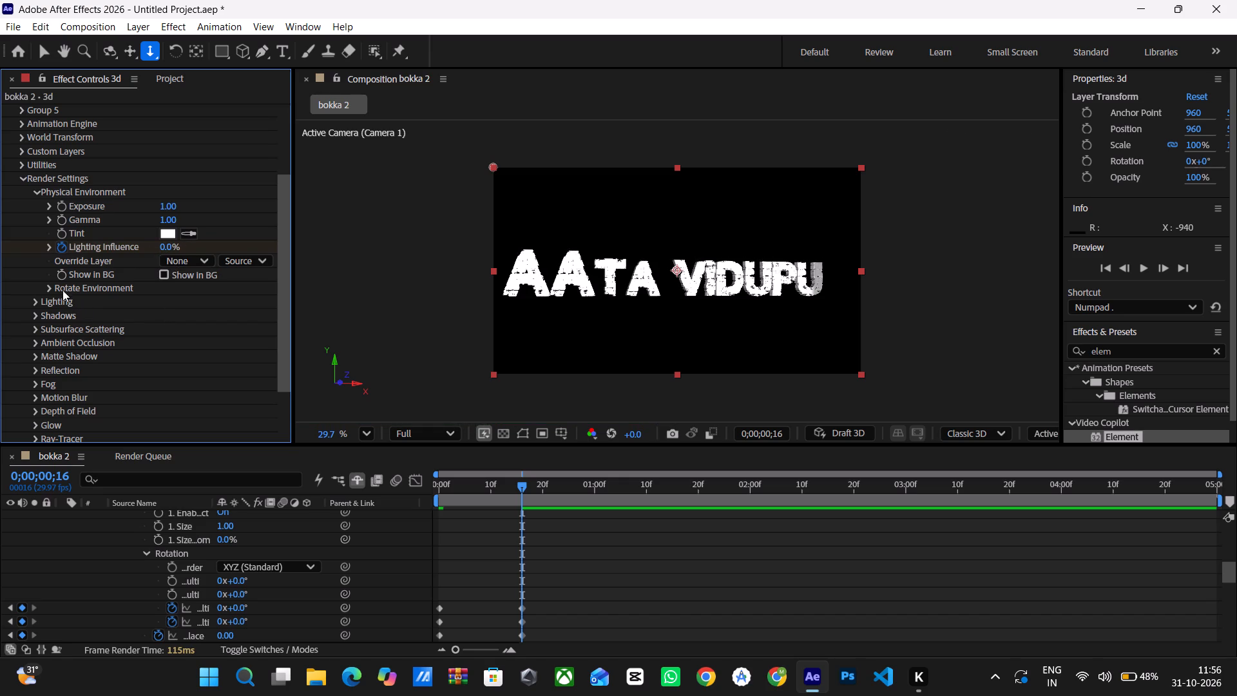
Rotate the Physical Environment to about X 37°, Y 20° and Z 106° to shift the light across the title.
left_click(52, 289)
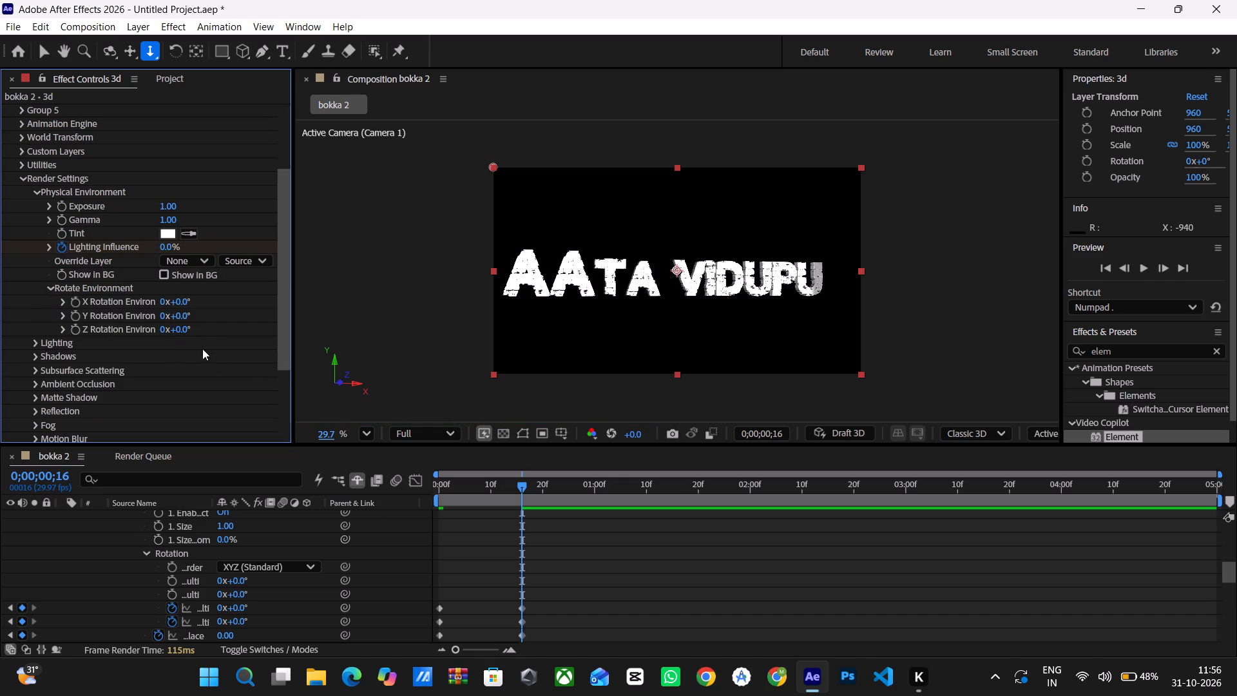
left_click_drag(180, 329, 238, 335)
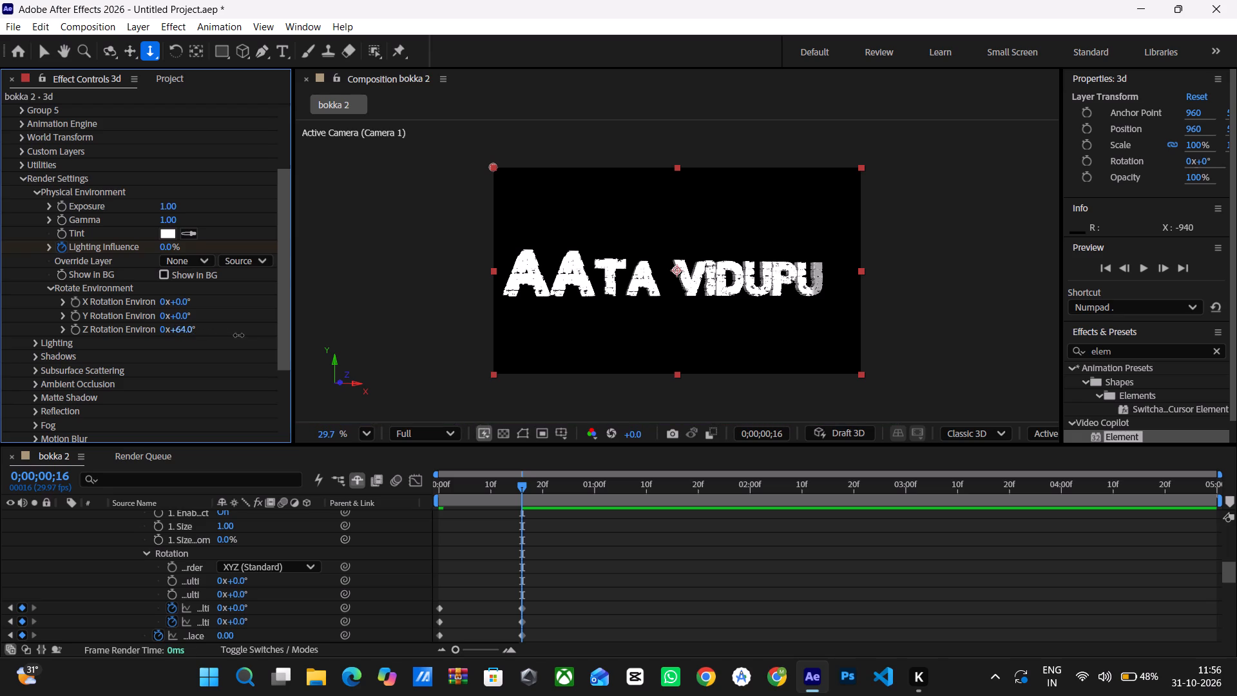
left_click_drag(238, 335, 283, 348)
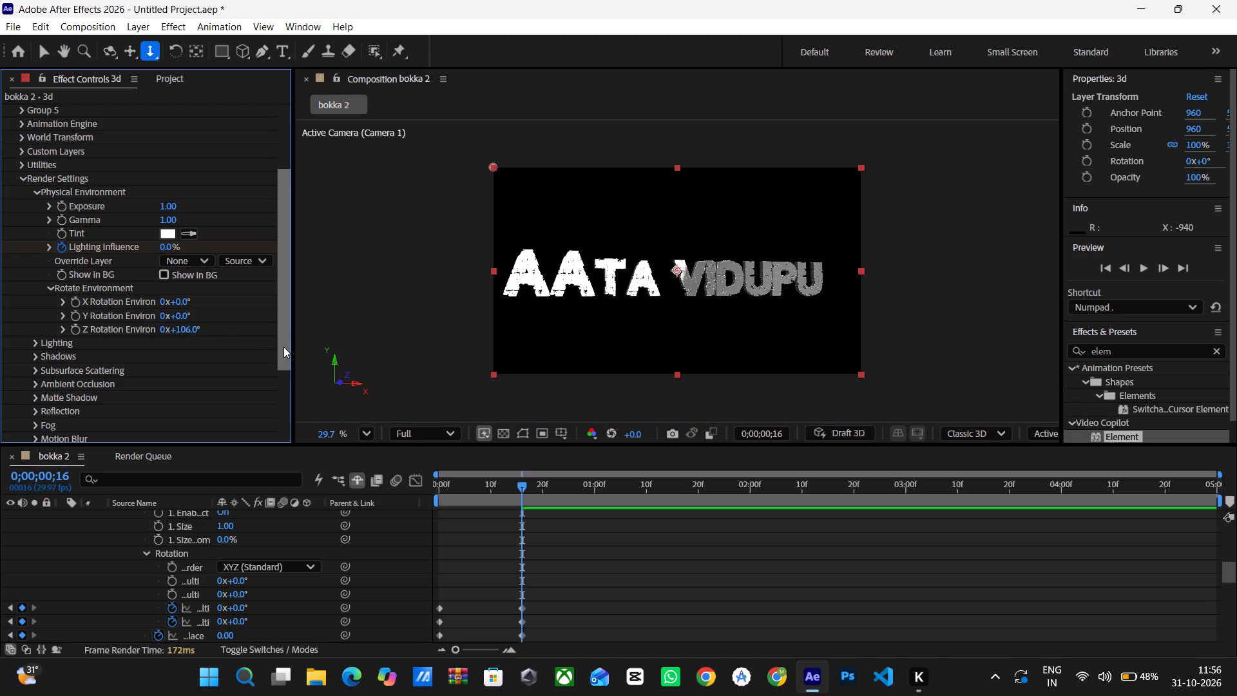
left_click_drag(180, 315, 148, 327)
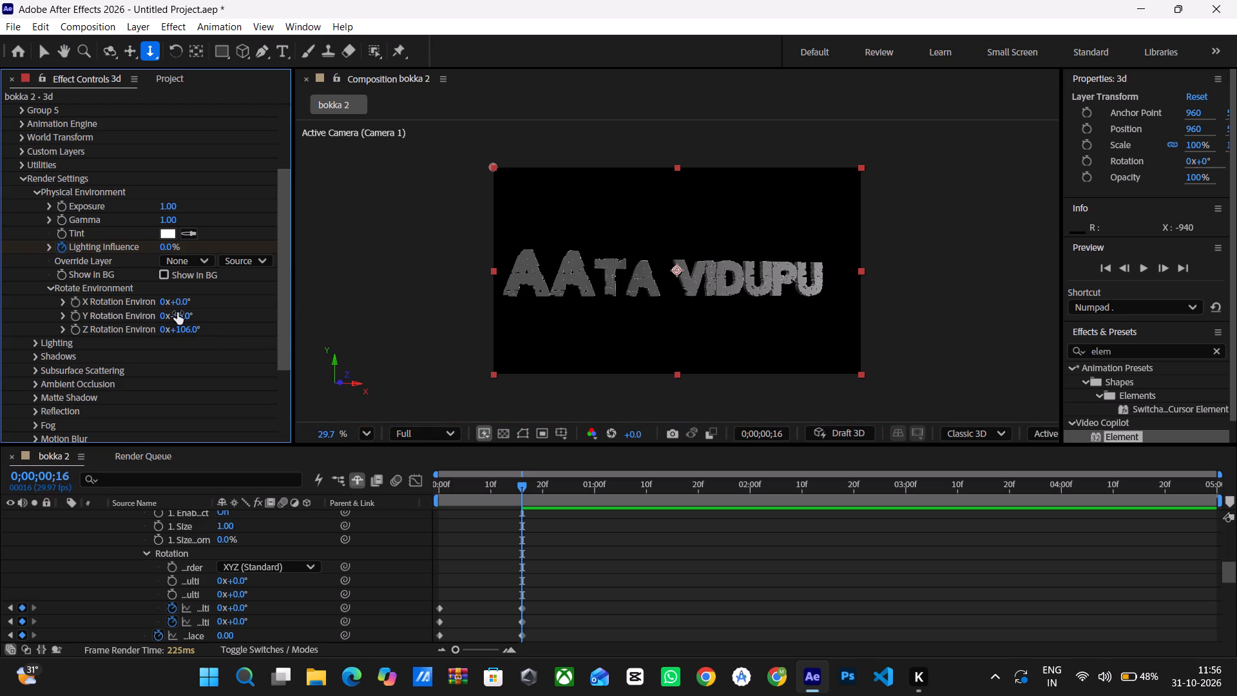
left_click_drag(178, 314, 191, 322)
left_click(193, 323)
left_click_drag(180, 316, 207, 325)
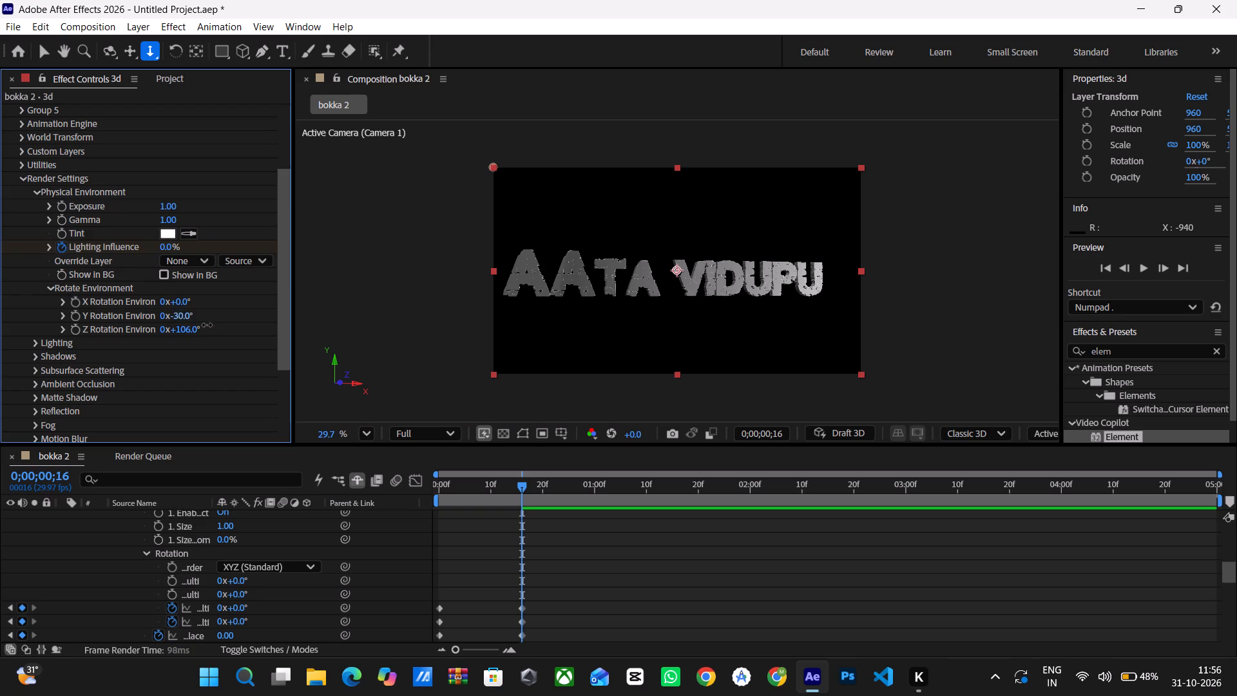
left_click_drag(207, 325, 211, 327)
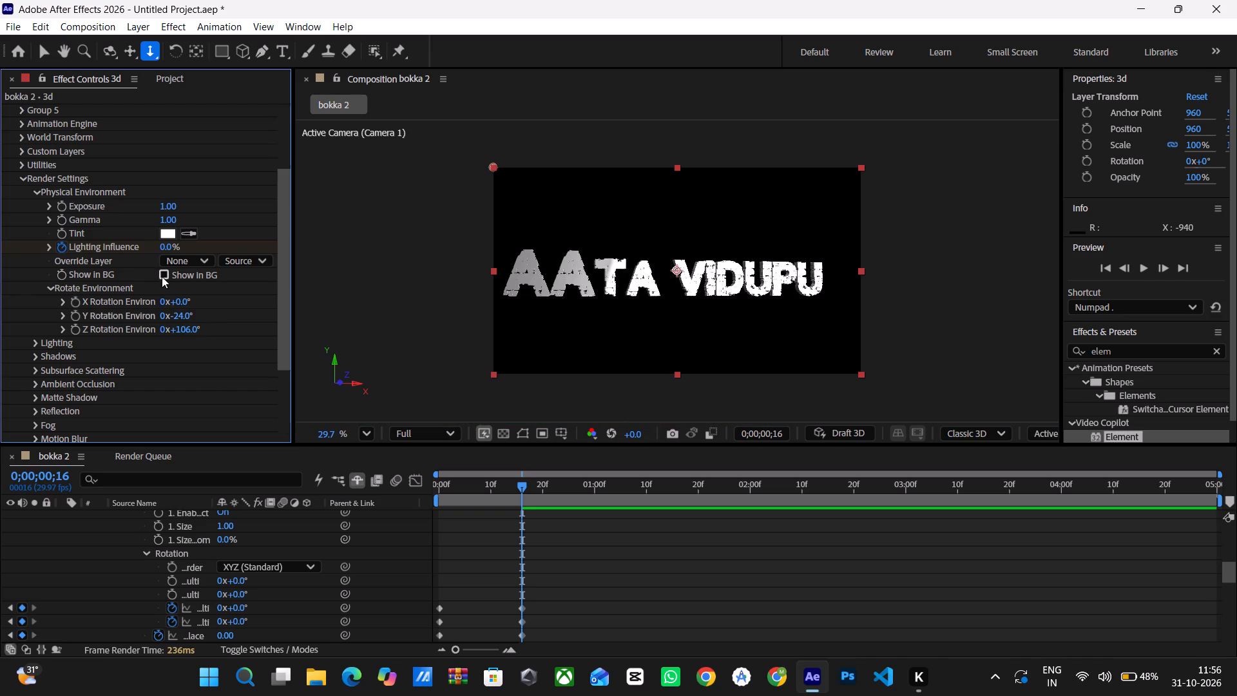
left_click_drag(178, 302, 216, 309)
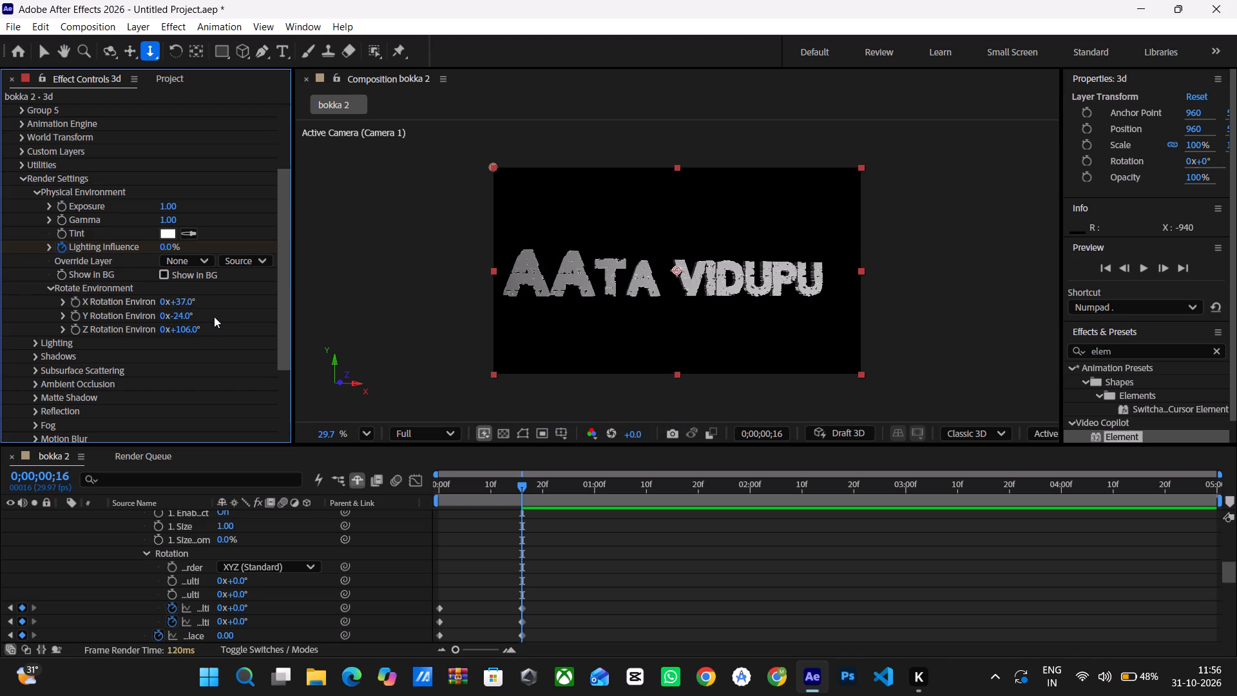
left_click_drag(179, 316, 218, 322)
left_click_drag(218, 322, 219, 322)
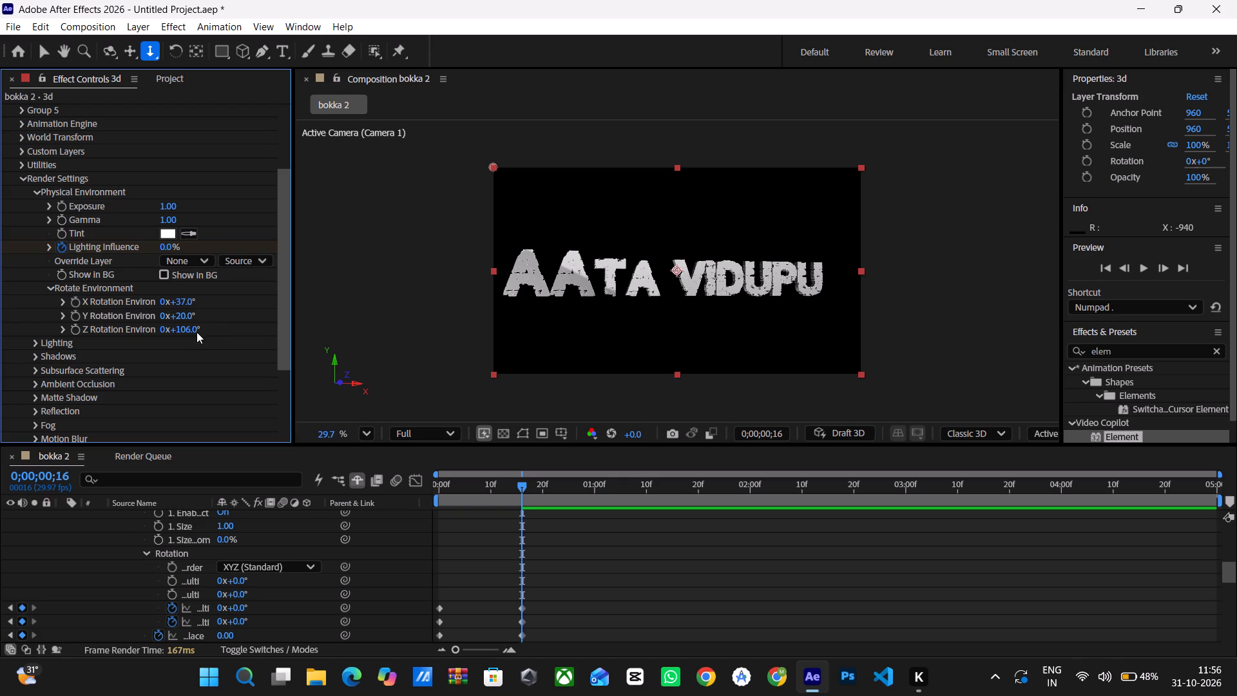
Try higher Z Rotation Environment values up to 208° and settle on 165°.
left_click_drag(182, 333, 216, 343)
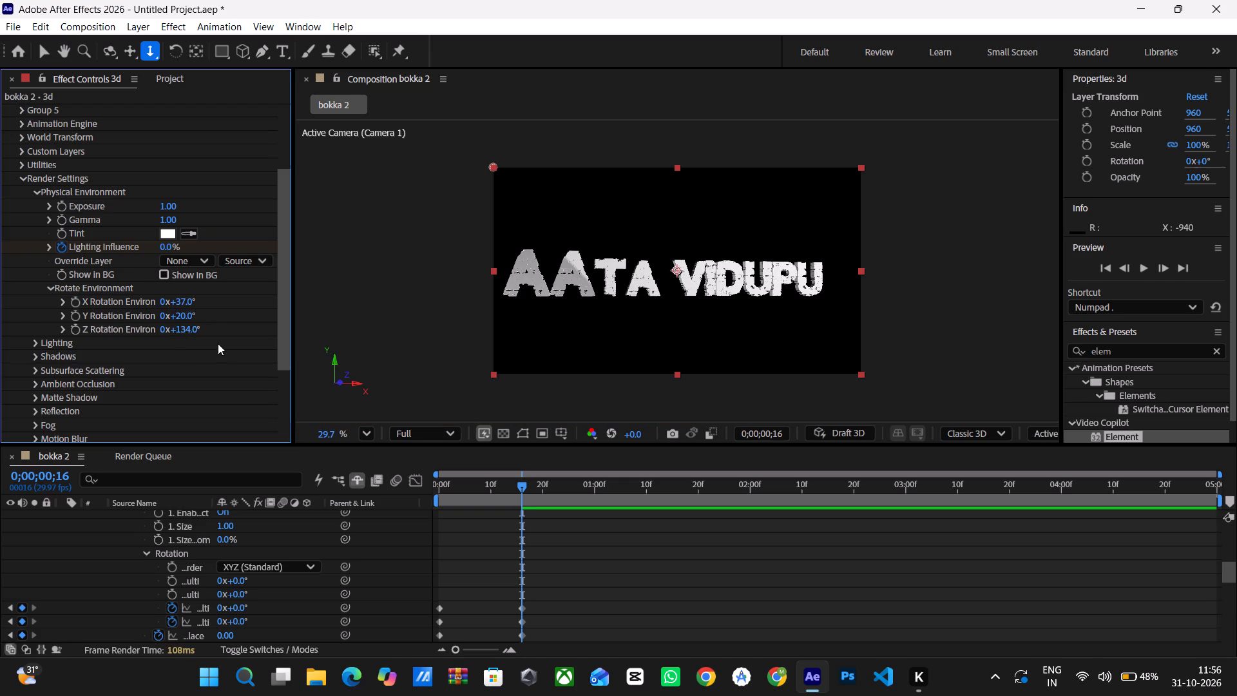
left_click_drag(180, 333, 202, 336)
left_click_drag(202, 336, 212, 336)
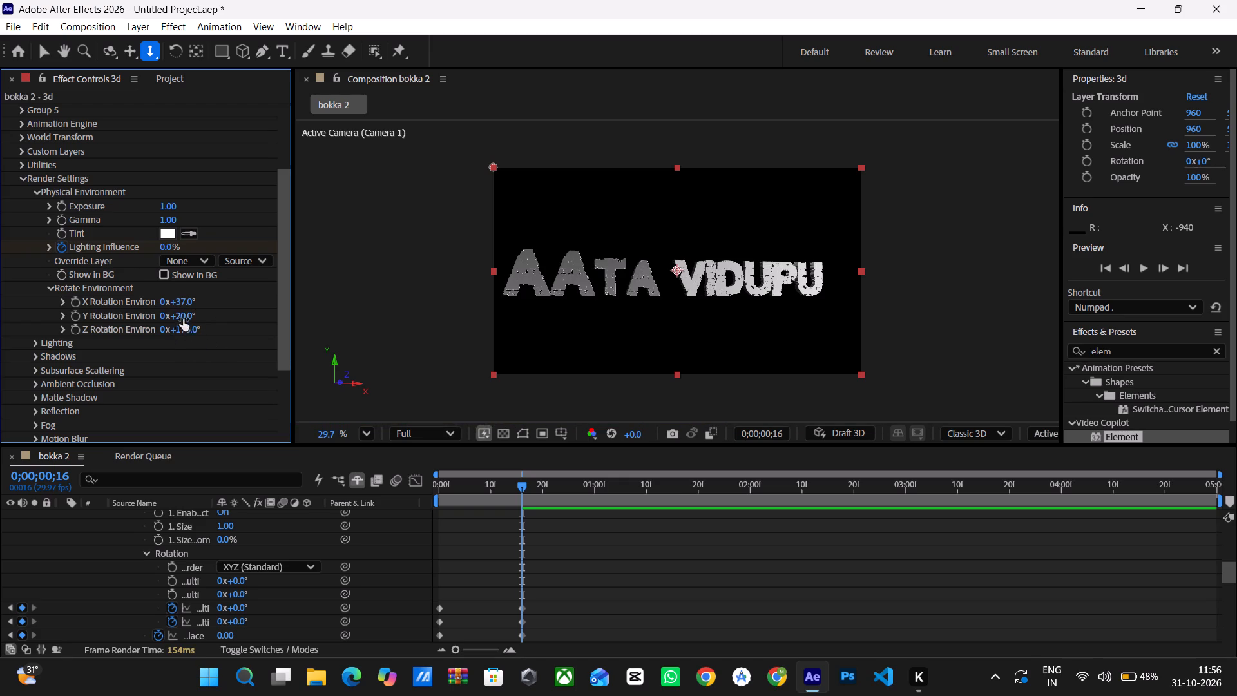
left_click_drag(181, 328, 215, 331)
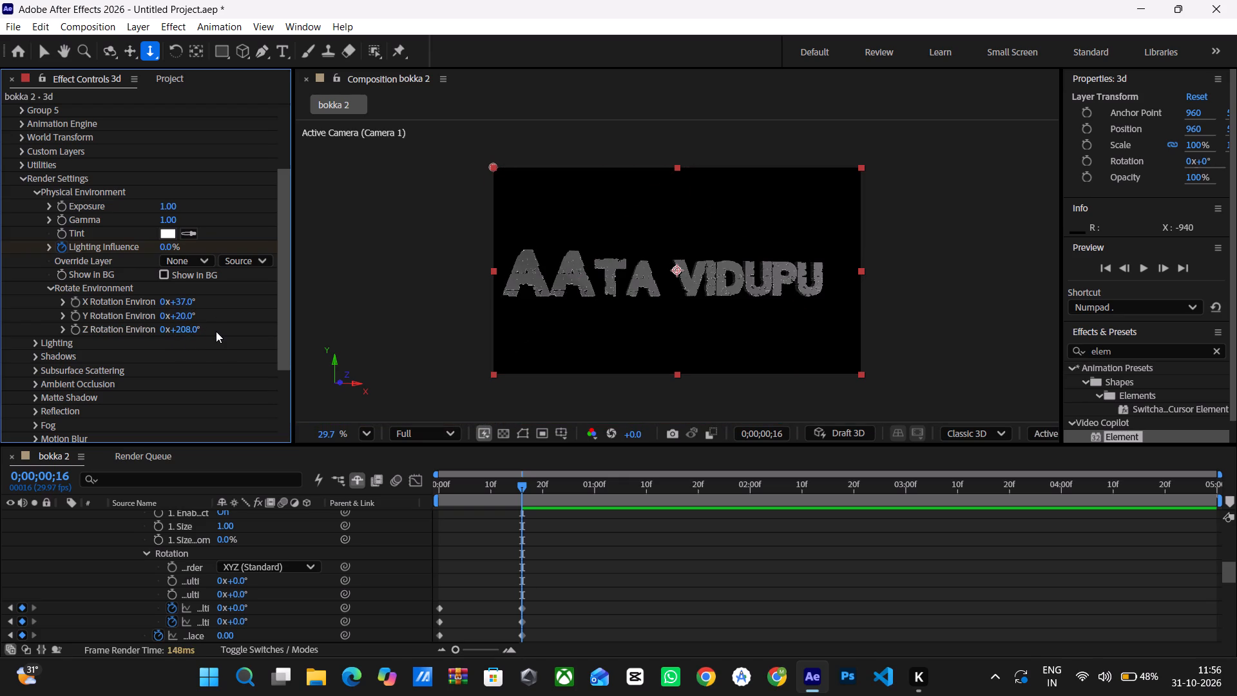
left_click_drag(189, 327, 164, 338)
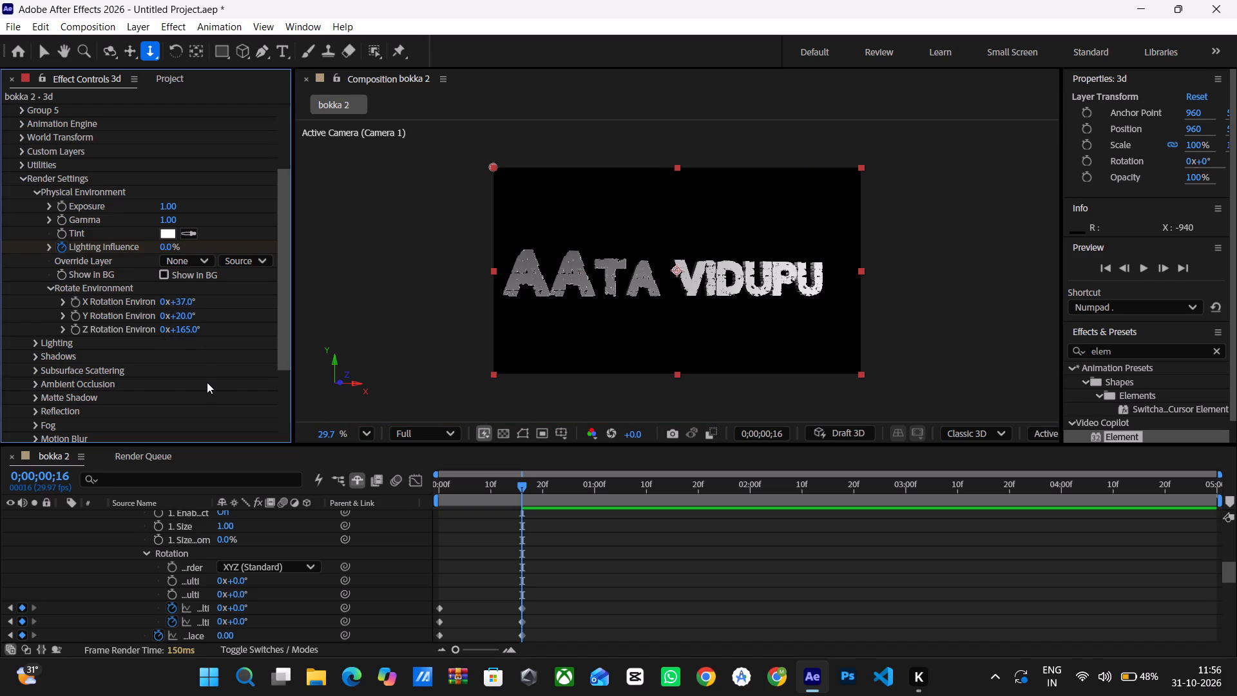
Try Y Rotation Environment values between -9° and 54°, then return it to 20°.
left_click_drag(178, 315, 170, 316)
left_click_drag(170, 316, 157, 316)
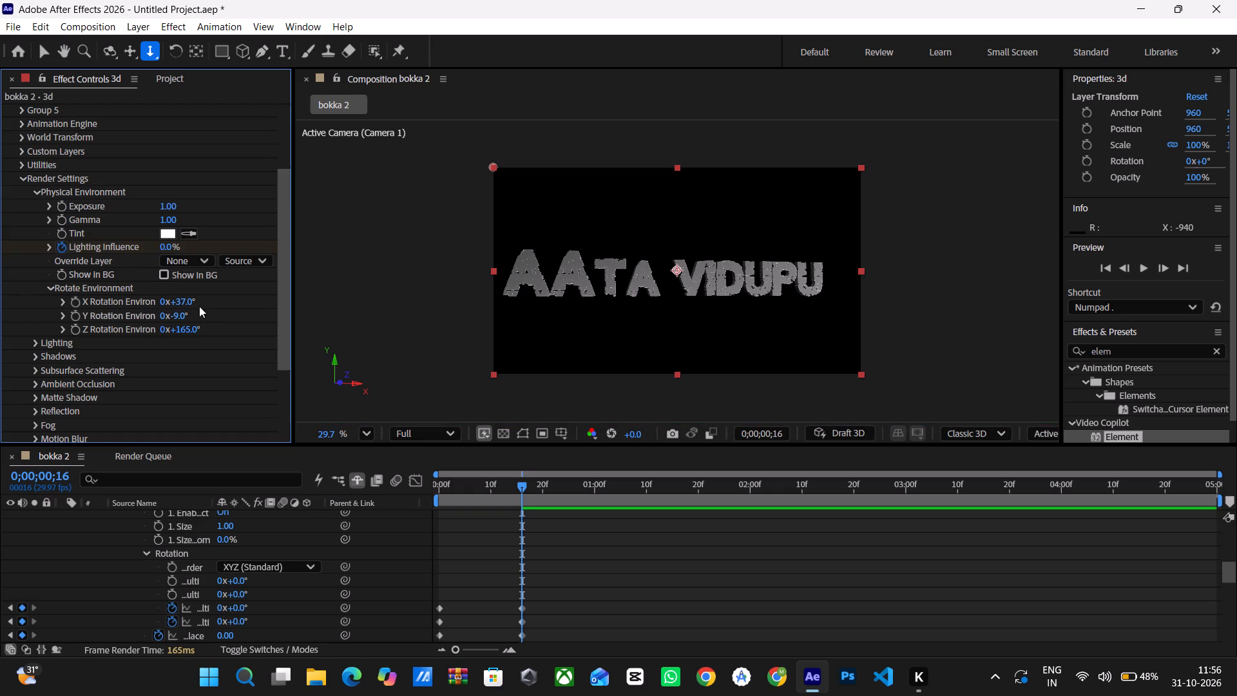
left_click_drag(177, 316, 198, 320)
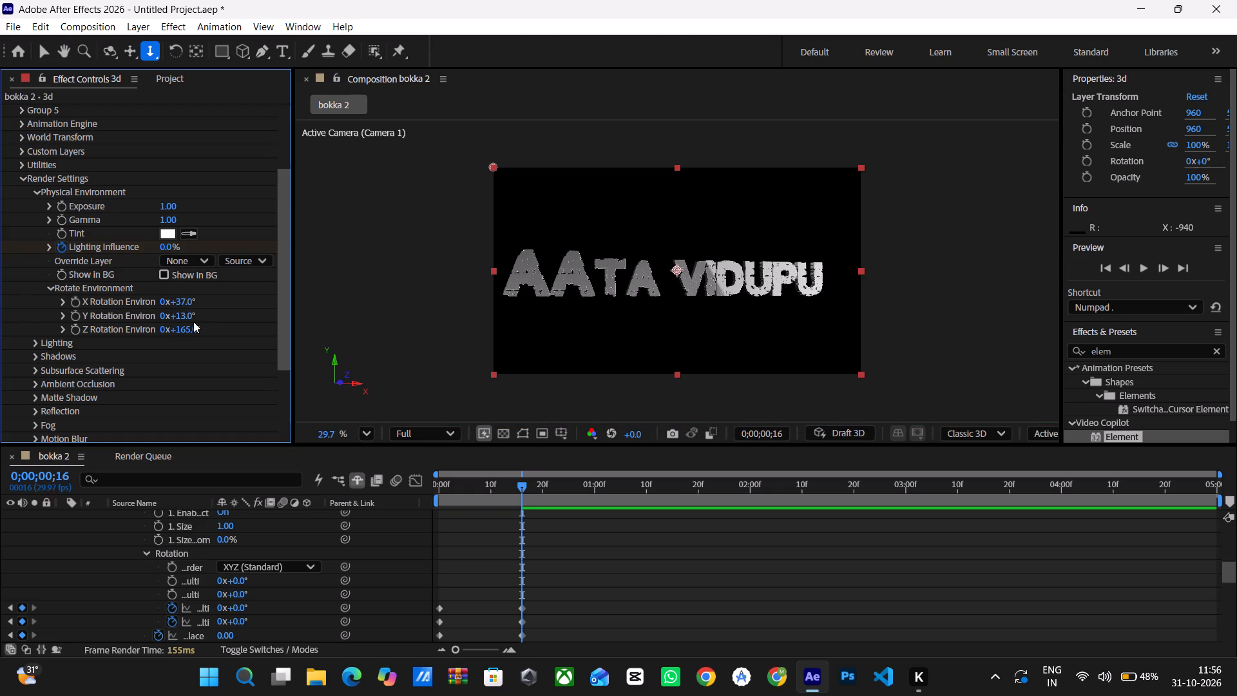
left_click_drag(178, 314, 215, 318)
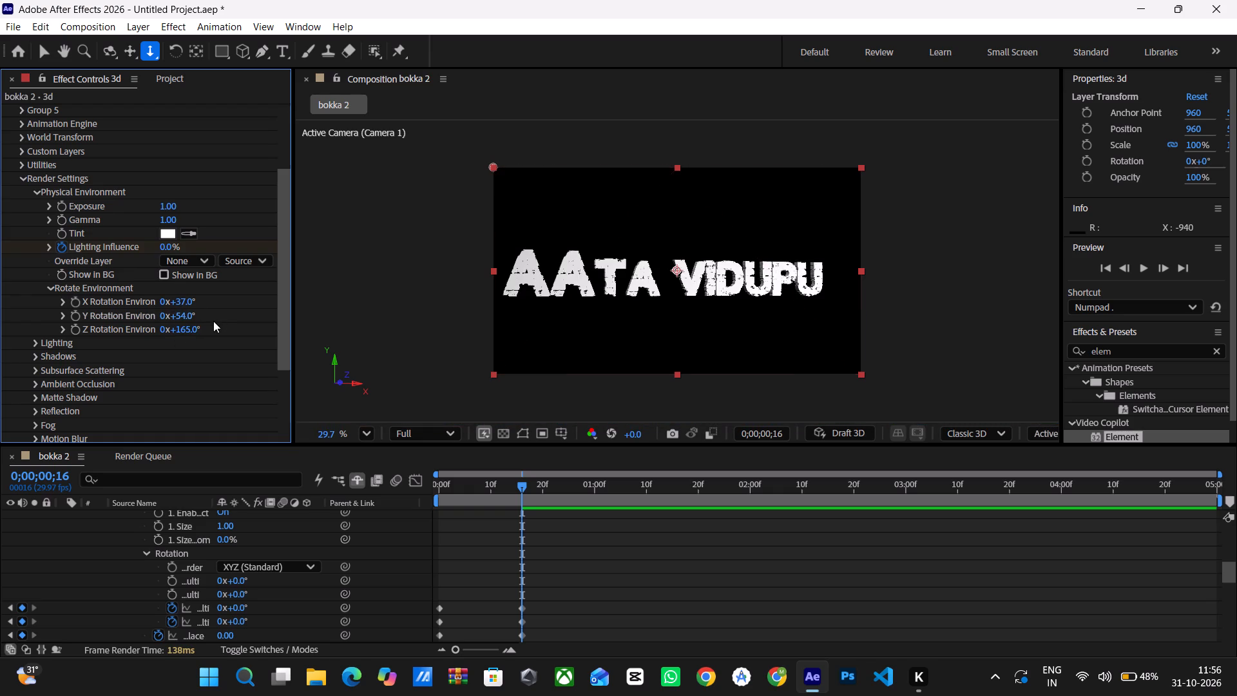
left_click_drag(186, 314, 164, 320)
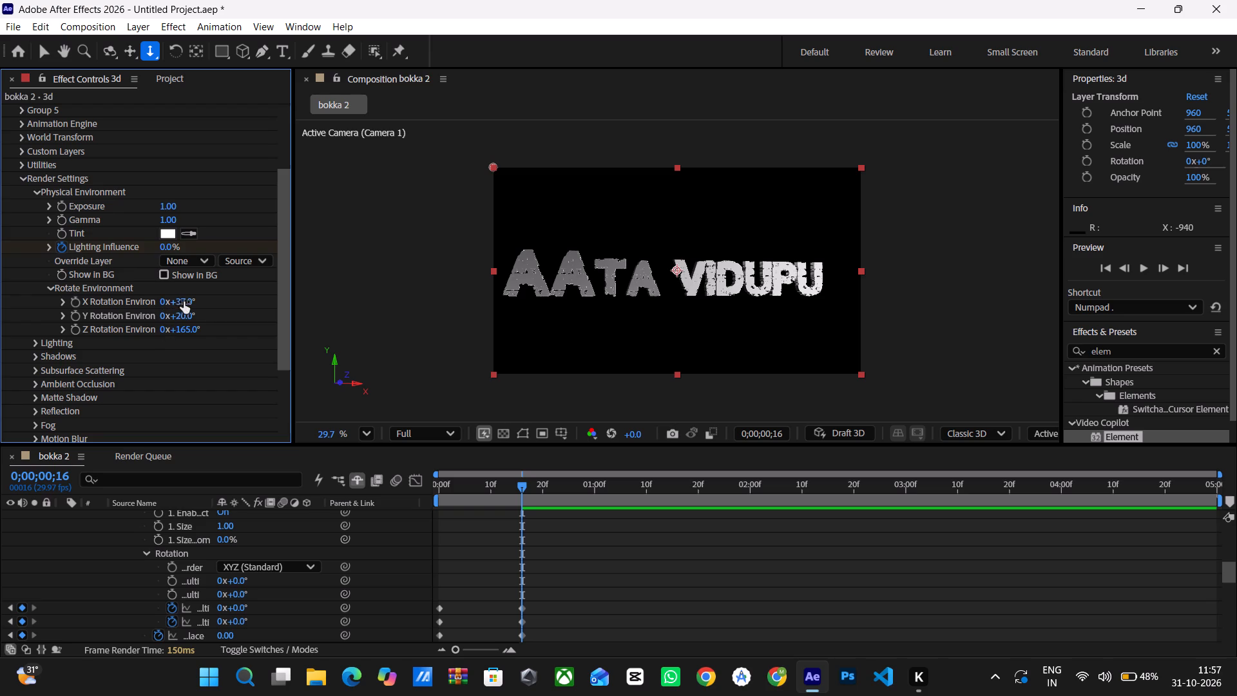
Try different X Rotation Environment values on the title and set it to -26°.
left_click_drag(183, 301, 214, 304)
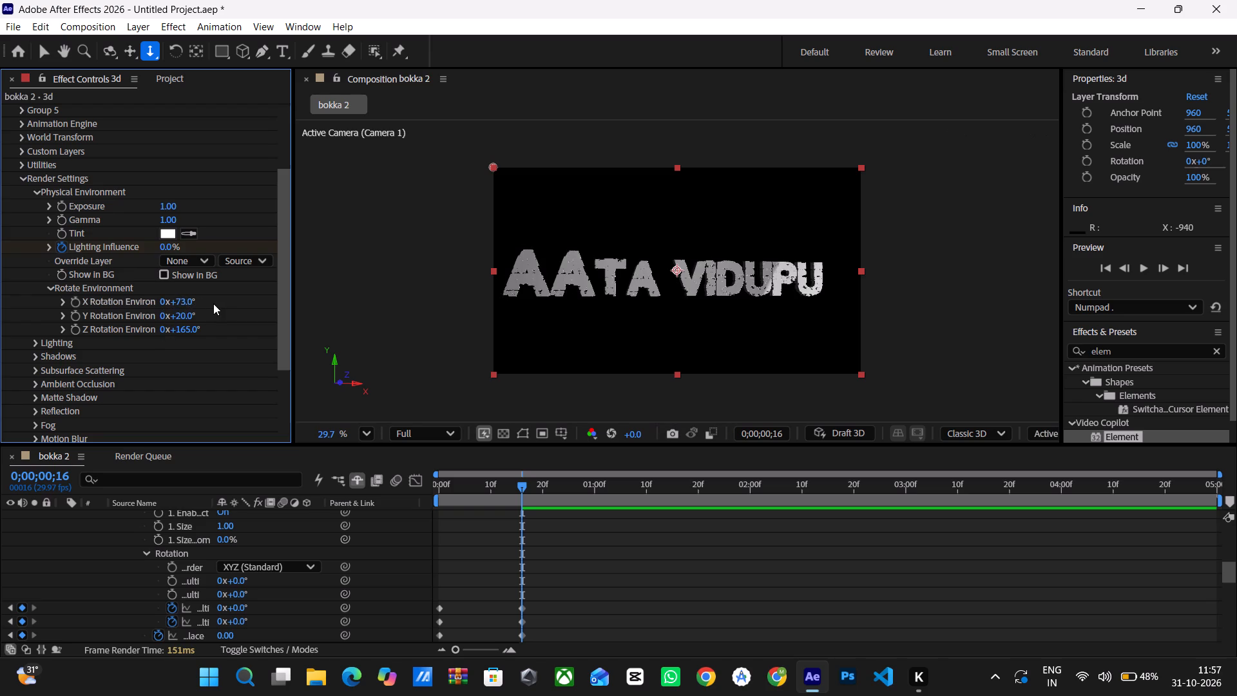
left_click_drag(181, 301, 226, 307)
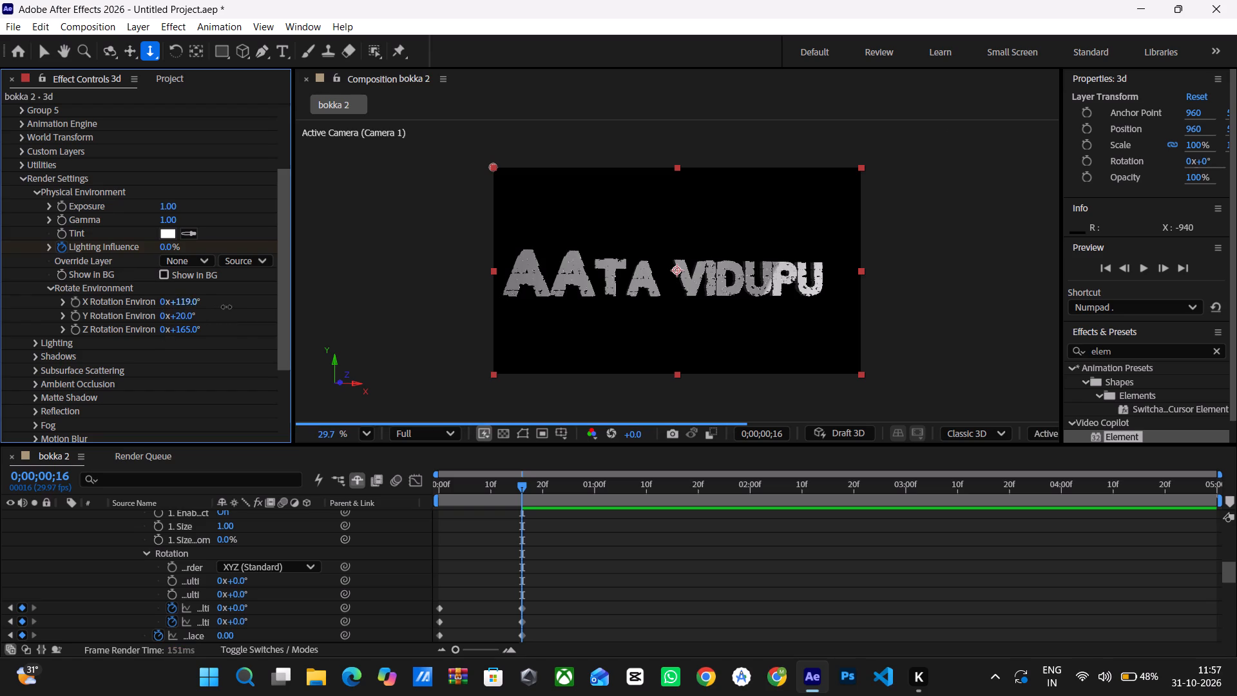
left_click_drag(226, 307, 233, 308)
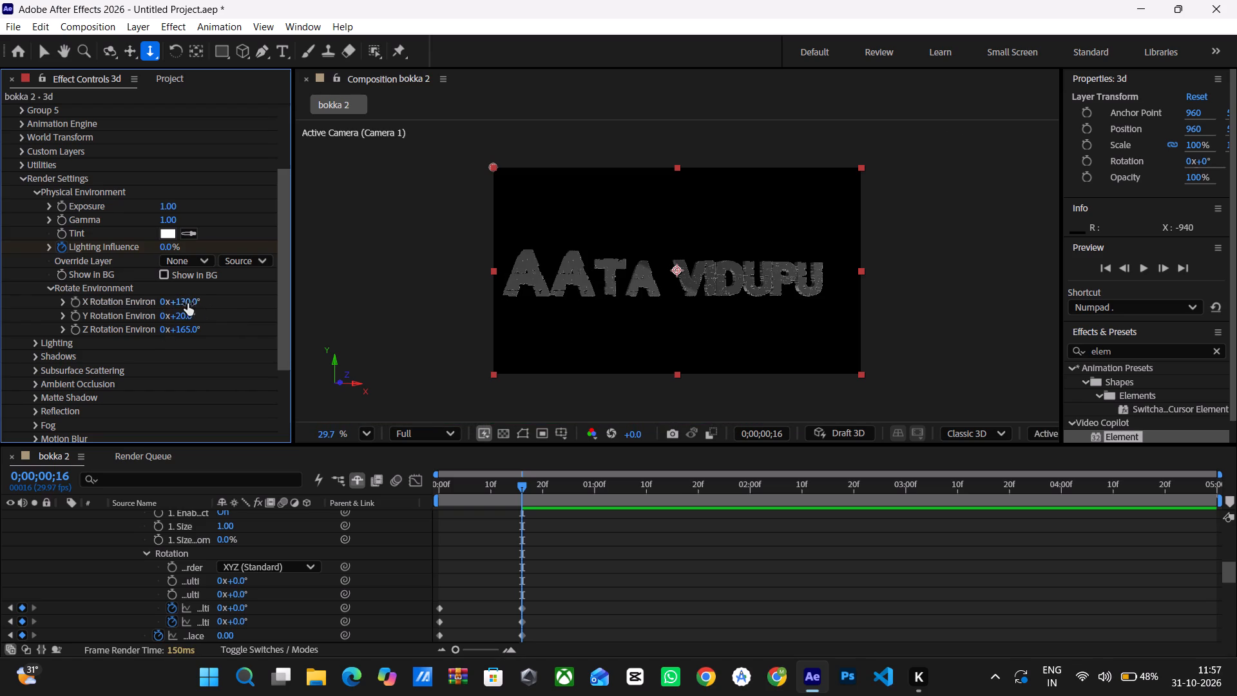
left_click_drag(187, 304, 158, 310)
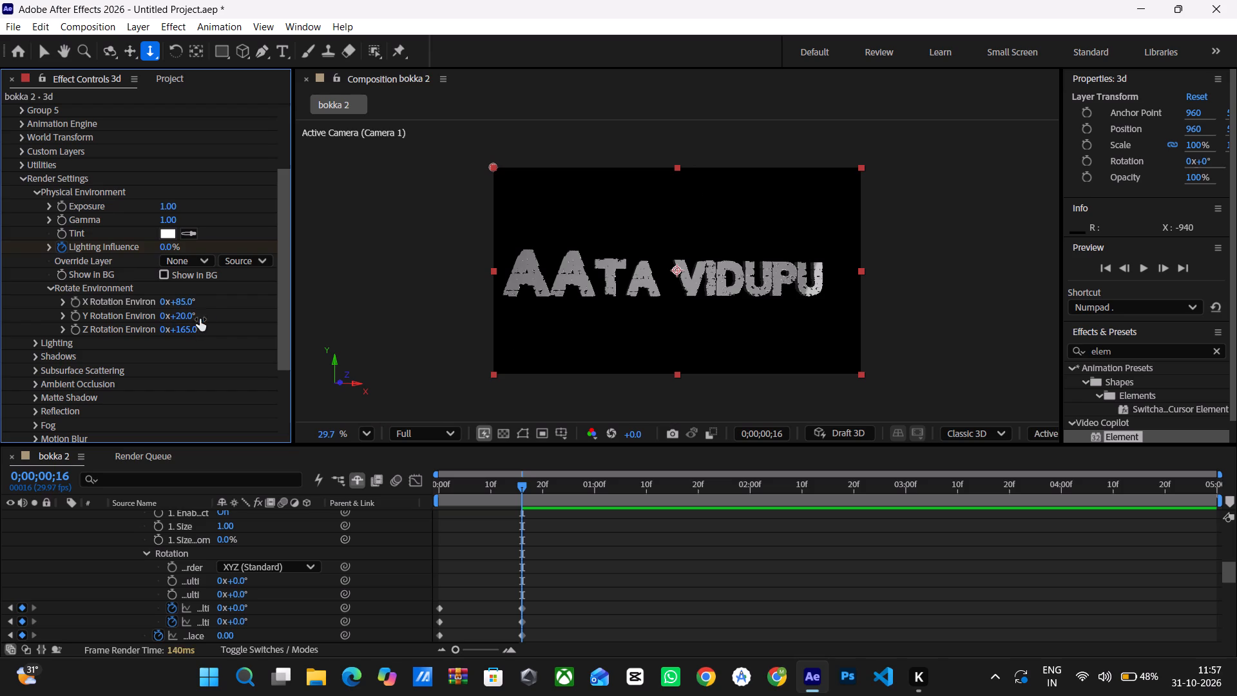
left_click_drag(183, 302, 154, 311)
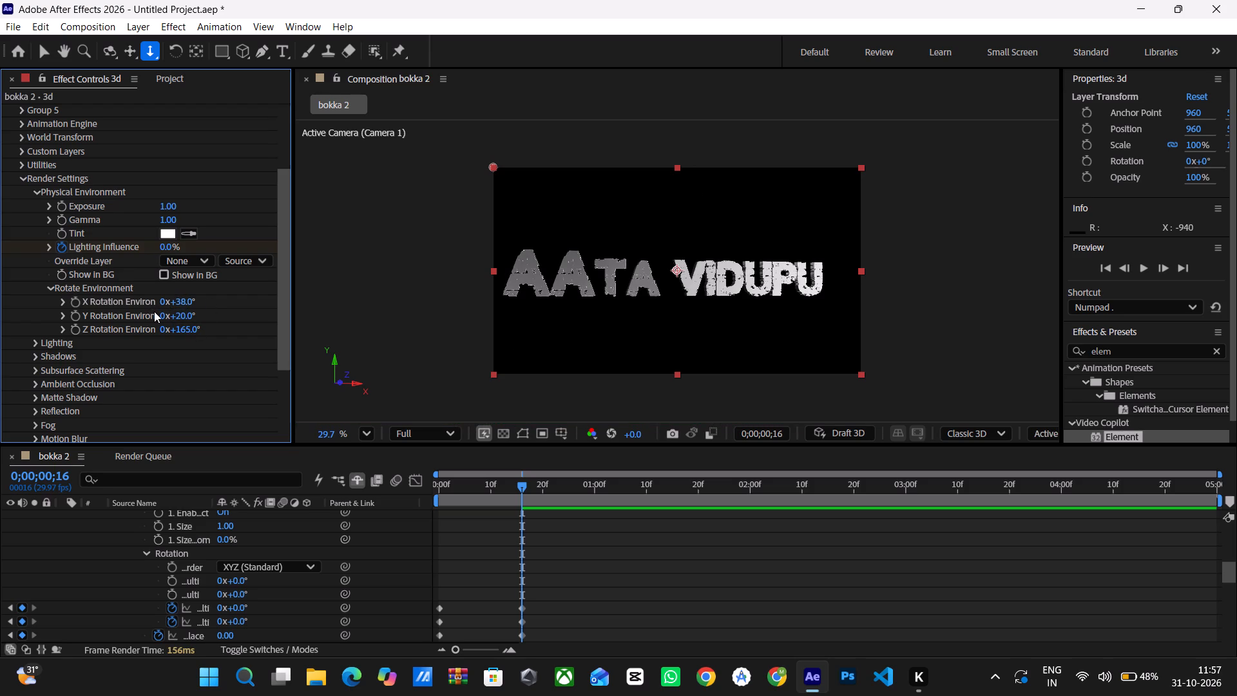
left_click_drag(181, 298, 141, 309)
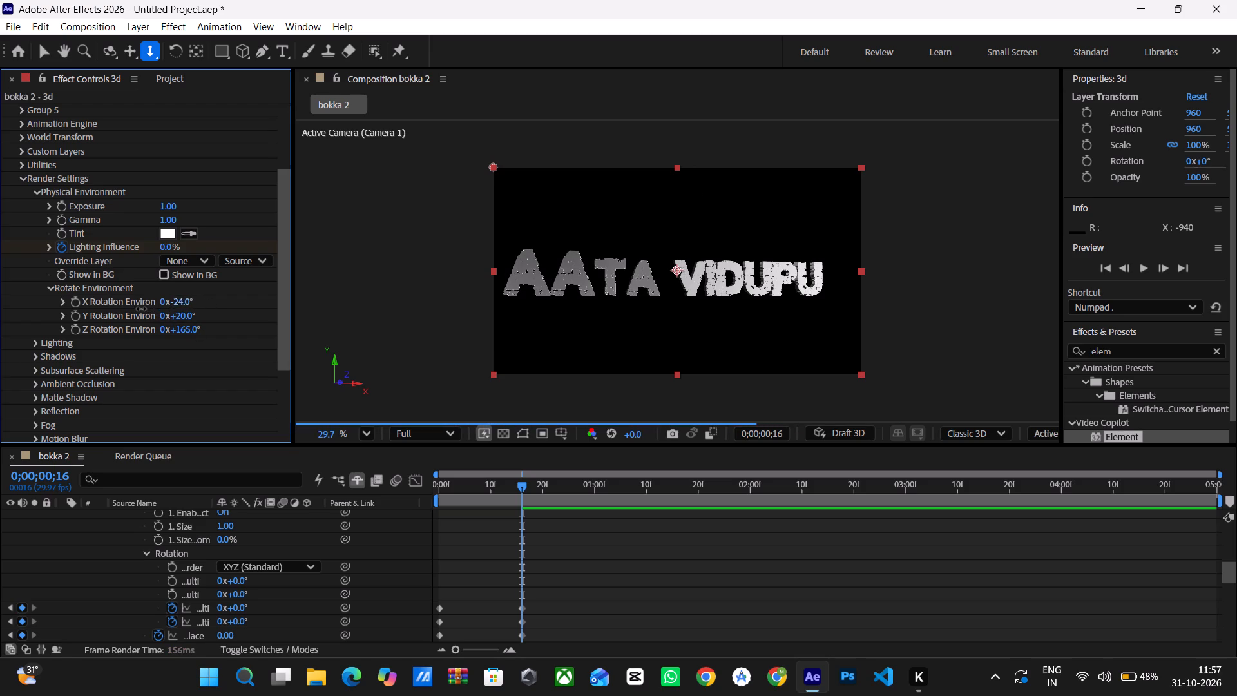
left_click_drag(141, 309, 140, 309)
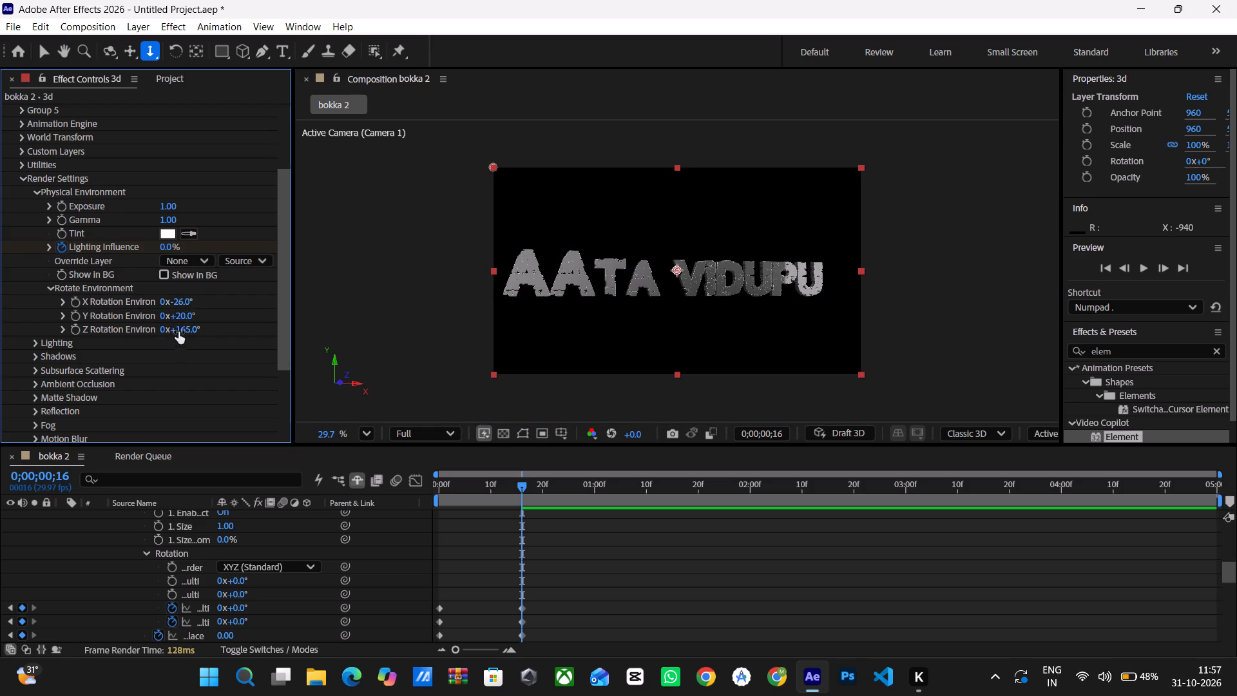
Adjust the Z Rotation Environment to 190° so the light falls on the word VIDUPU.
left_click_drag(180, 325, 151, 335)
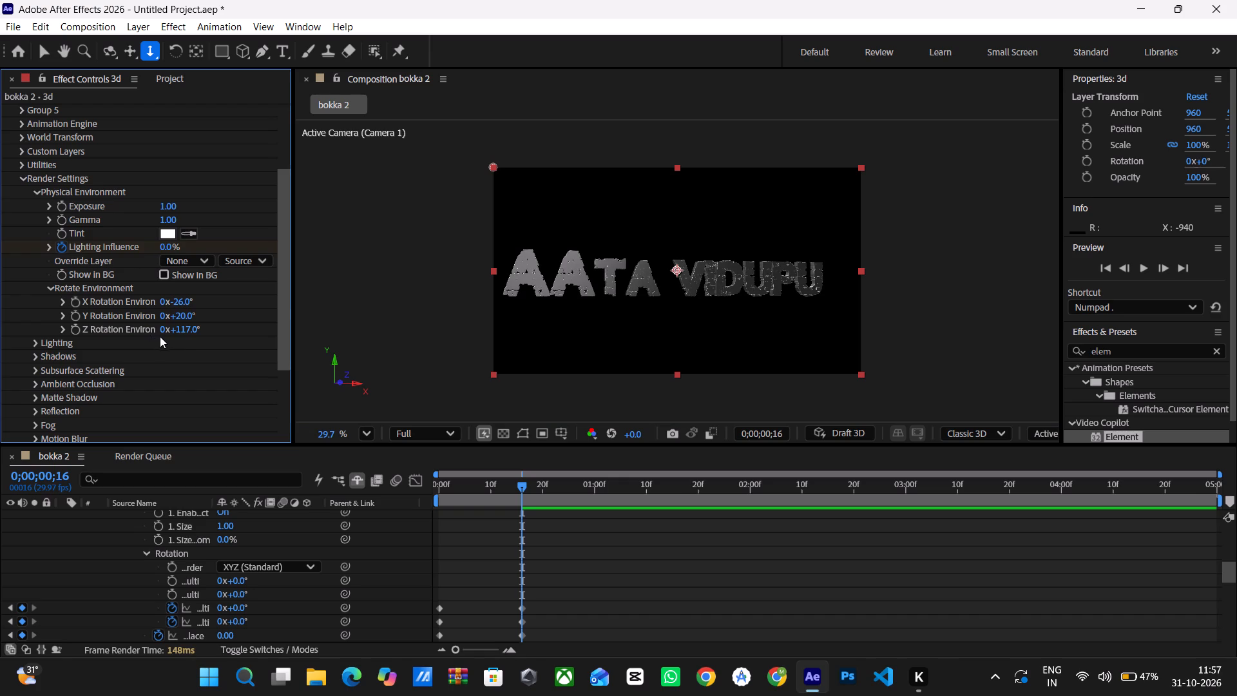
left_click_drag(178, 330, 218, 334)
left_click_drag(182, 327, 213, 334)
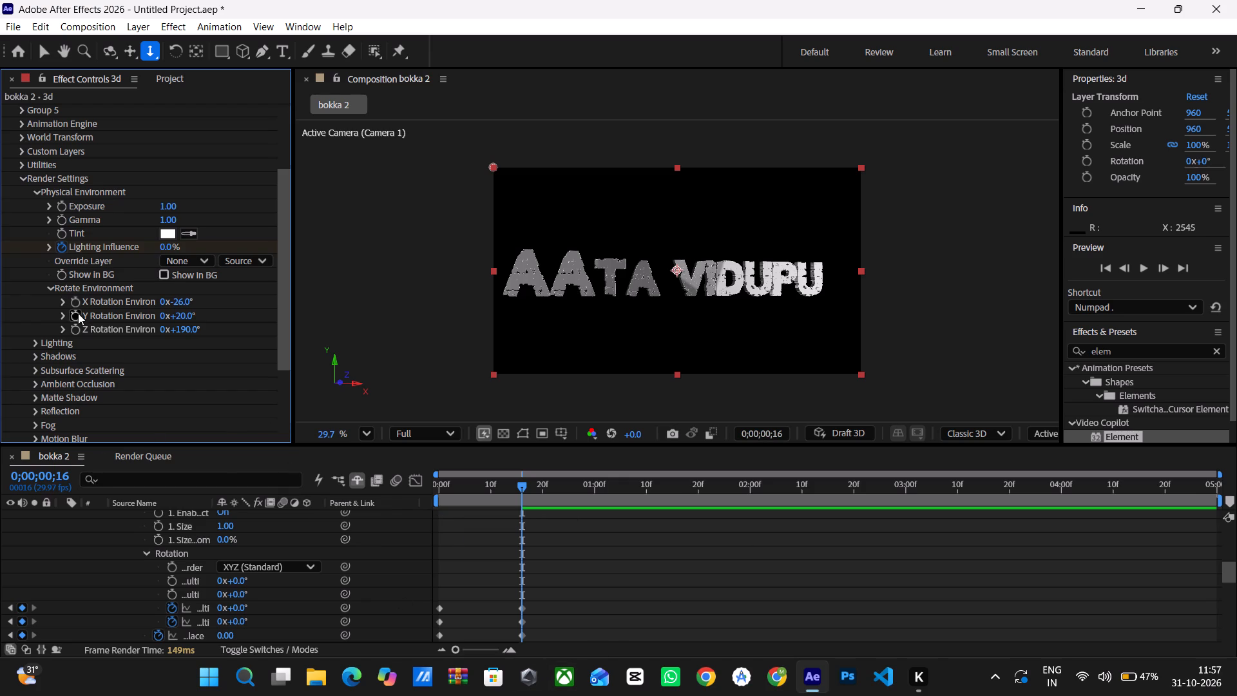
Set Group 1's Particle Replicator X position to 984 to shift the whole title sideways.
left_click(50, 285)
left_click(46, 245)
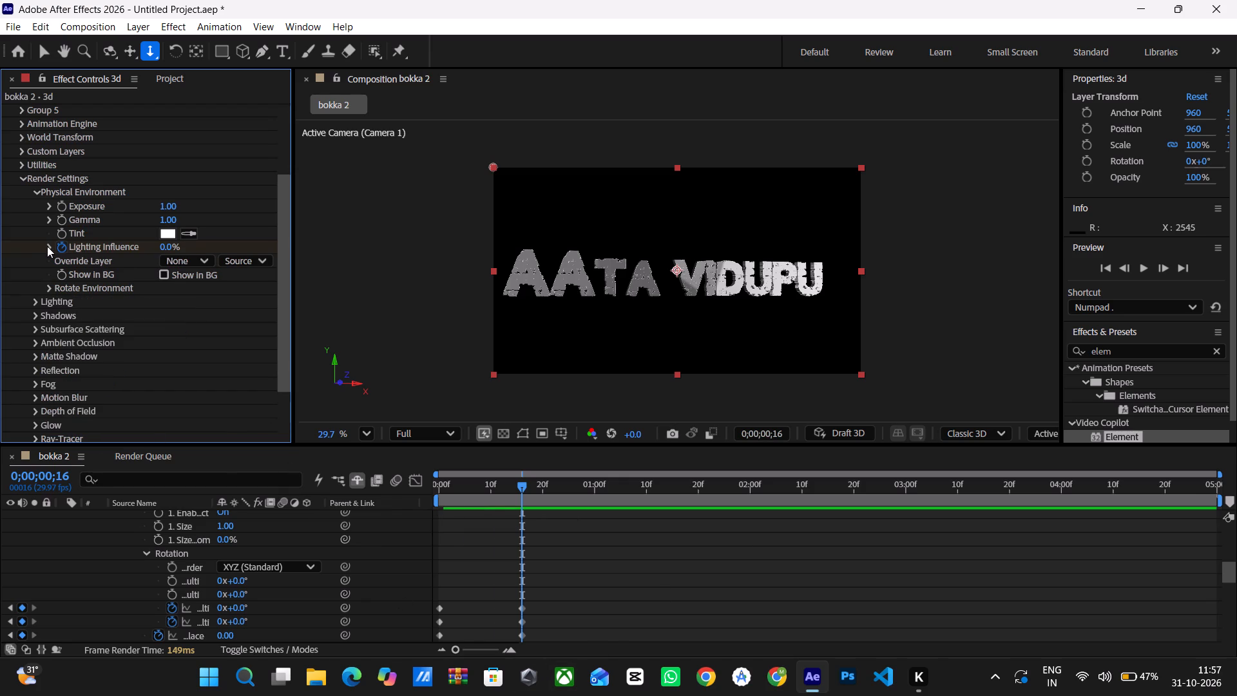
left_click(38, 191)
scroll(64, 320, "up", 2)
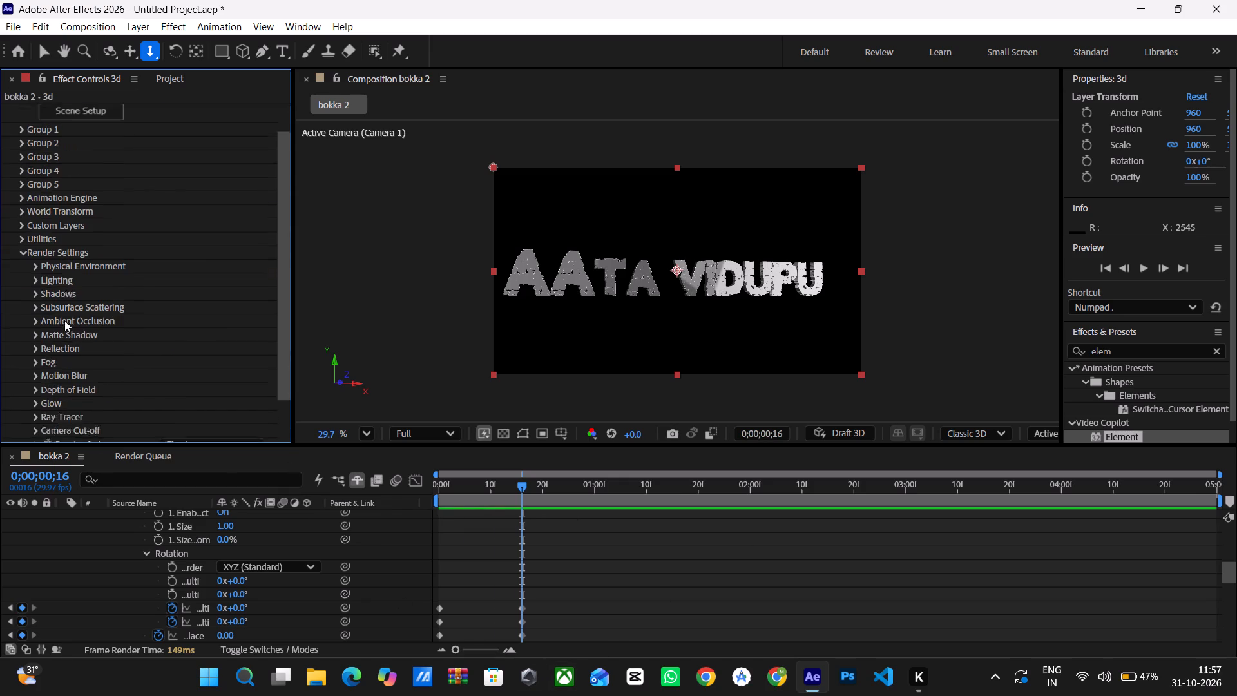
scroll(64, 320, "up", 1)
left_click(26, 157)
left_click(22, 161)
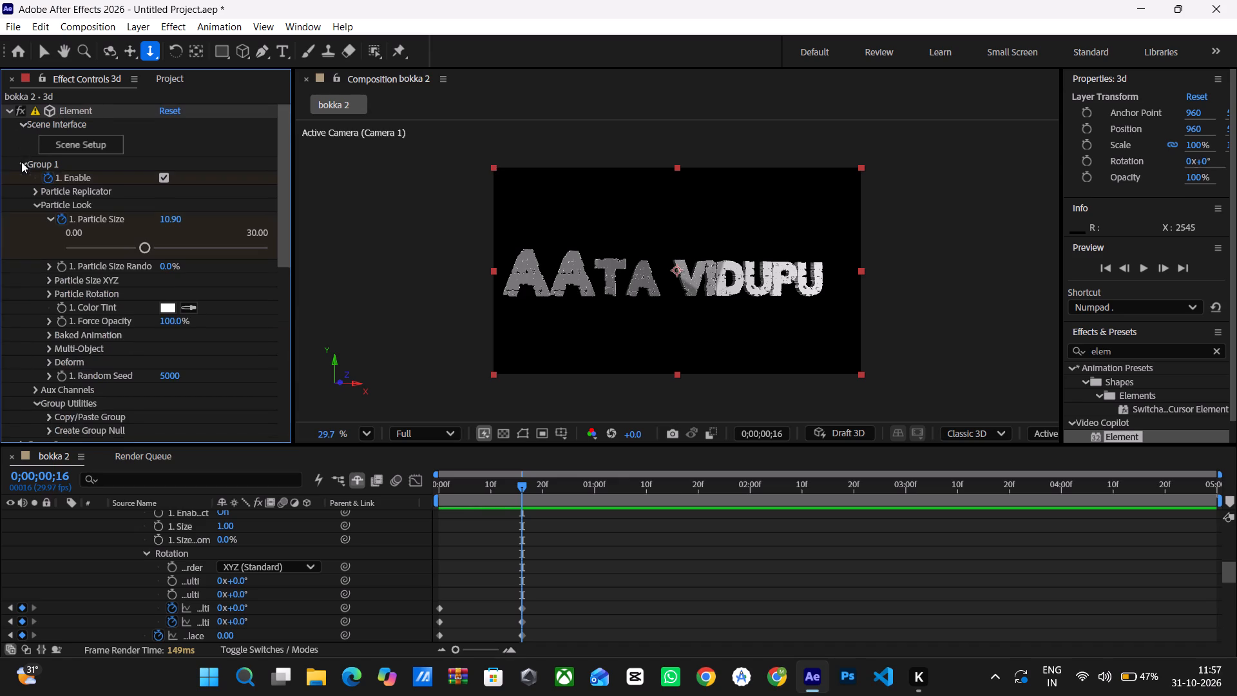
left_click(32, 199)
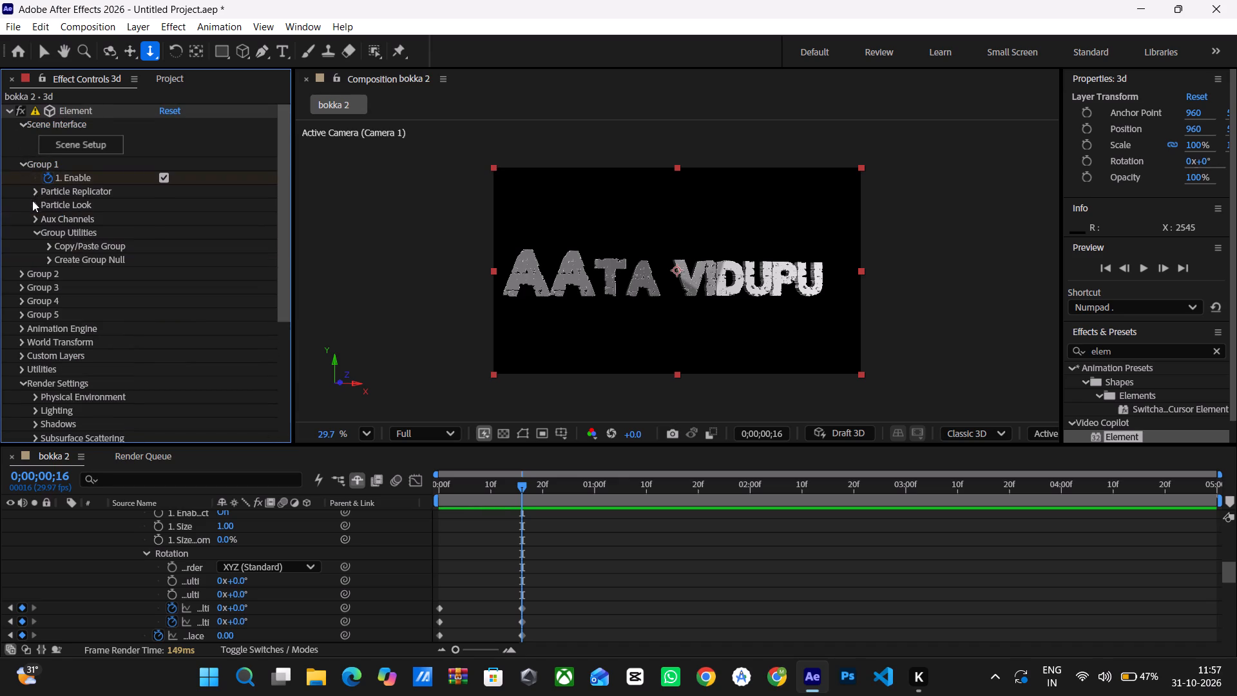
left_click(32, 190)
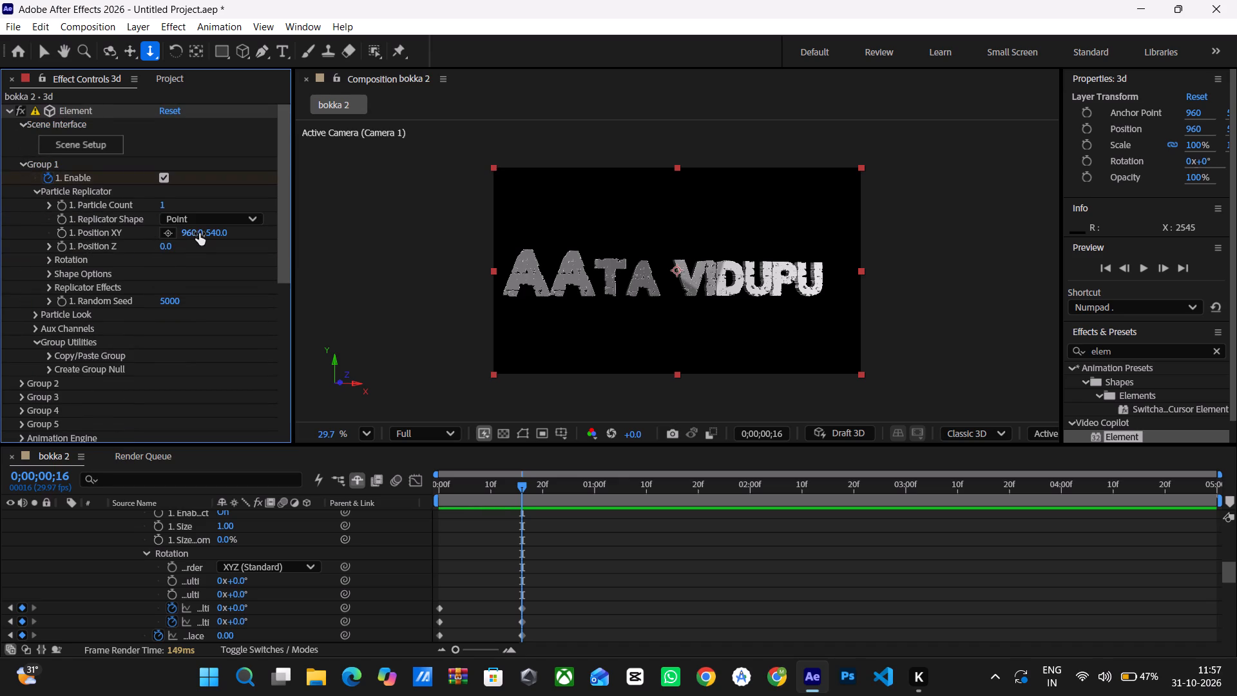
left_click_drag(186, 233, 202, 236)
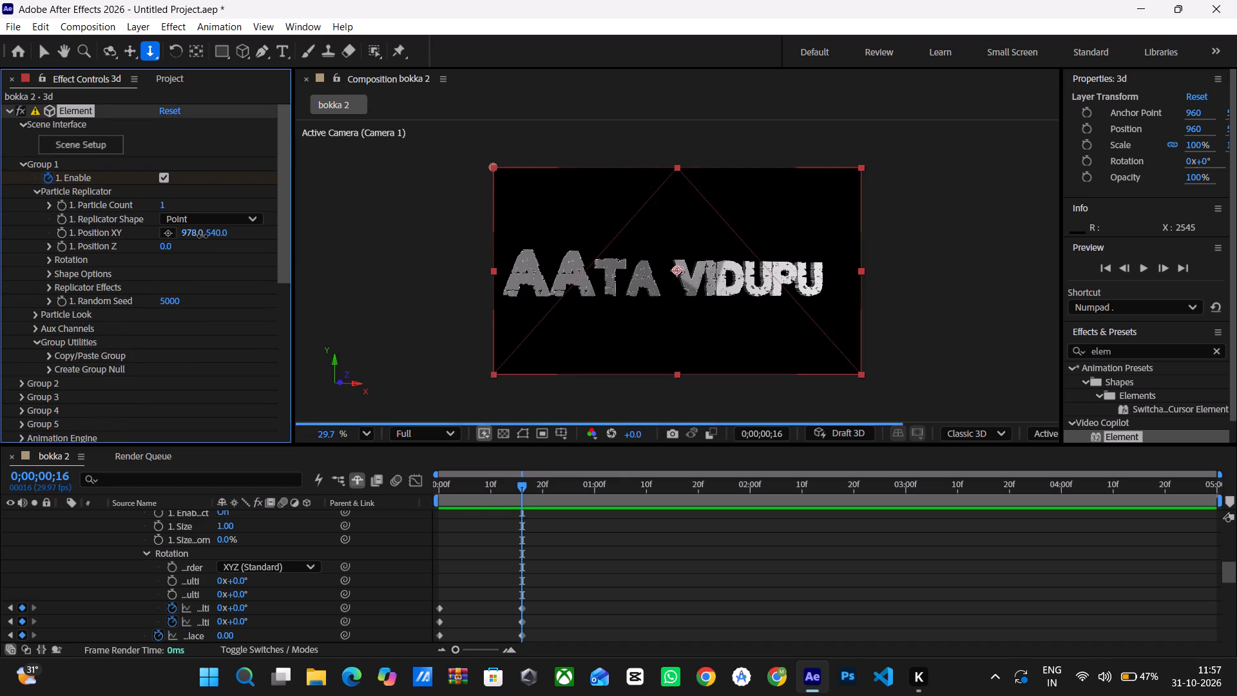
left_click_drag(202, 236, 207, 237)
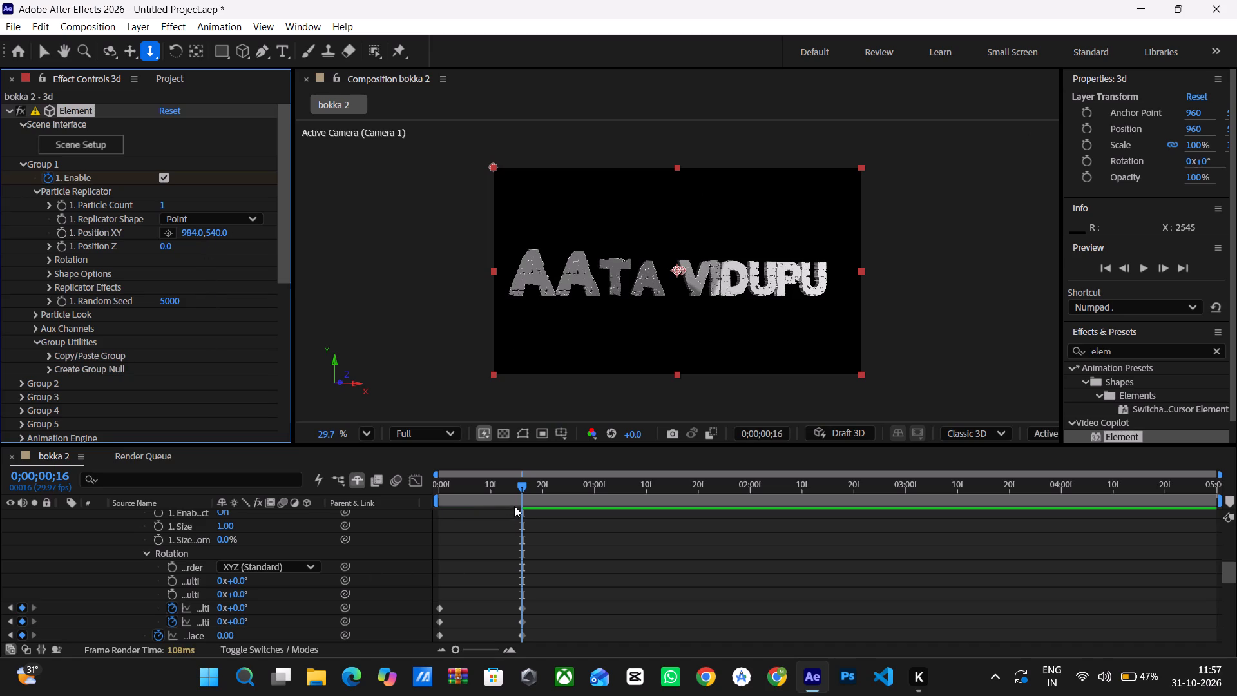
Play the title animation repeatedly from the first frame to check how the letters assemble.
left_click_drag(519, 483, 346, 501)
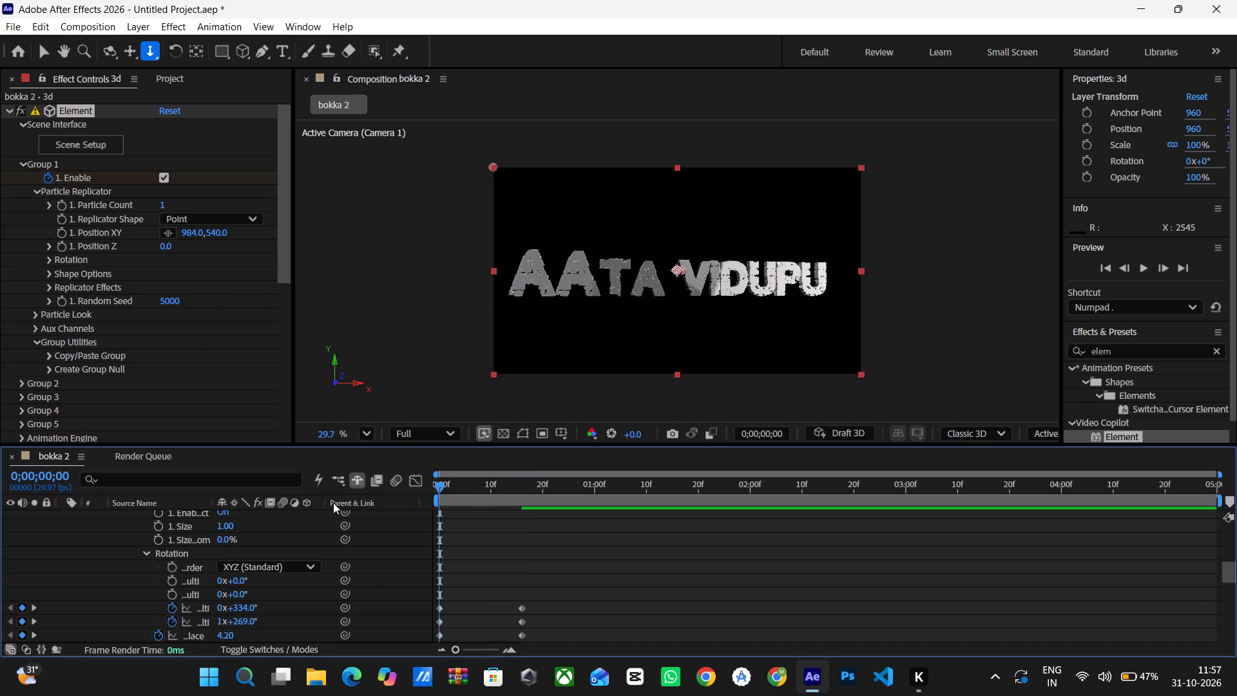
key("space")
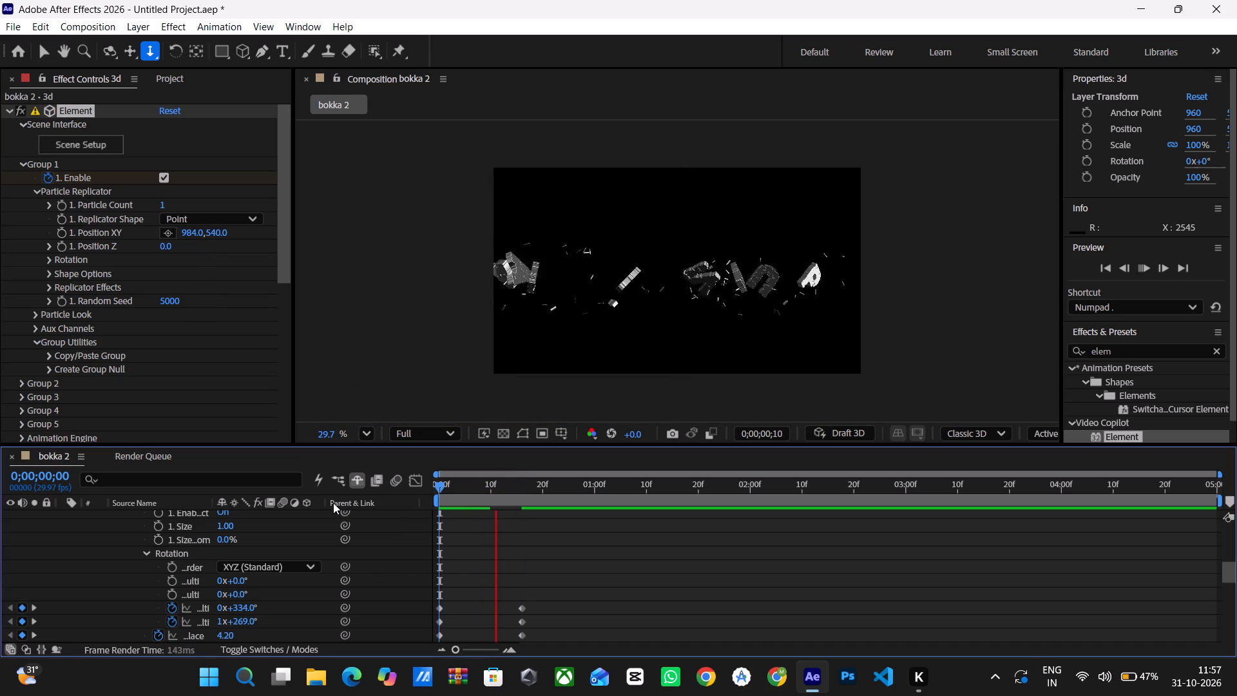
left_click(439, 483)
key("space")
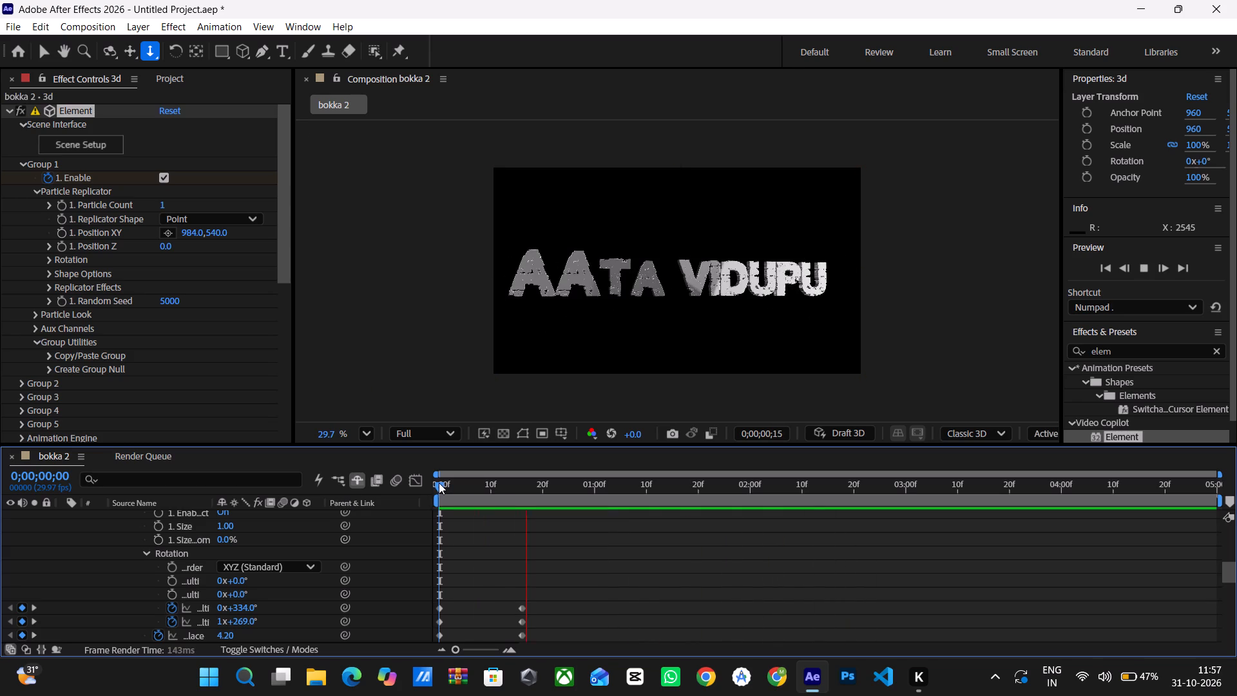
left_click(438, 487)
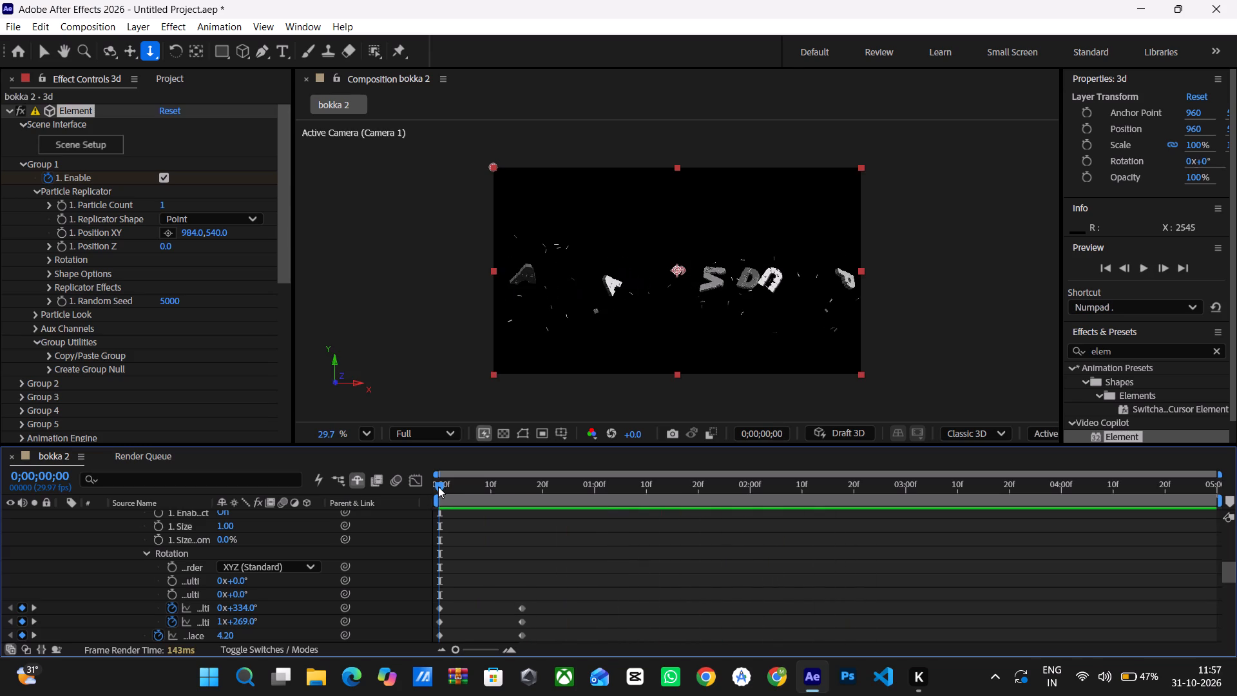
key("space")
left_click(438, 487)
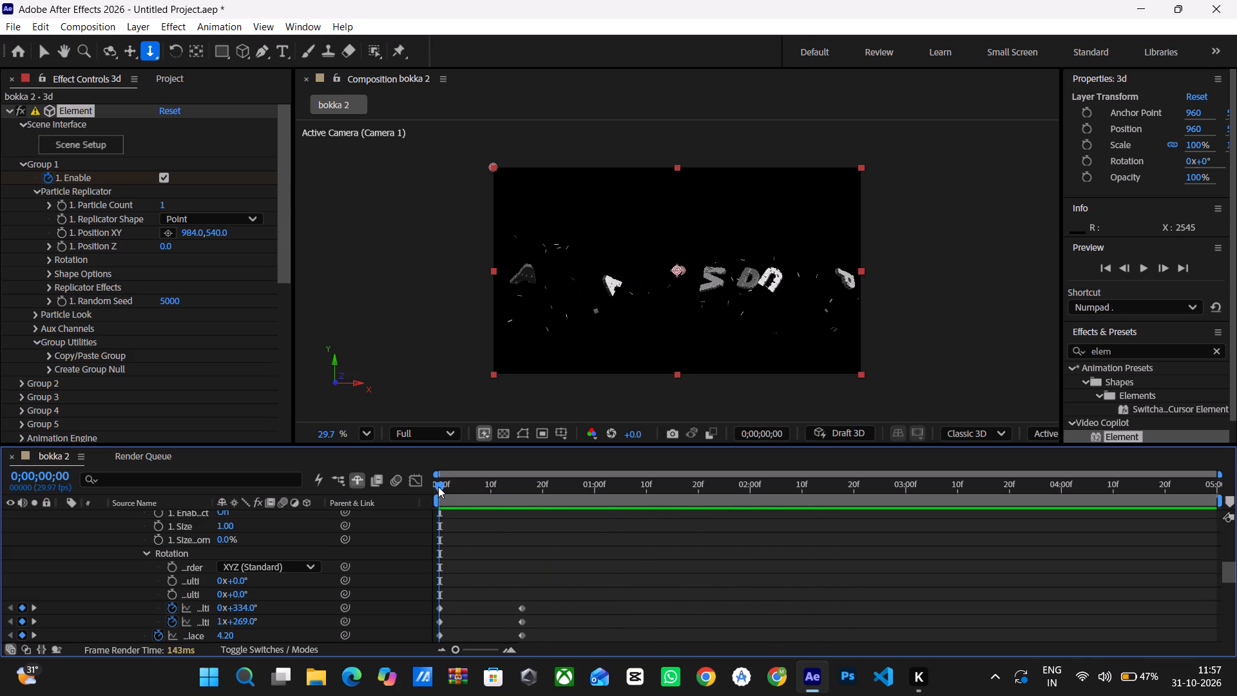
key("space")
left_click(438, 487)
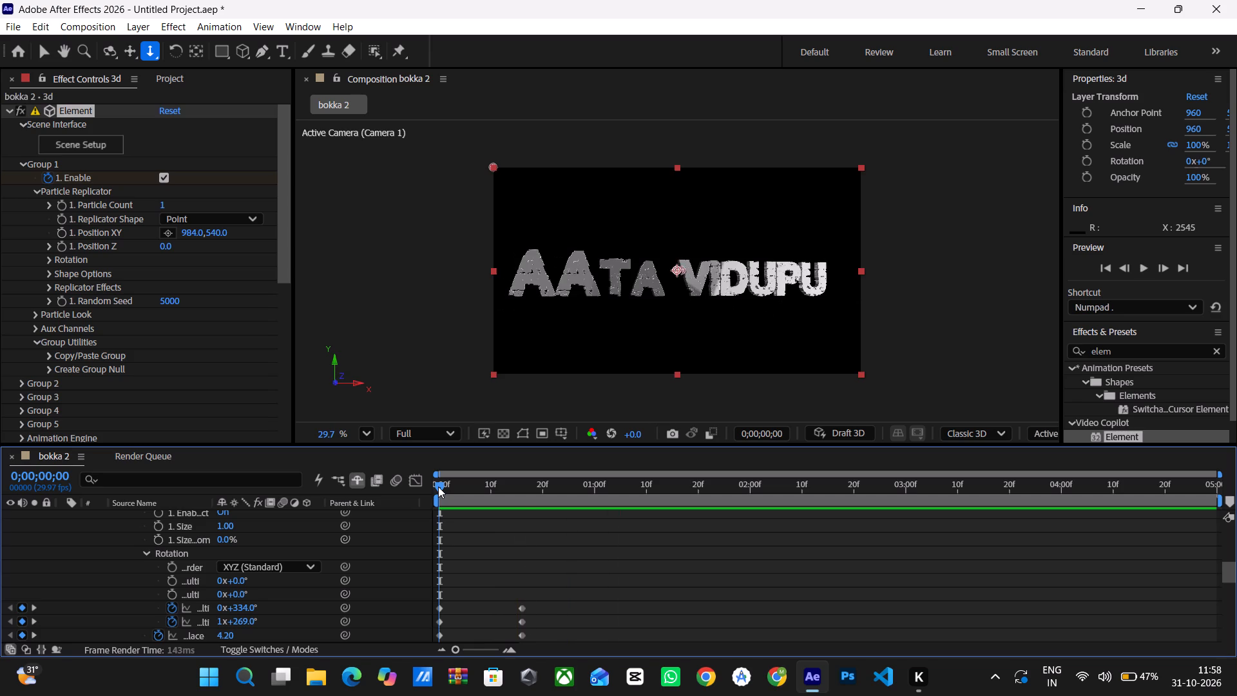
Set Group 1's keyframed Particle Size to 21.99 at the first frame.
left_click(49, 274)
left_click(49, 274)
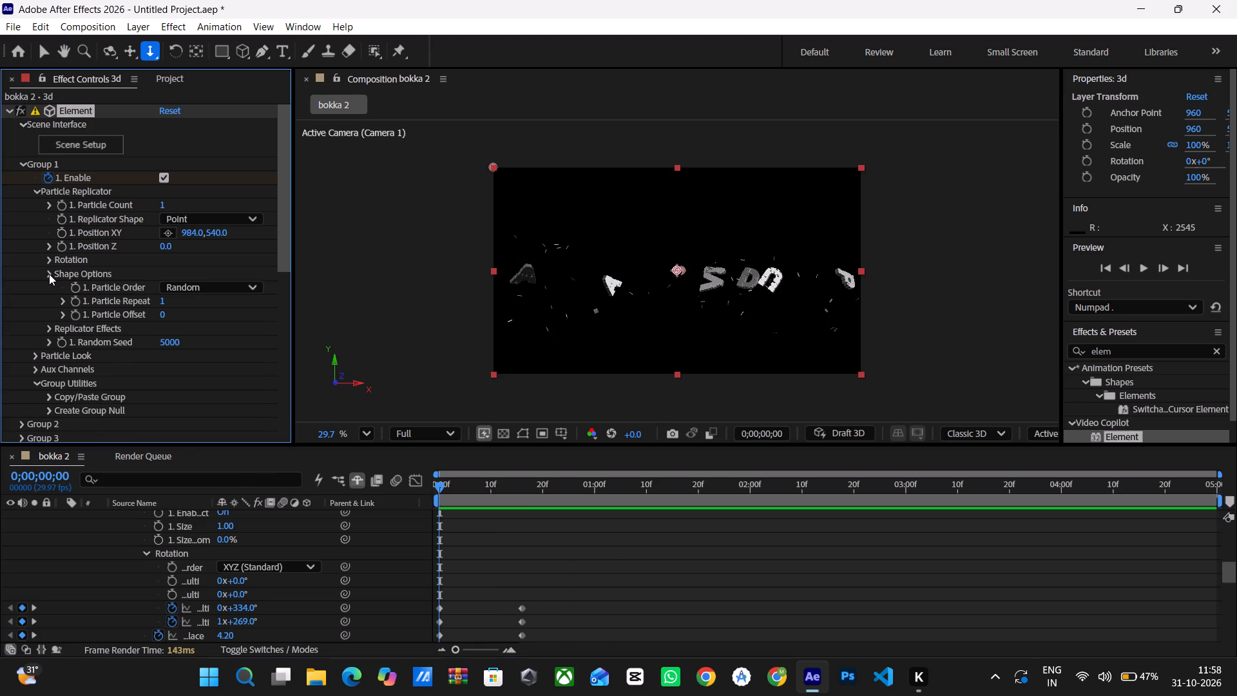
left_click(34, 317)
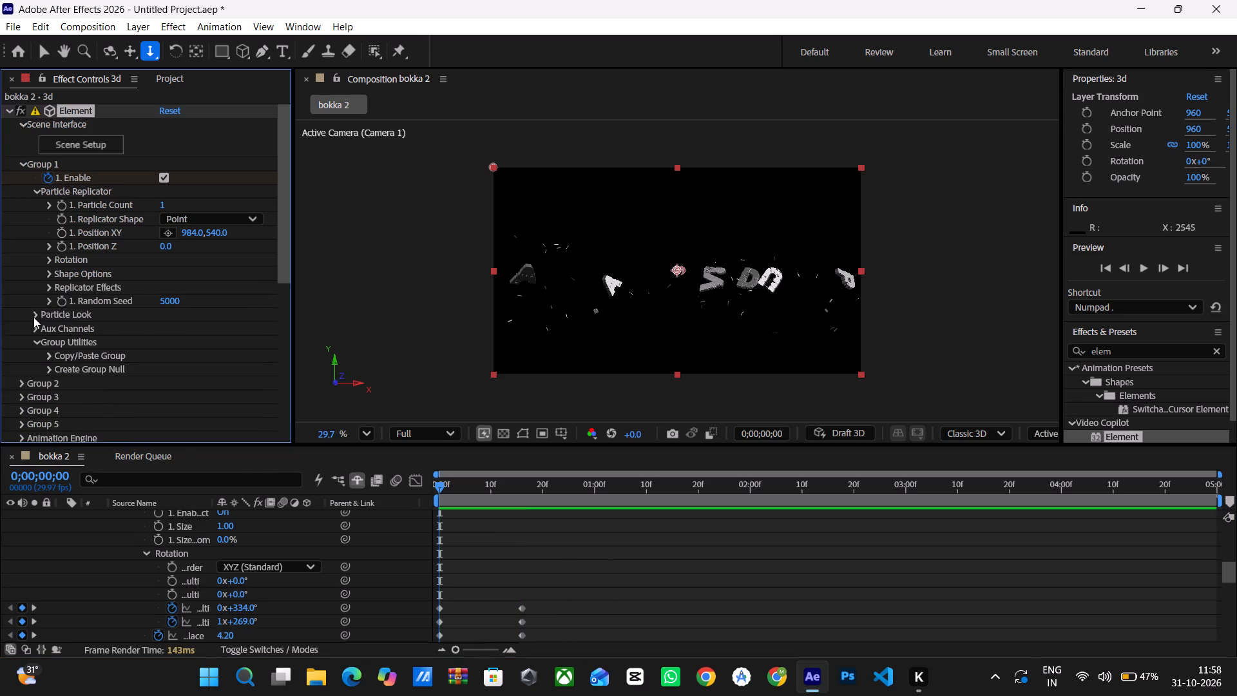
scroll(49, 351, "down", 2)
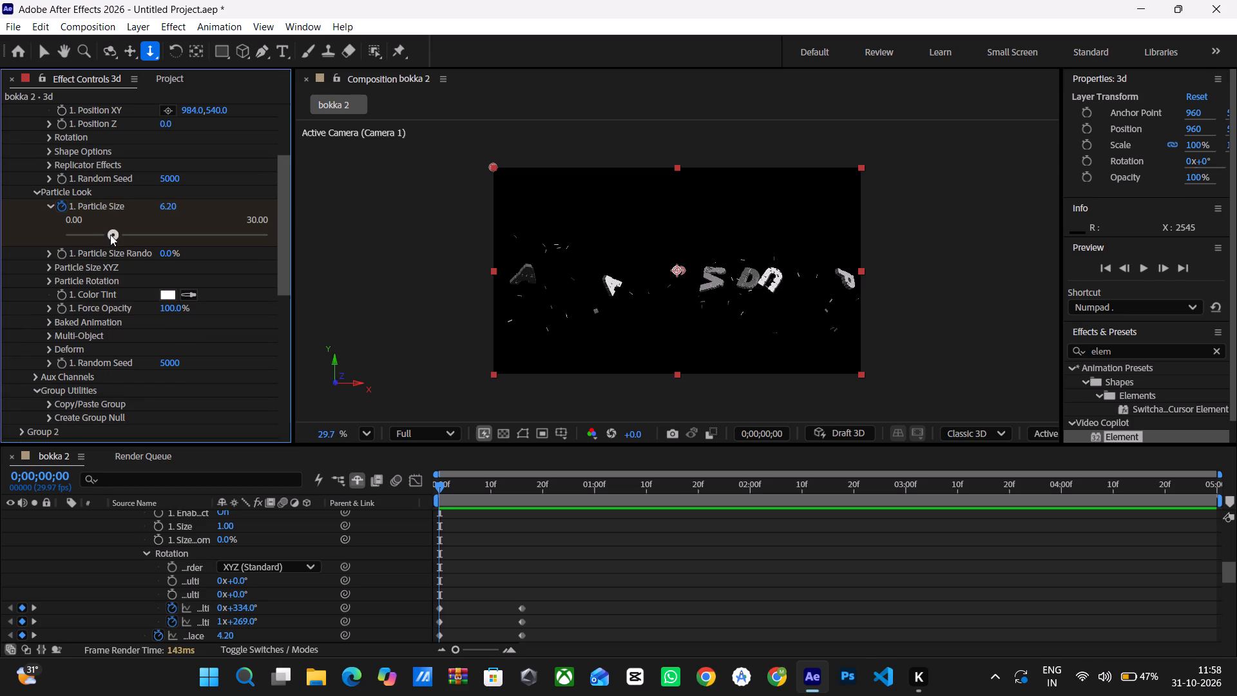
left_click_drag(110, 235, 169, 243)
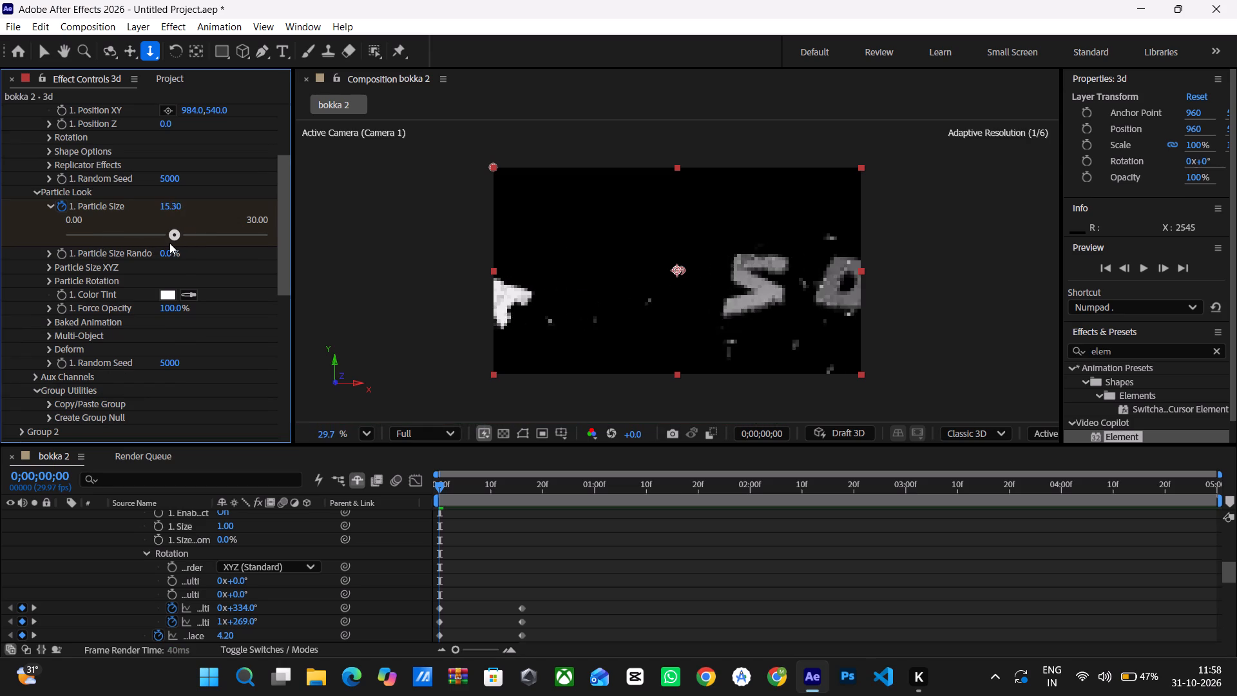
left_click_drag(169, 243, 214, 260)
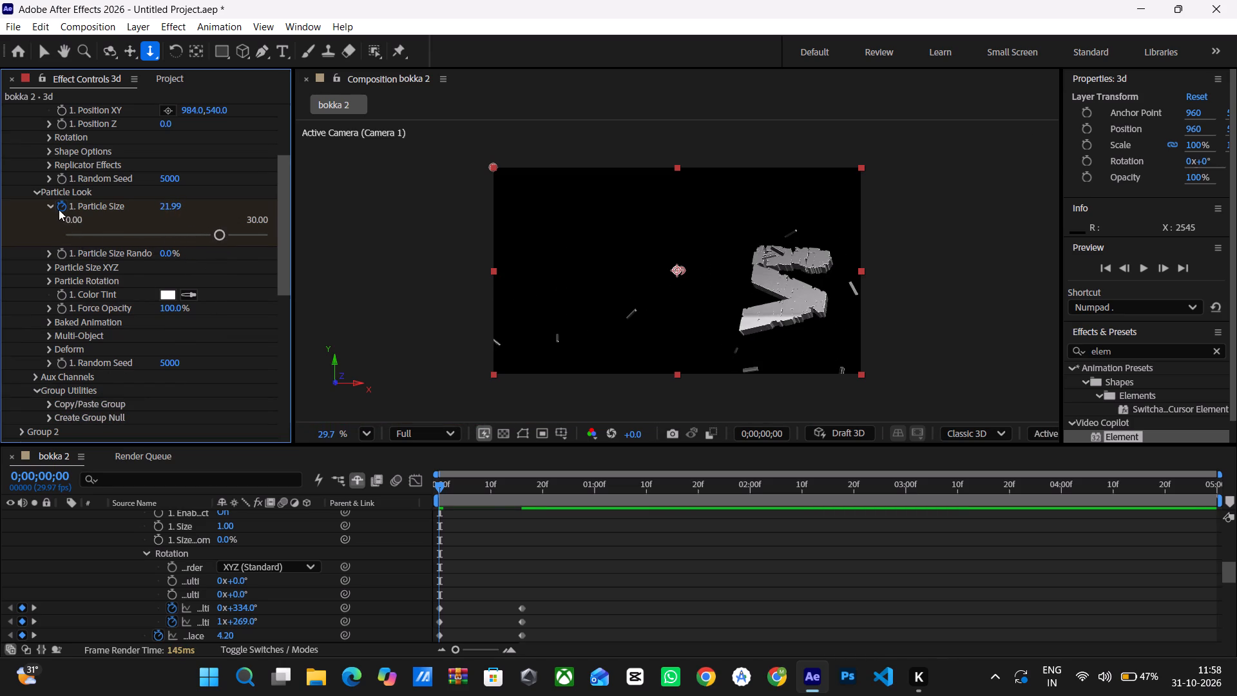
Play the animation from the start to review the title's assembly with the enlarged starting particles.
key("space")
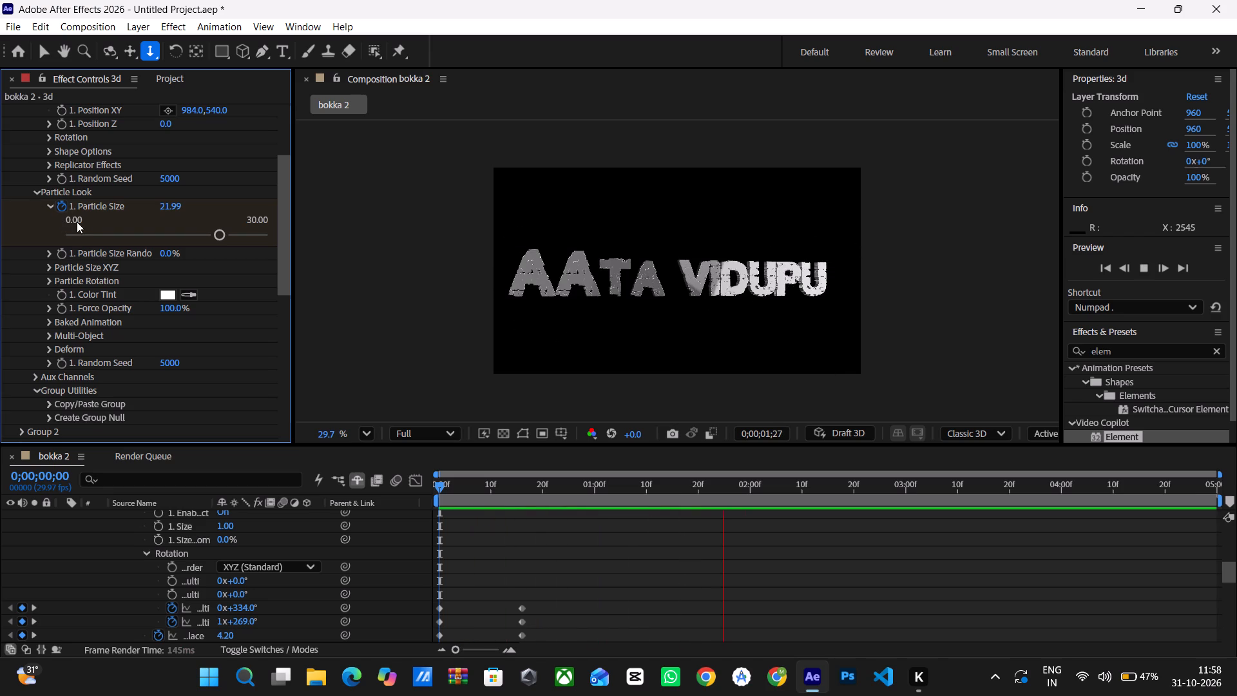
left_click(52, 207)
left_click(37, 195)
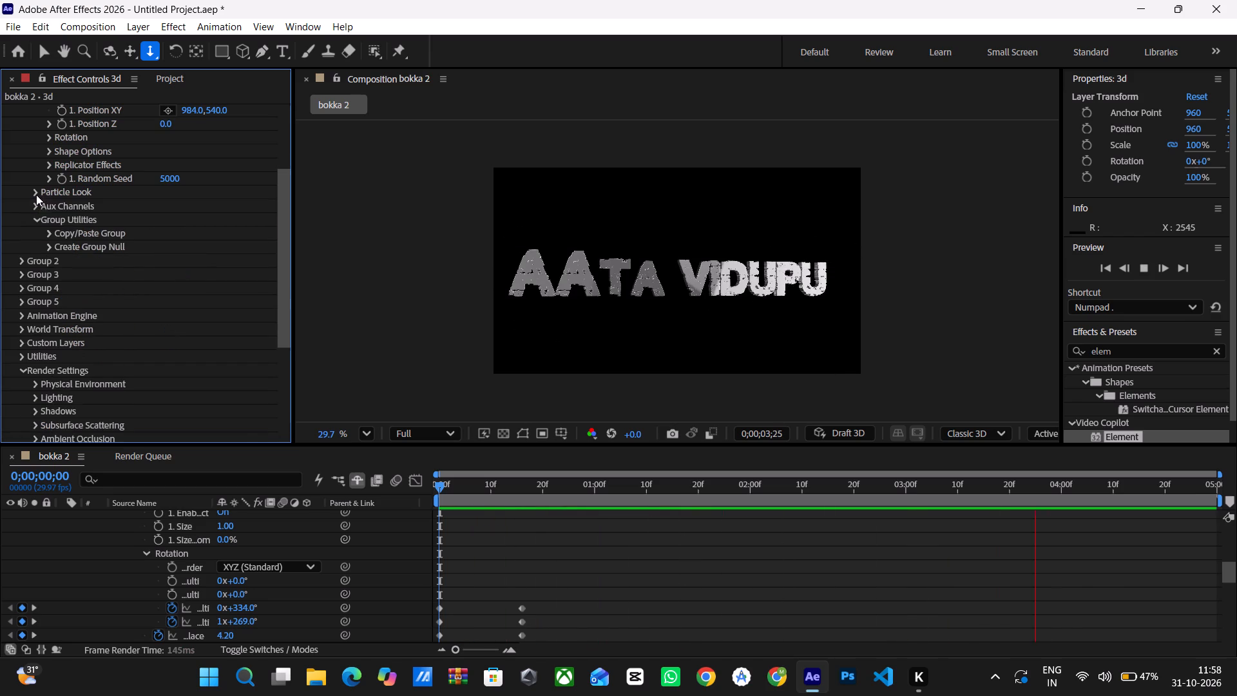
left_click(434, 480)
key("space")
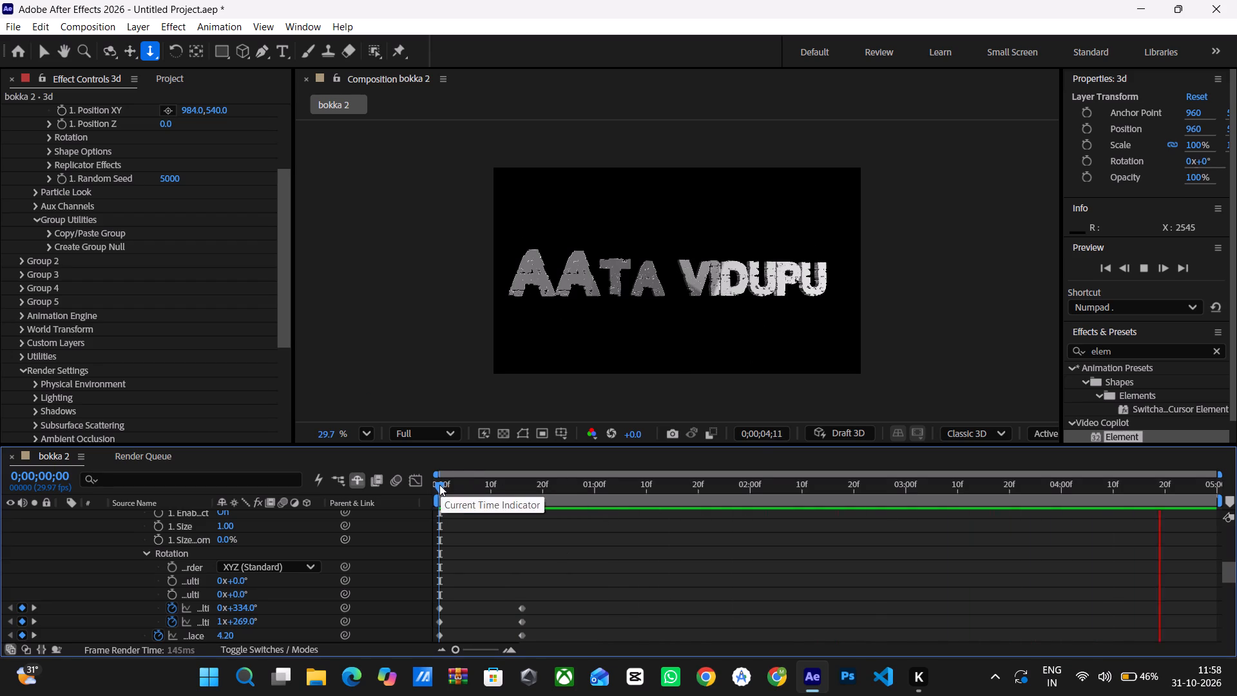
At 0;00;00;29, set the Physical Environment's keyframed Lighting Influence to 49.4%.
left_click_drag(439, 485, 521, 512)
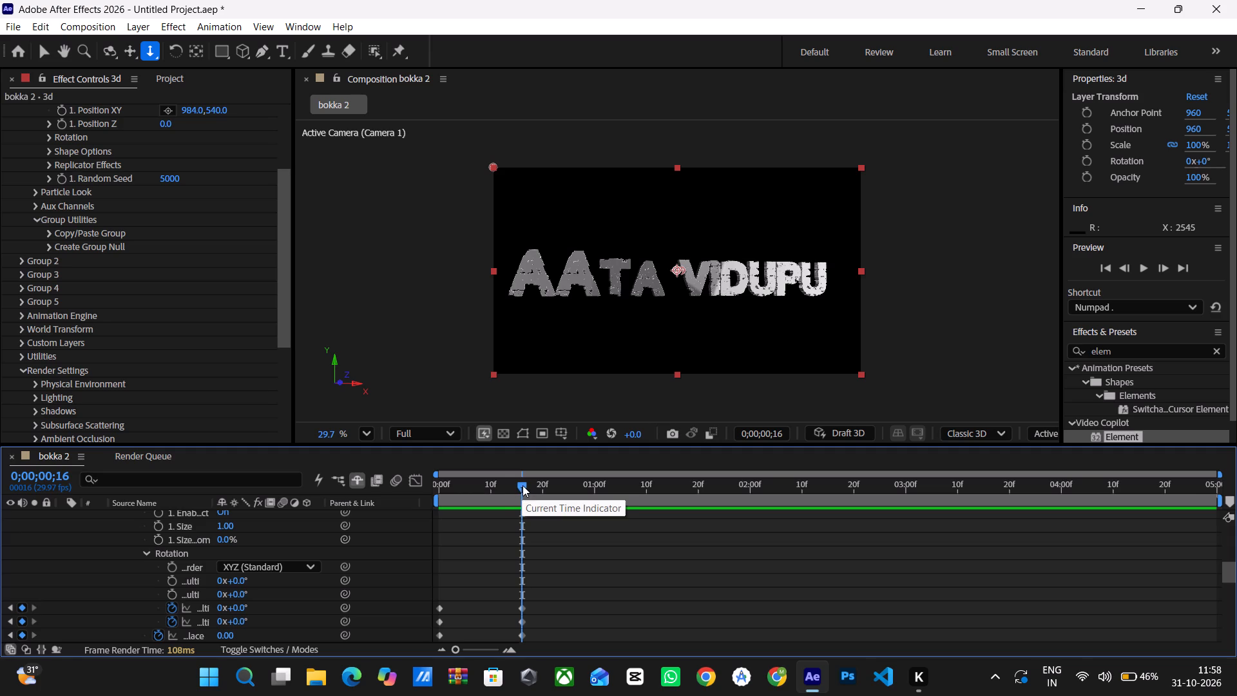
left_click_drag(523, 485, 590, 505)
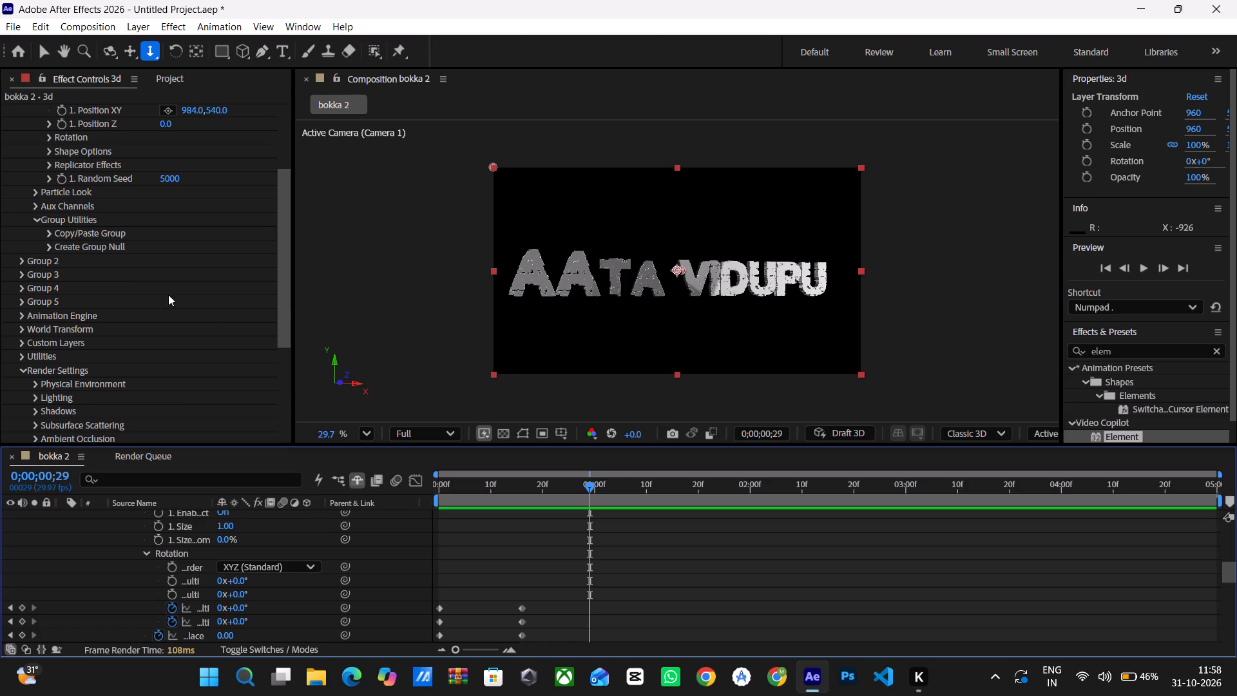
scroll(27, 275, "down", 1)
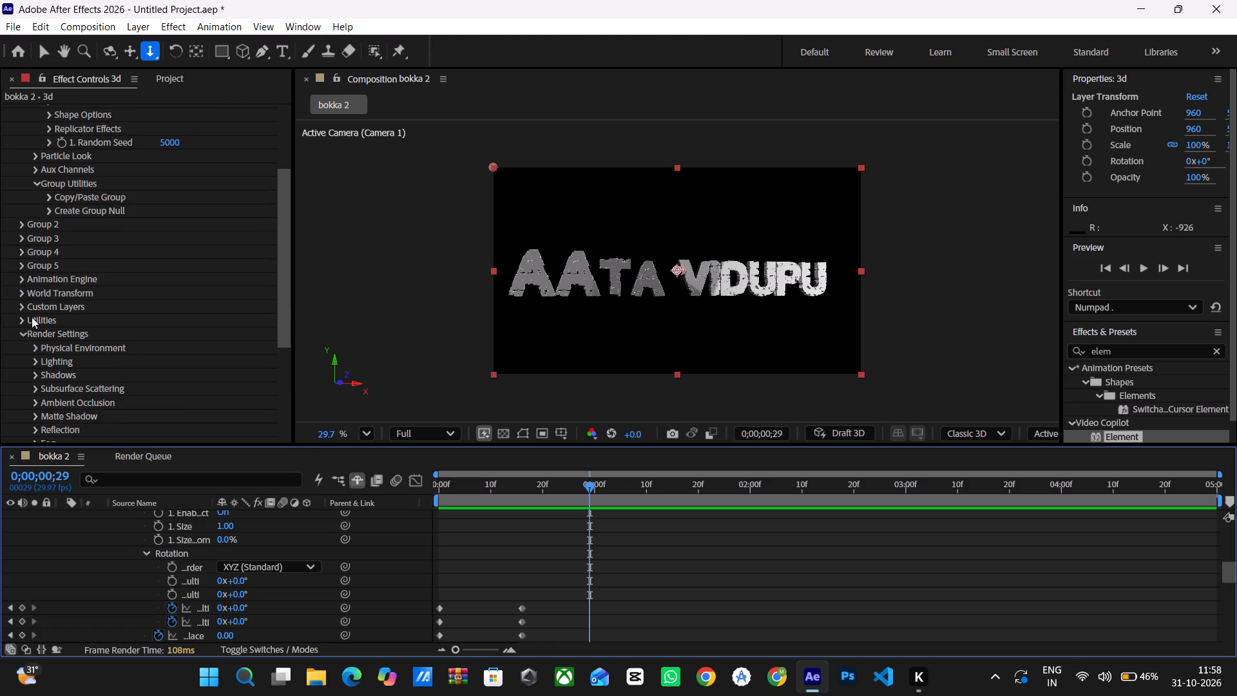
left_click(32, 346)
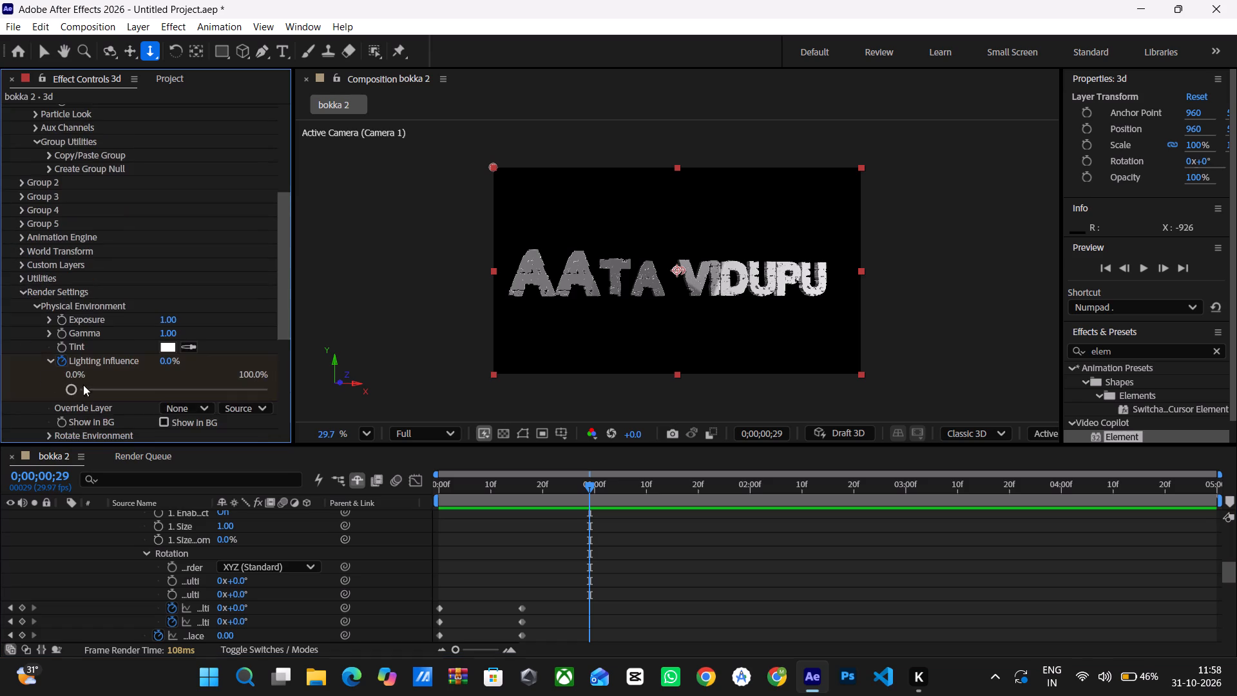
scroll(103, 382, "down", 1)
left_click_drag(73, 358, 73, 357)
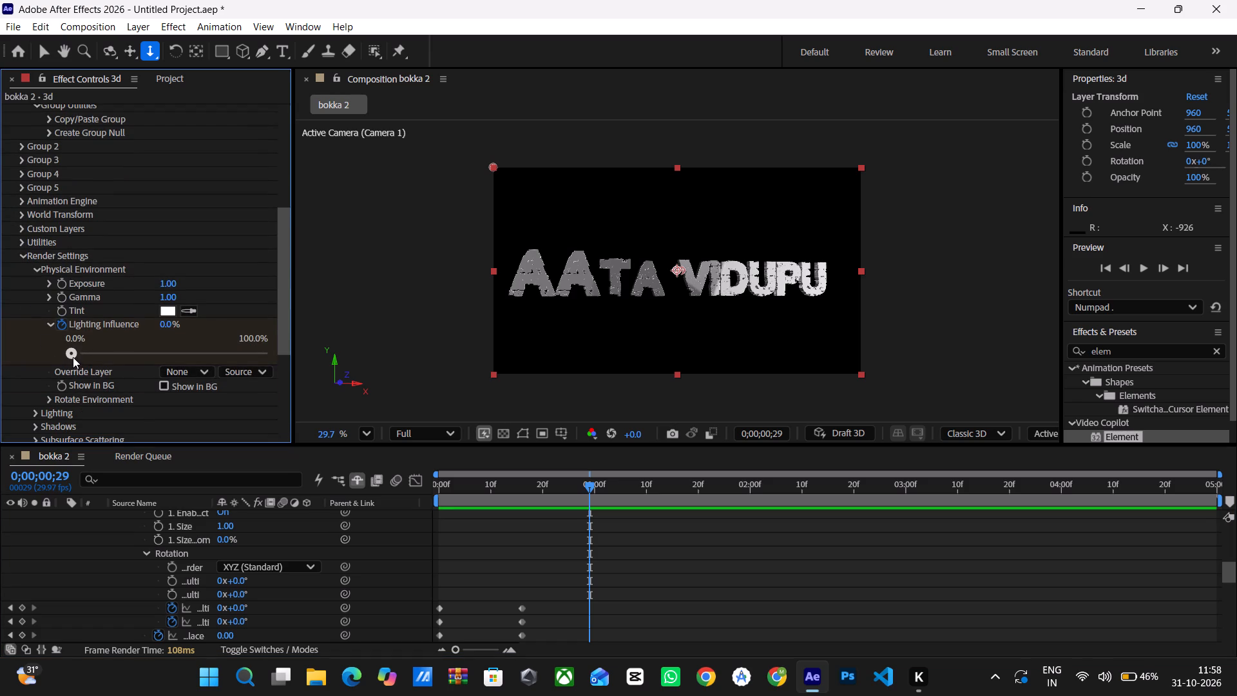
left_click_drag(73, 357, 166, 364)
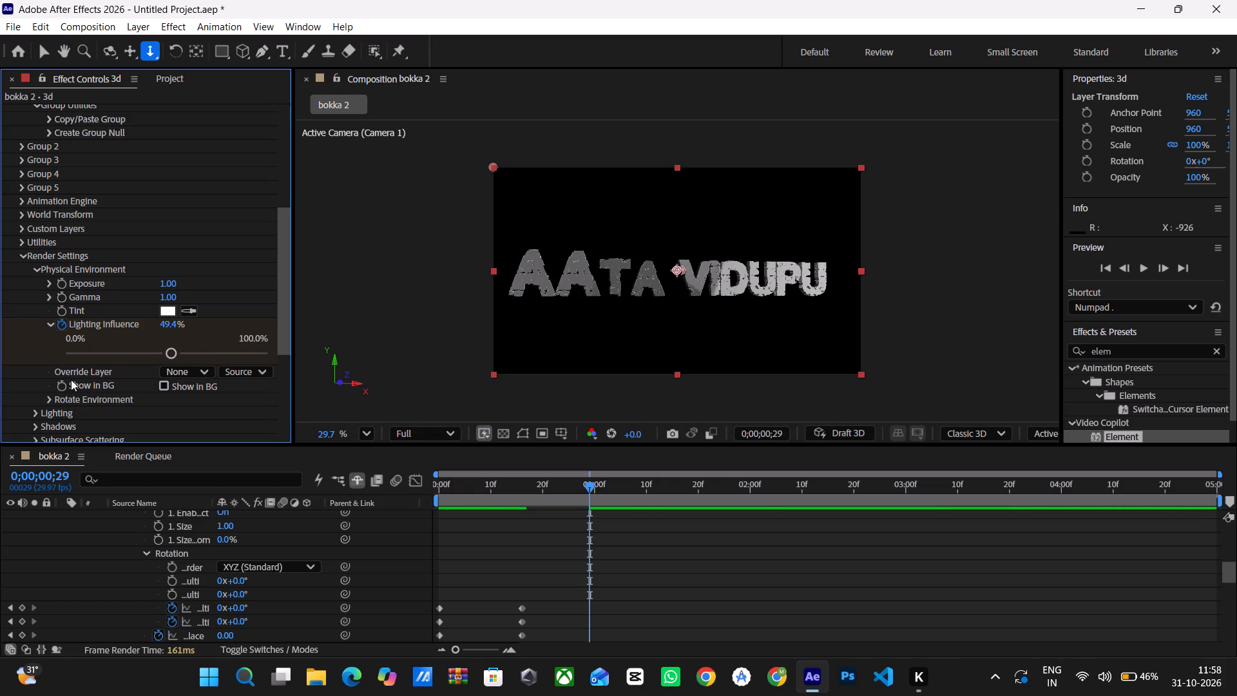
Set the environment rotation to 158° on X, -83° on Y and 263° on Z.
scroll(87, 377, "down", 2)
left_click(44, 327)
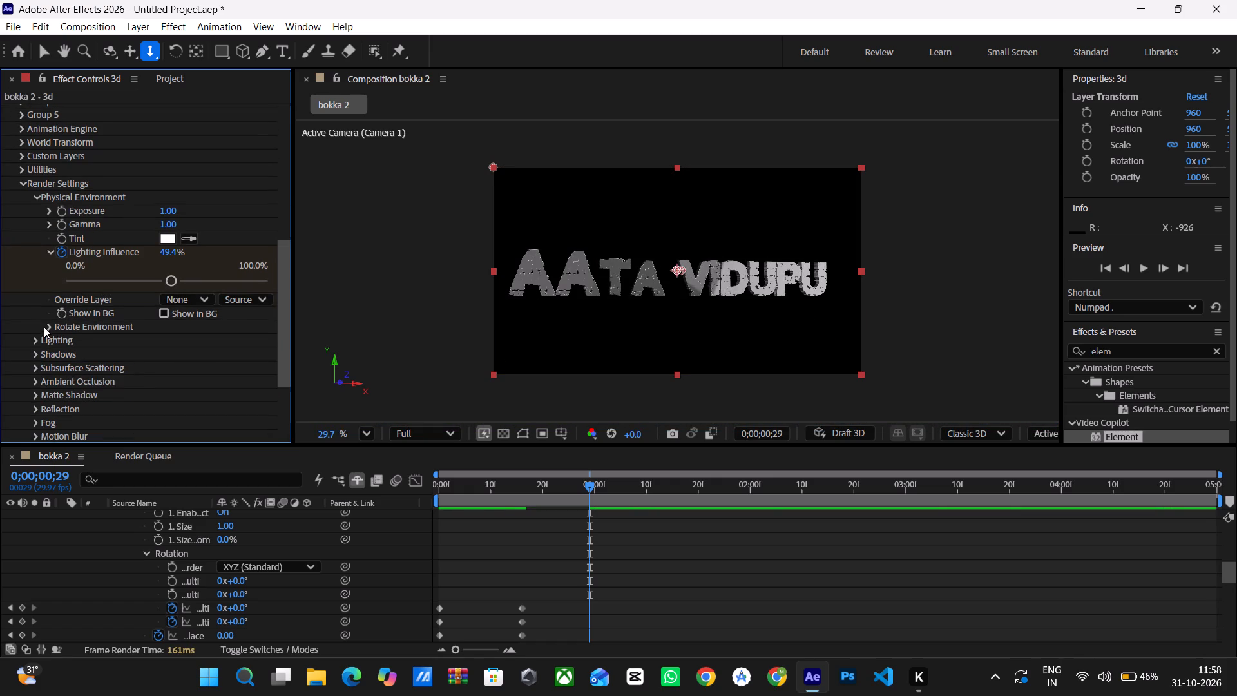
left_click(66, 345)
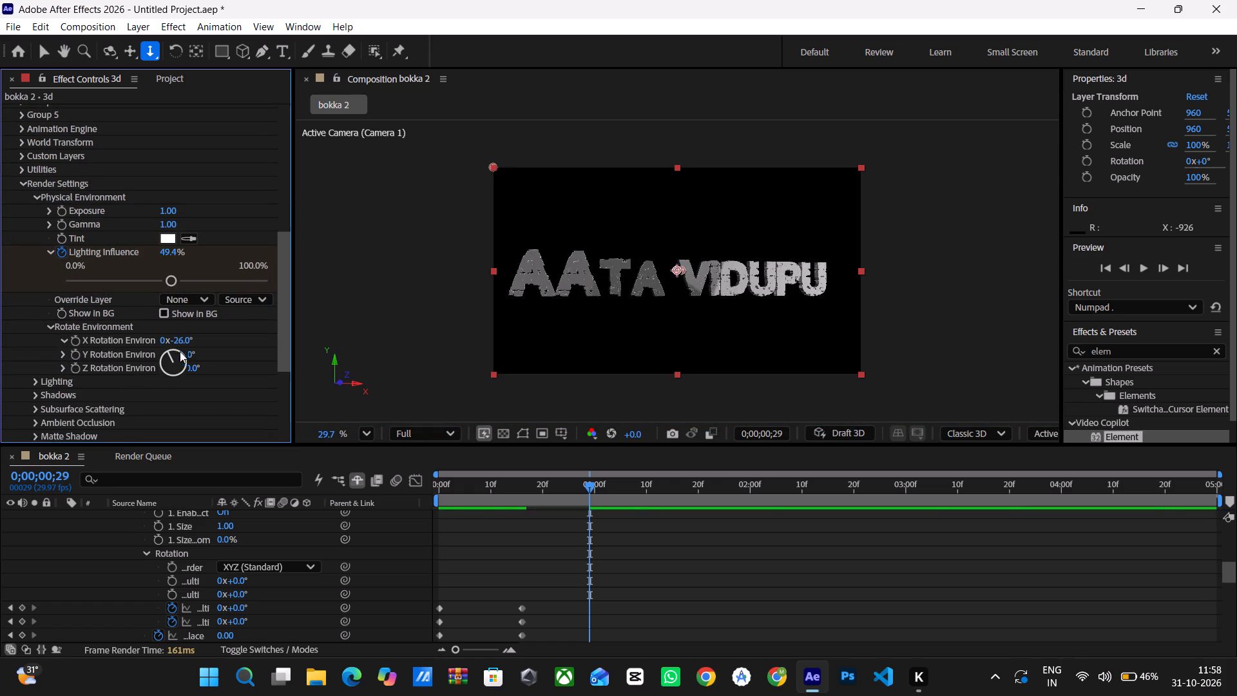
left_click_drag(178, 342, 267, 350)
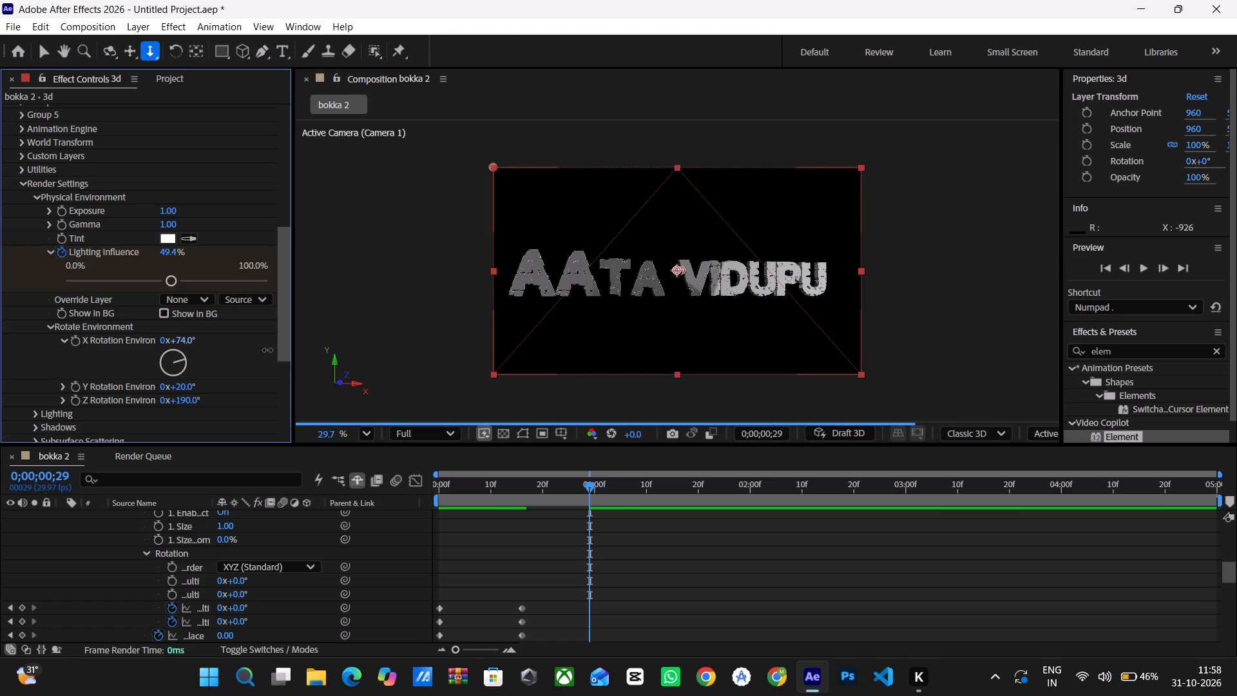
left_click_drag(267, 350, 283, 350)
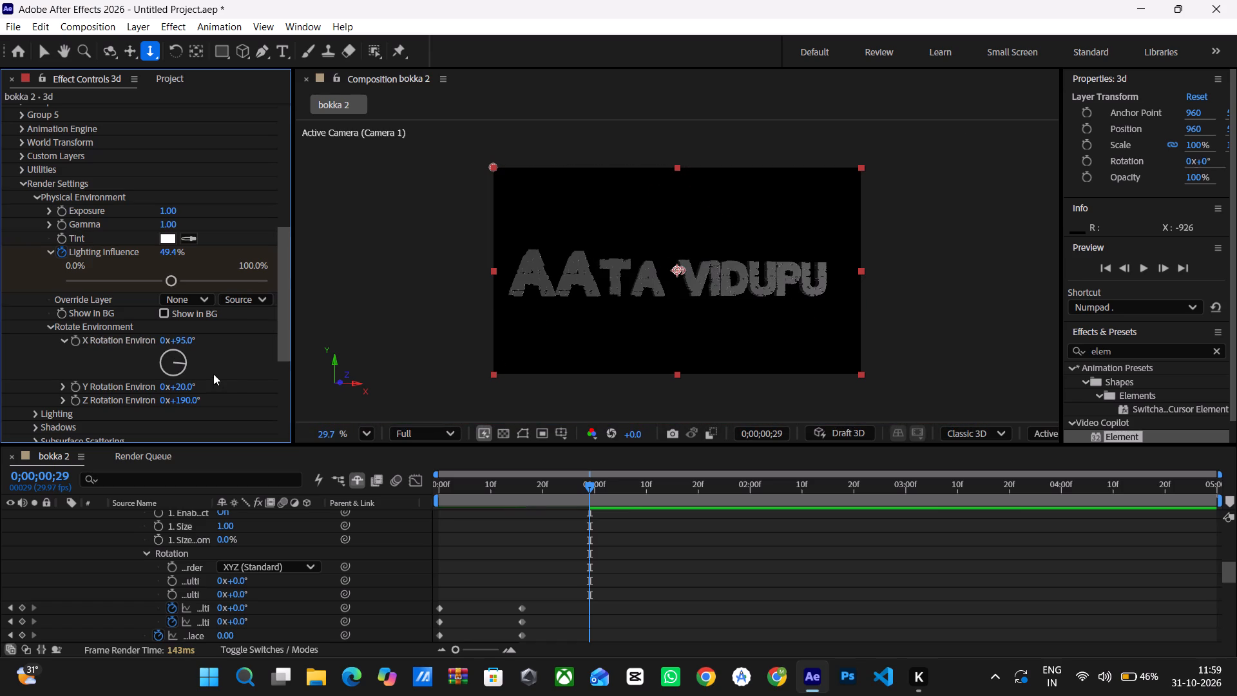
left_click_drag(186, 390, 108, 396)
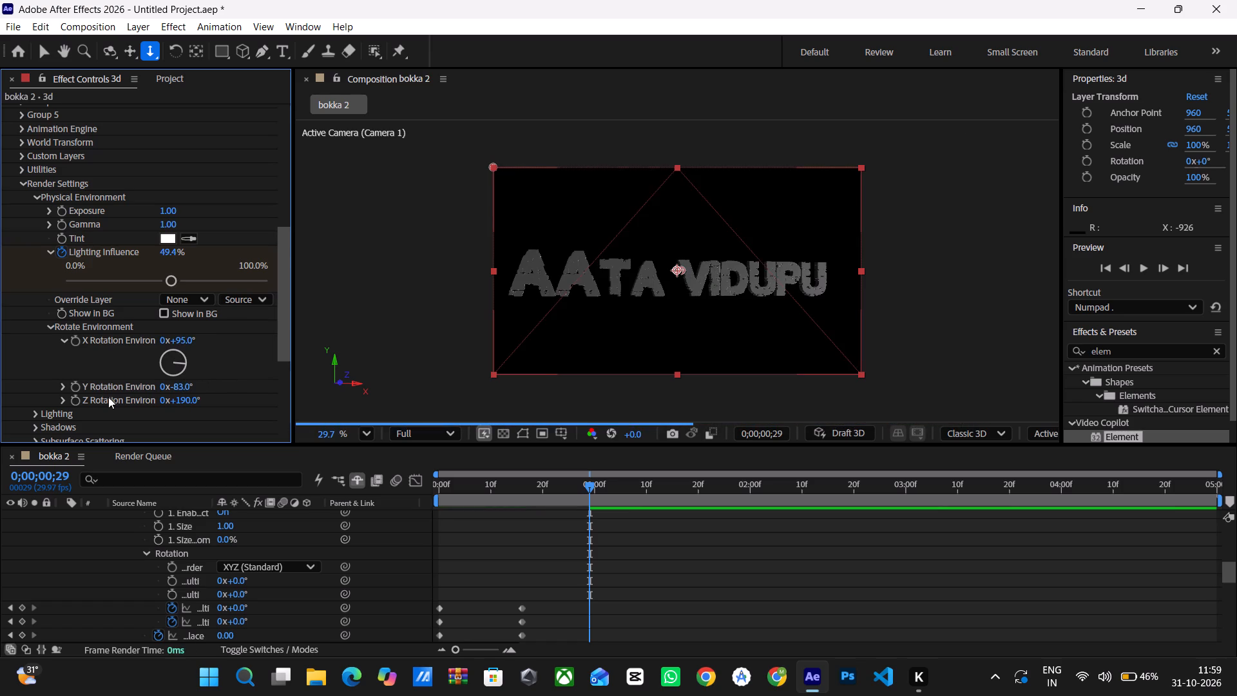
left_click_drag(175, 338, 192, 341)
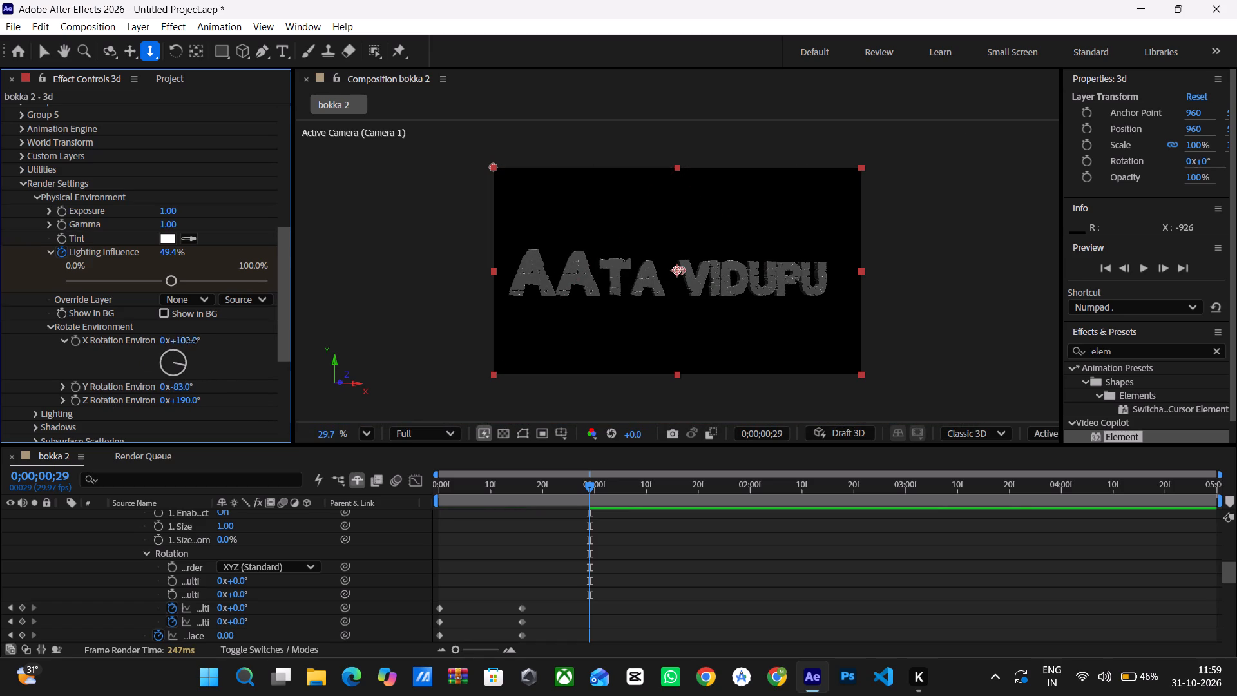
left_click_drag(192, 341, 235, 345)
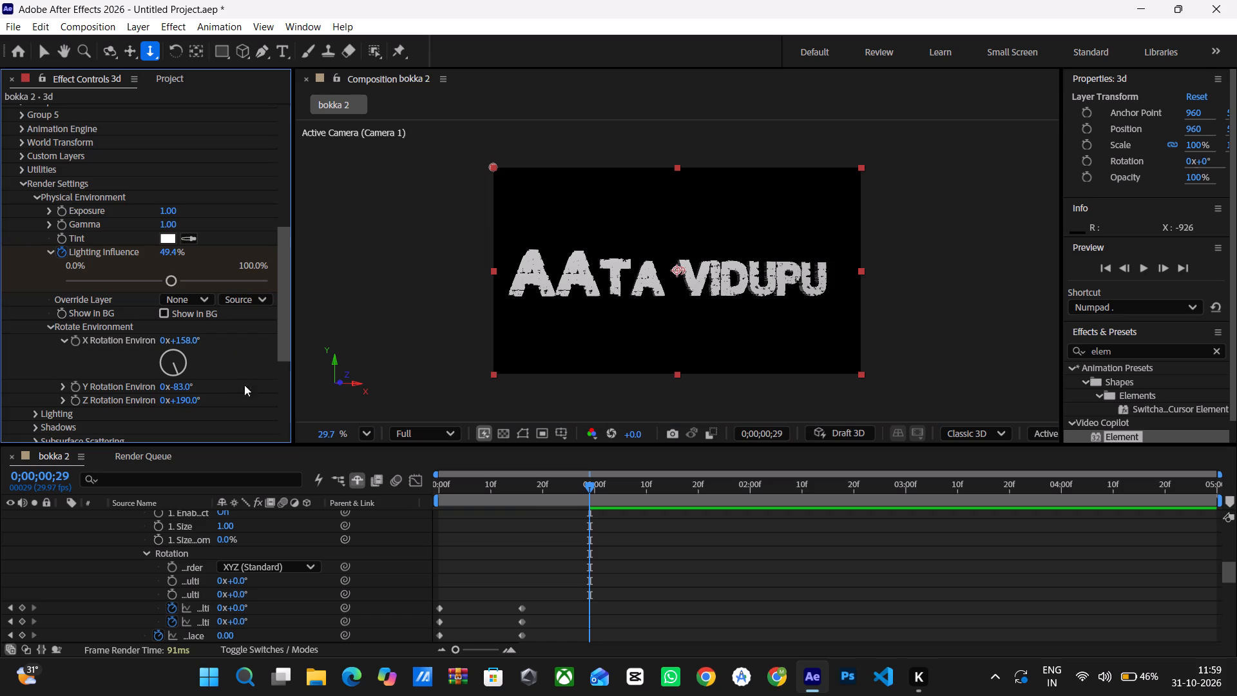
left_click_drag(187, 399, 247, 400)
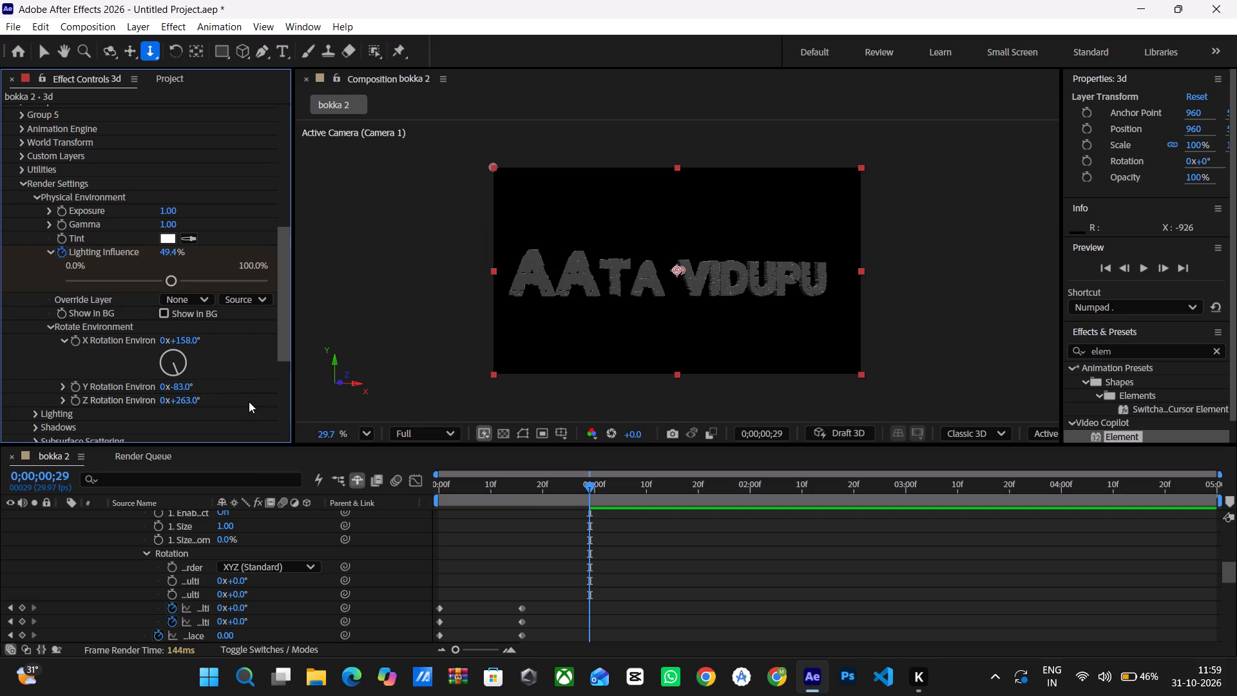
Set the Physical Environment's Z rotation to 184°.
left_click_drag(183, 396, 157, 399)
left_click_drag(182, 400, 163, 398)
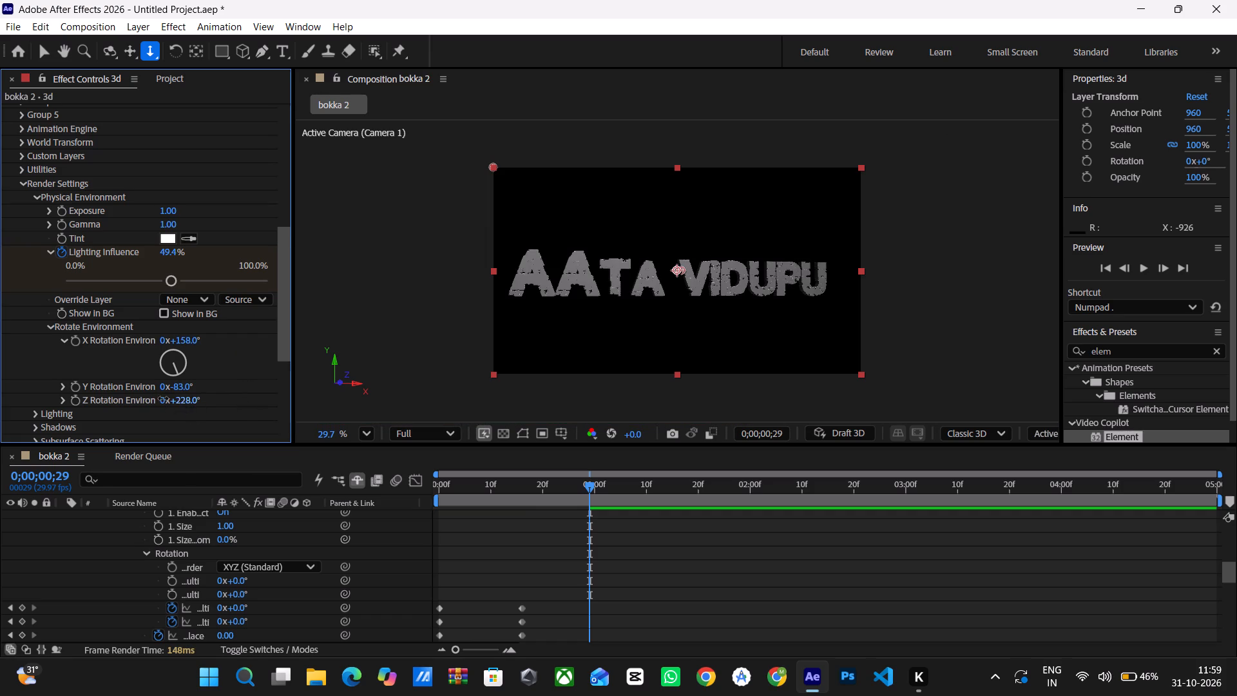
left_click_drag(163, 398, 146, 399)
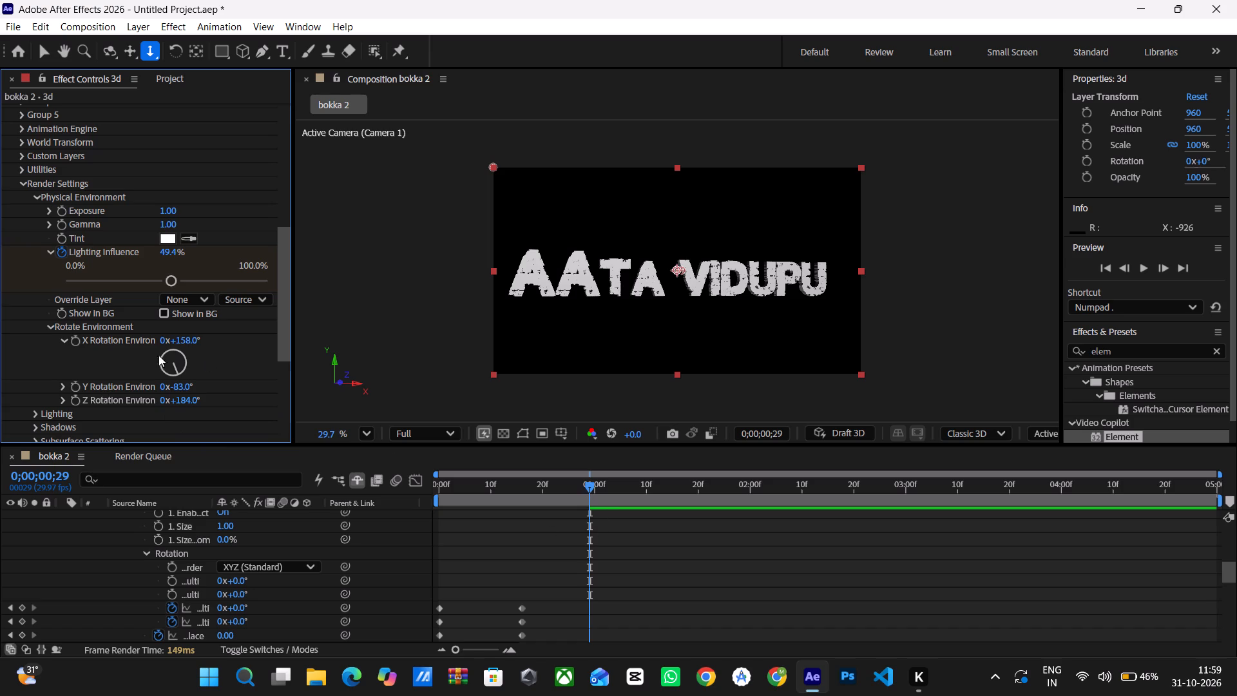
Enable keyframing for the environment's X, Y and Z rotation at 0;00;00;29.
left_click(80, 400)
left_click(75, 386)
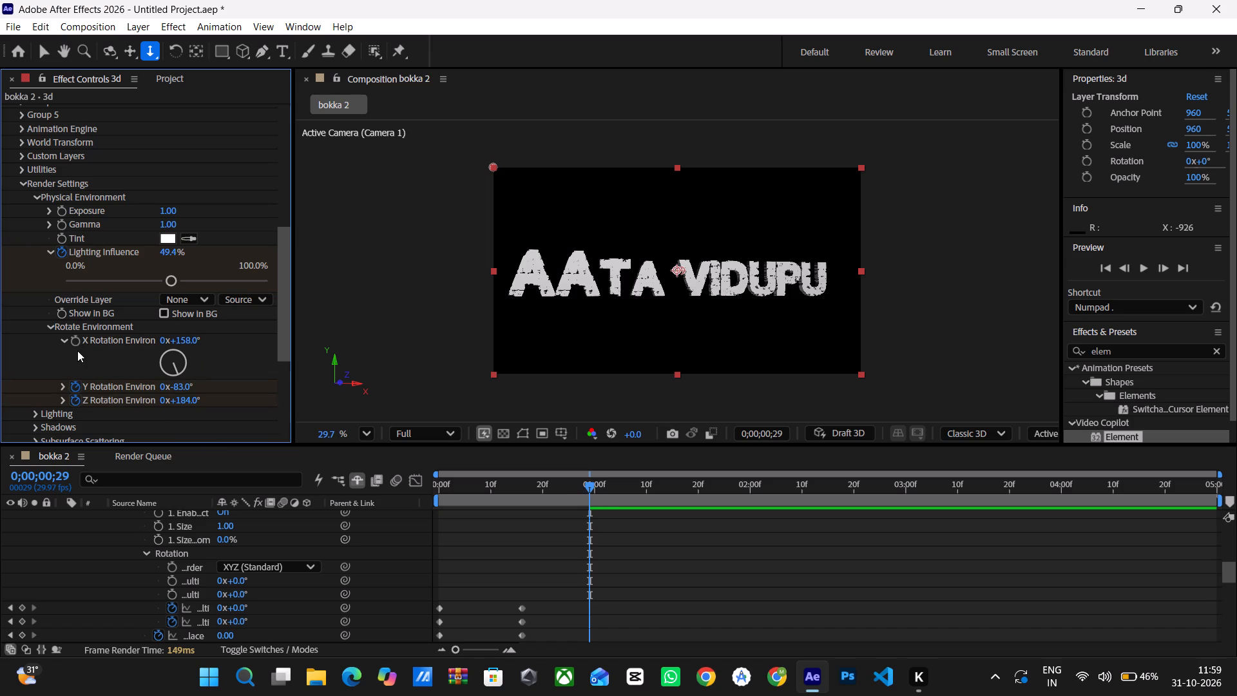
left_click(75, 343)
Play the animation from the first frame to review the title with the adjusted environment rotation.
left_click_drag(588, 484, 506, 490)
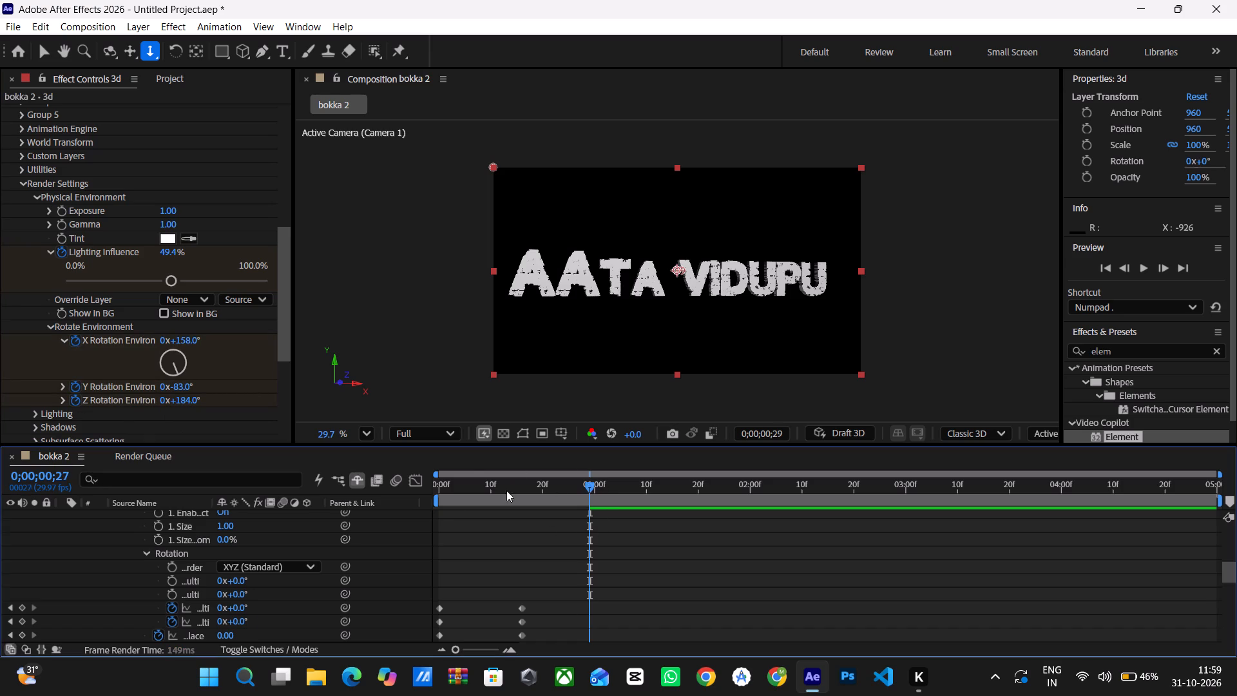
left_click_drag(506, 490, 340, 517)
key("space")
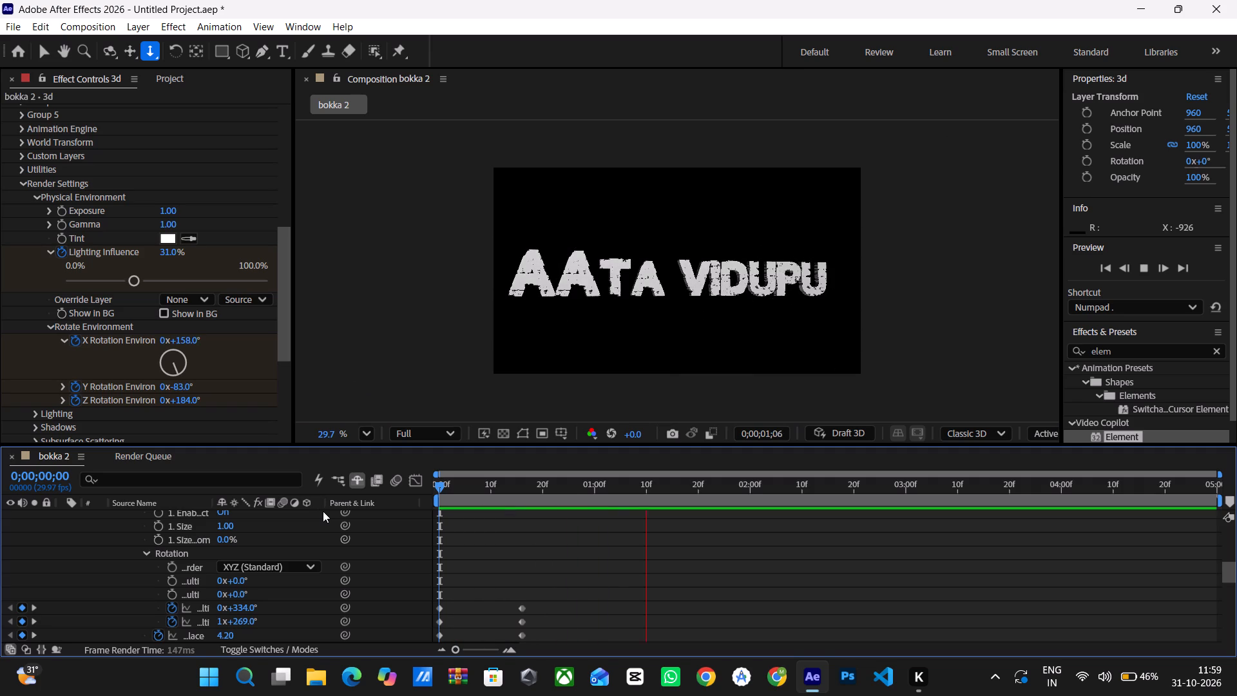
At 0;00;01;00, enable keyframing for the Physical Environment's Exposure, set it to 1.37, and set Gamma to 0.47.
left_click_drag(436, 487, 581, 499)
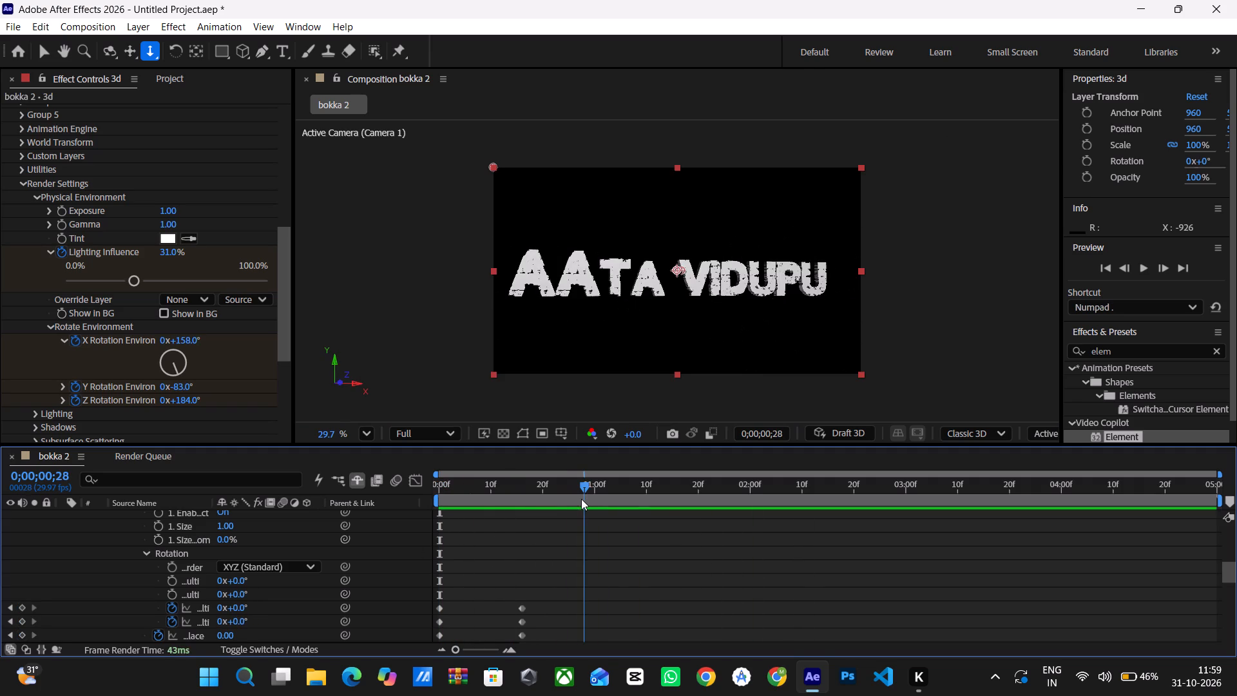
left_click_drag(581, 499, 591, 503)
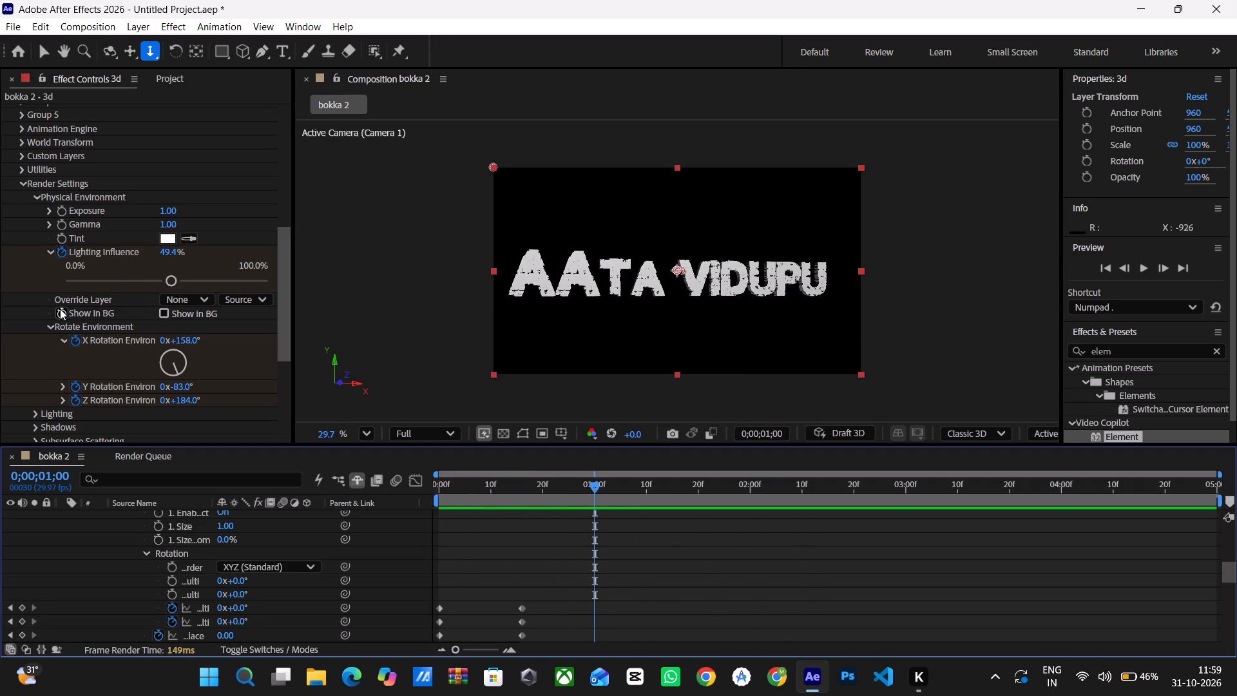
left_click(62, 213)
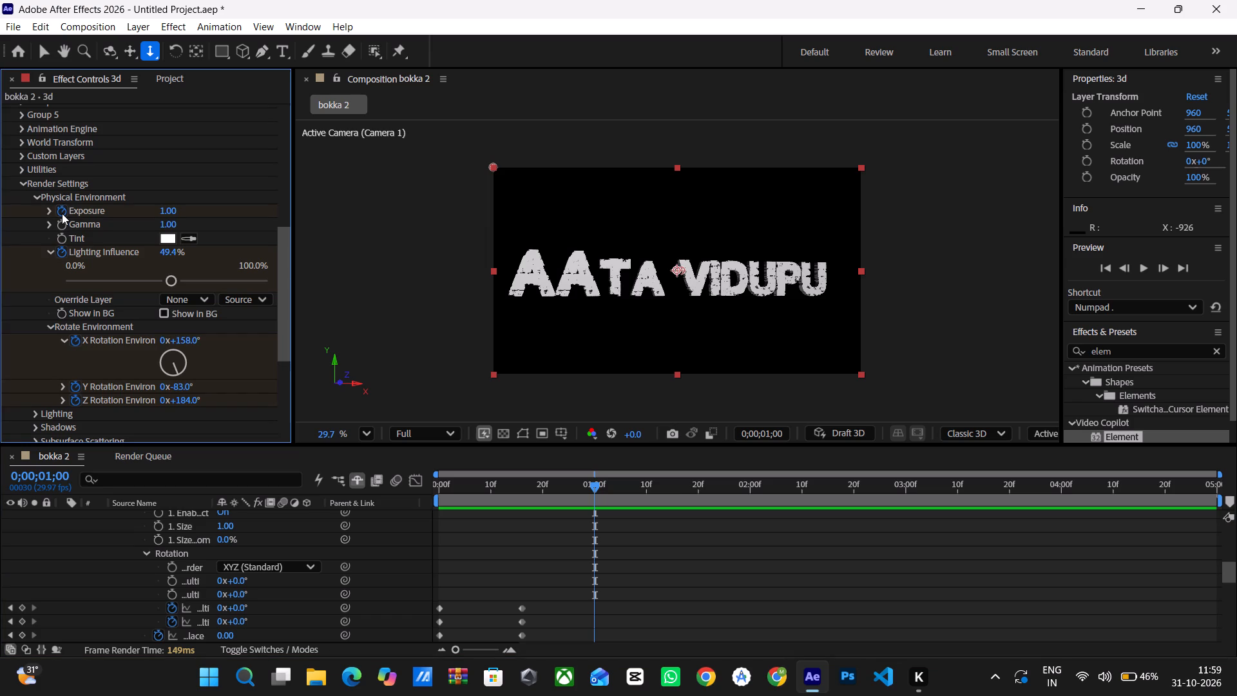
left_click_drag(166, 211, 208, 223)
left_click_drag(168, 224, 145, 227)
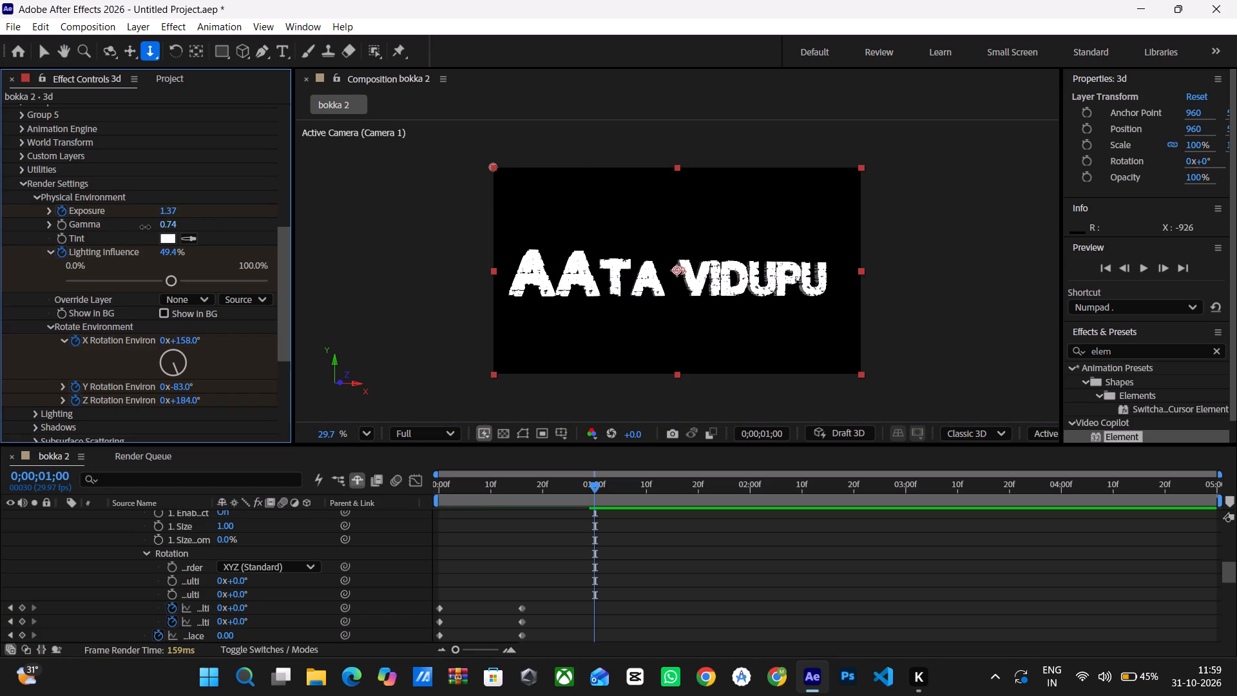
left_click_drag(145, 227, 129, 229)
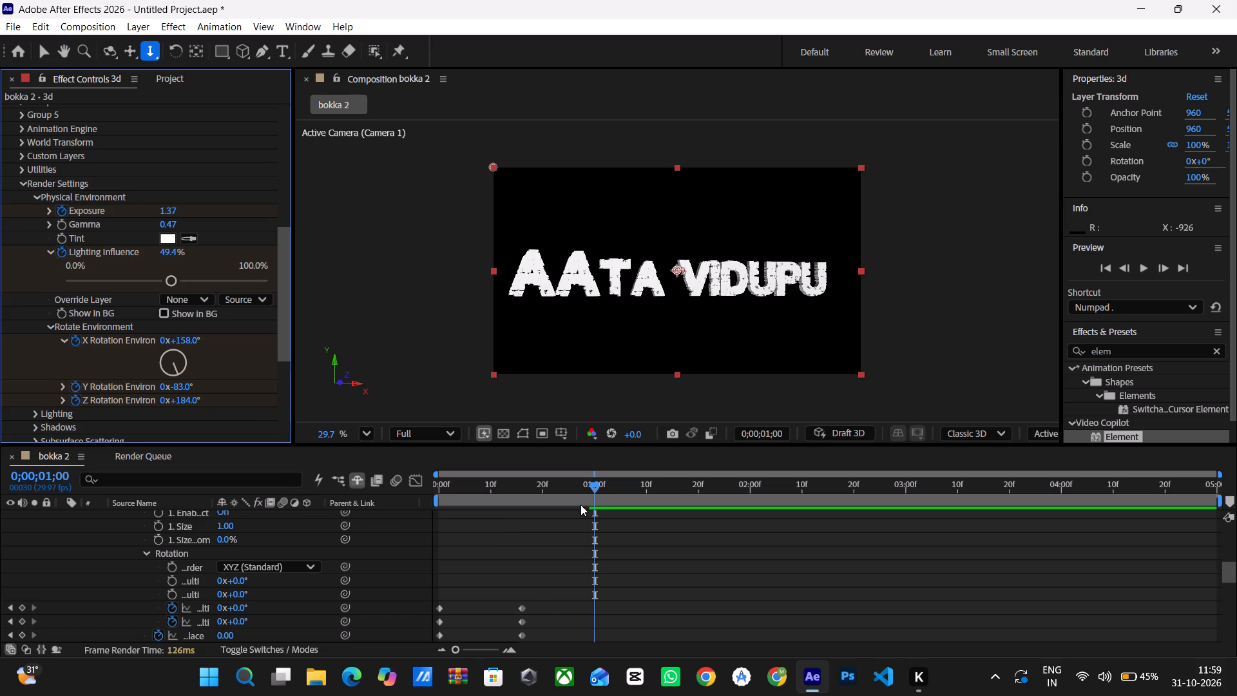
Play the animation from the first frame to review the new Exposure and Gamma.
left_click_drag(591, 485, 465, 500)
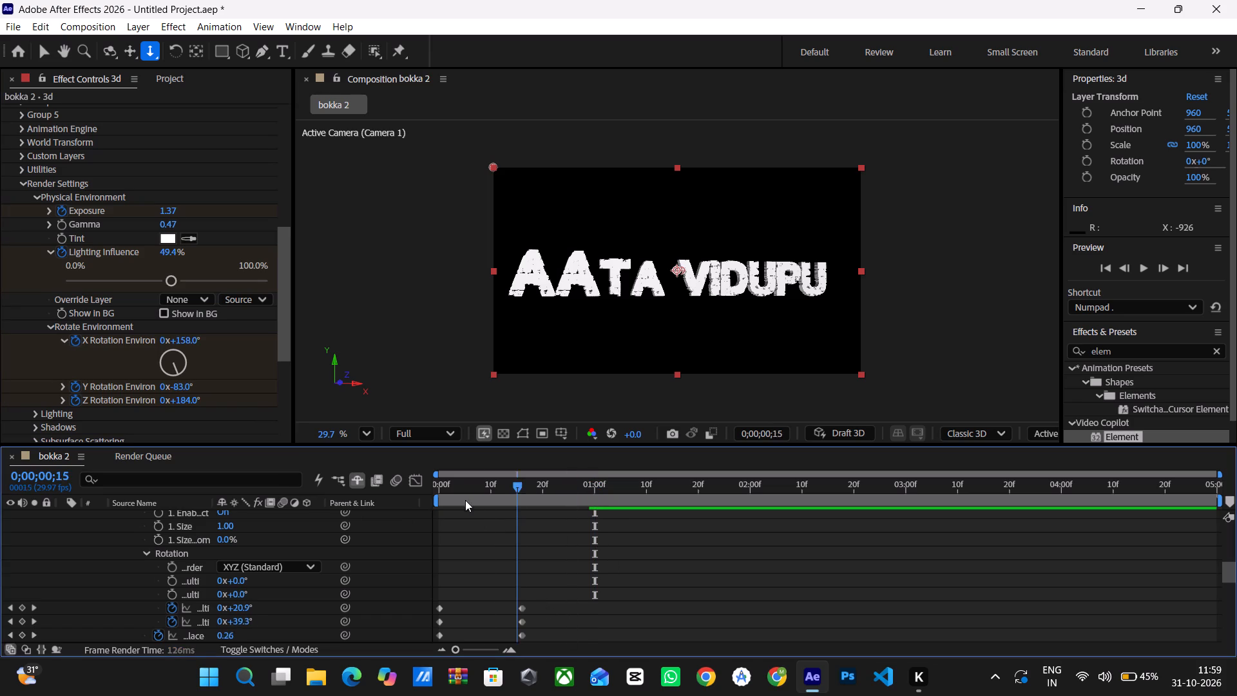
left_click_drag(465, 500, 333, 527)
key("space")
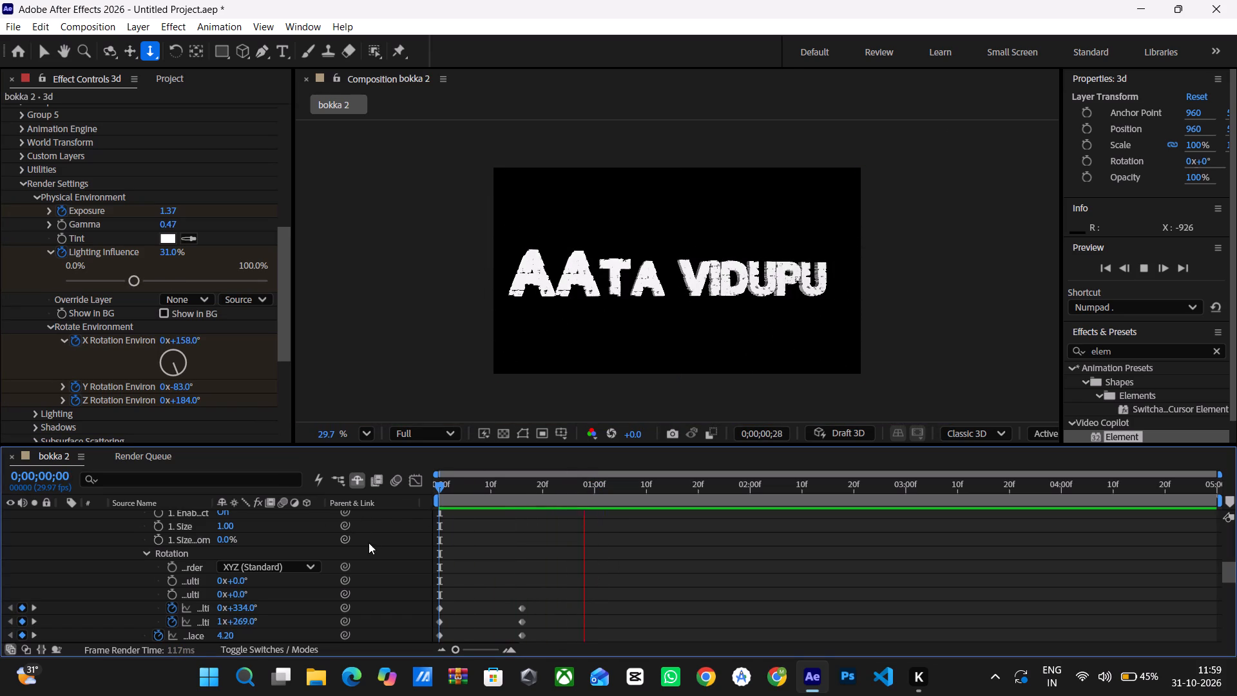
Examine Element's Render Settings keyframes around 0;00;01;00 in the bokka 2 timeline.
left_click_drag(443, 485, 583, 499)
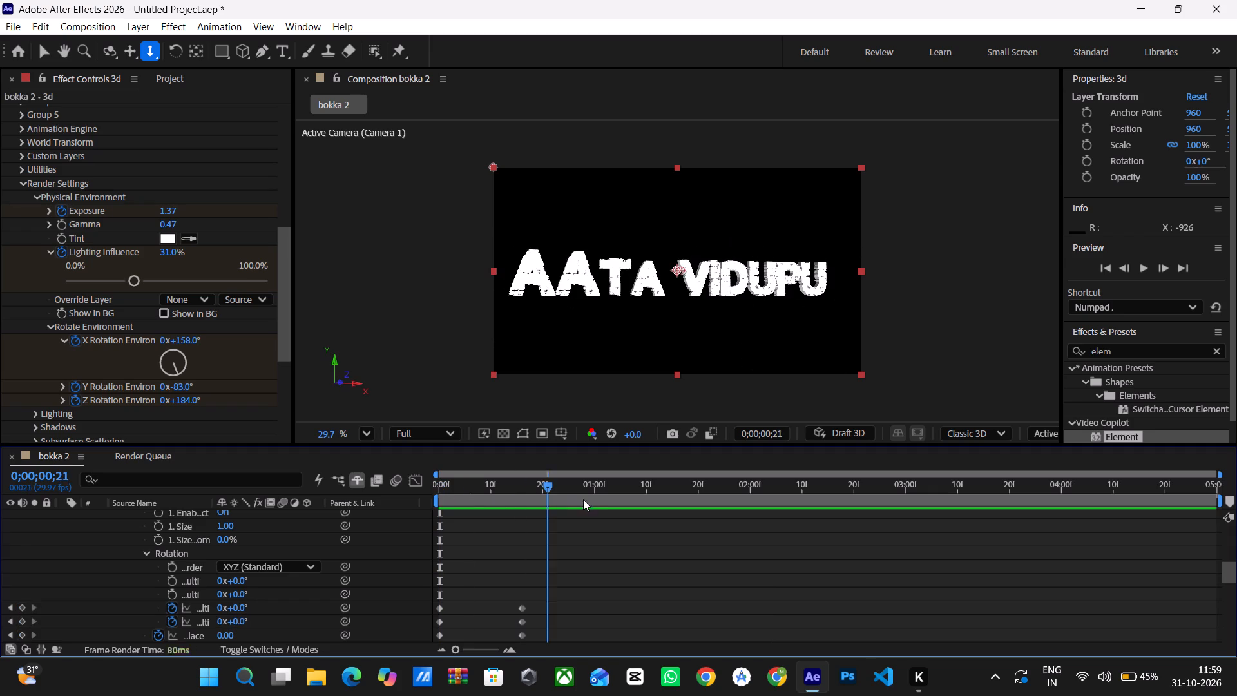
left_click_drag(583, 499, 595, 503)
scroll(575, 538, "down", 6)
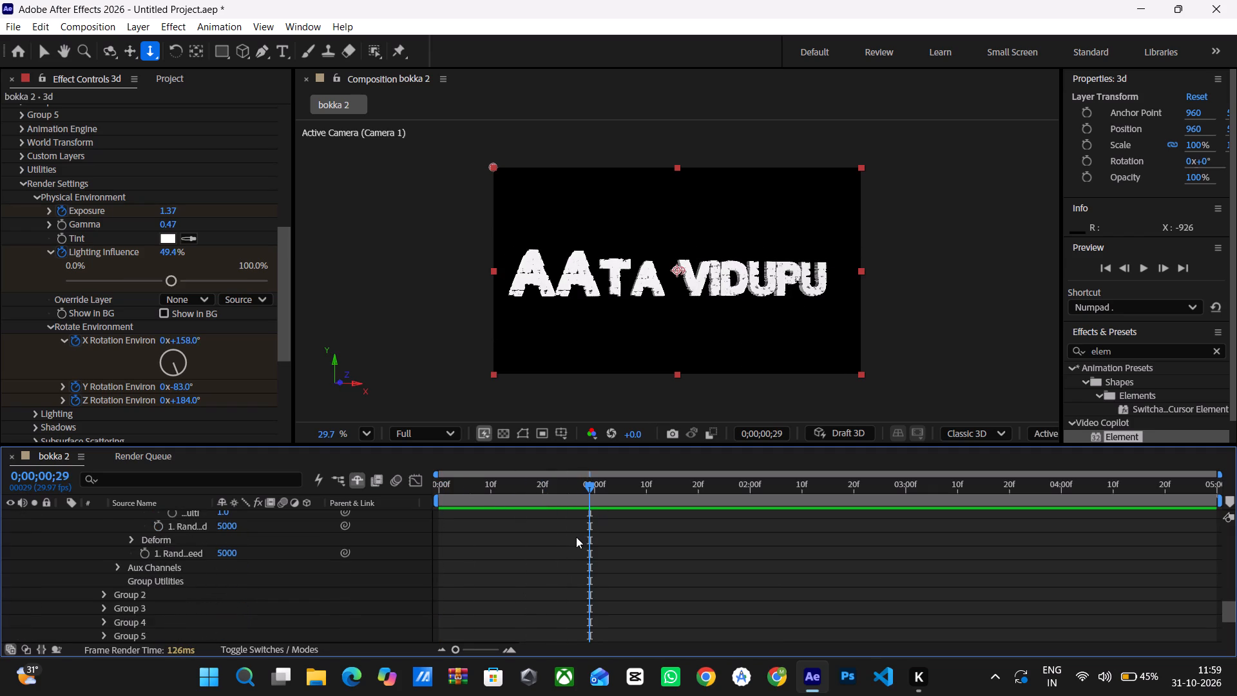
scroll(576, 536, "down", 6)
left_click(591, 479)
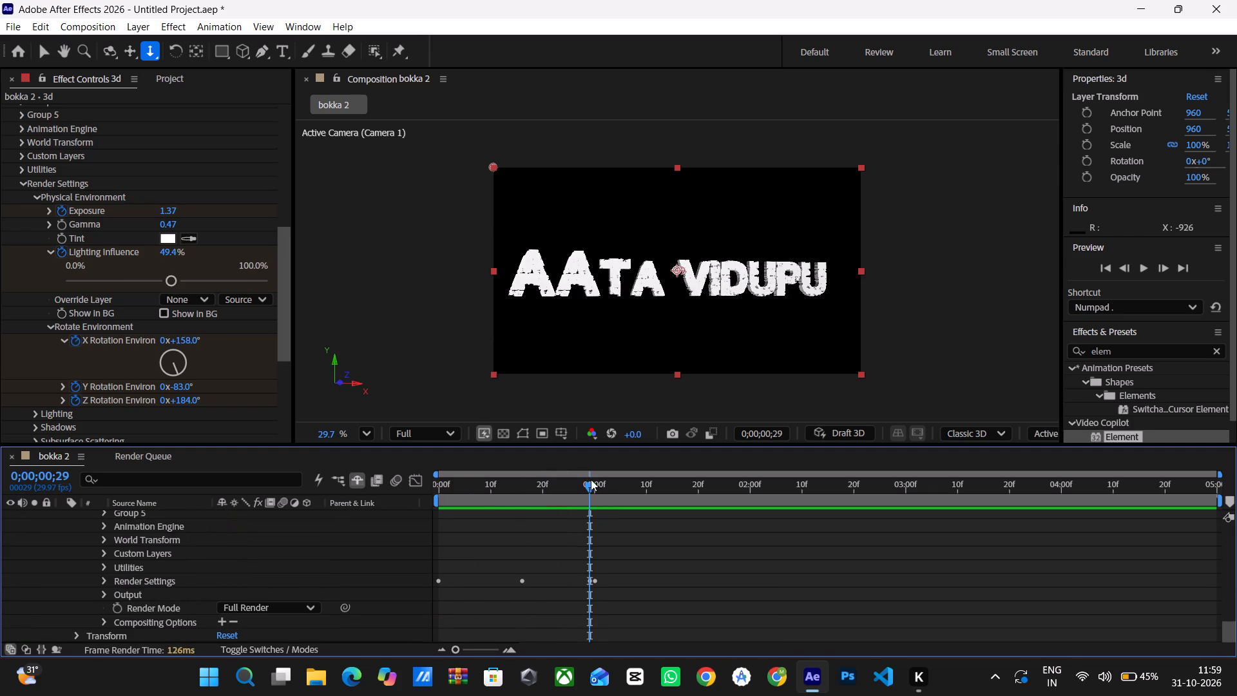
left_click(593, 580)
left_click(593, 579)
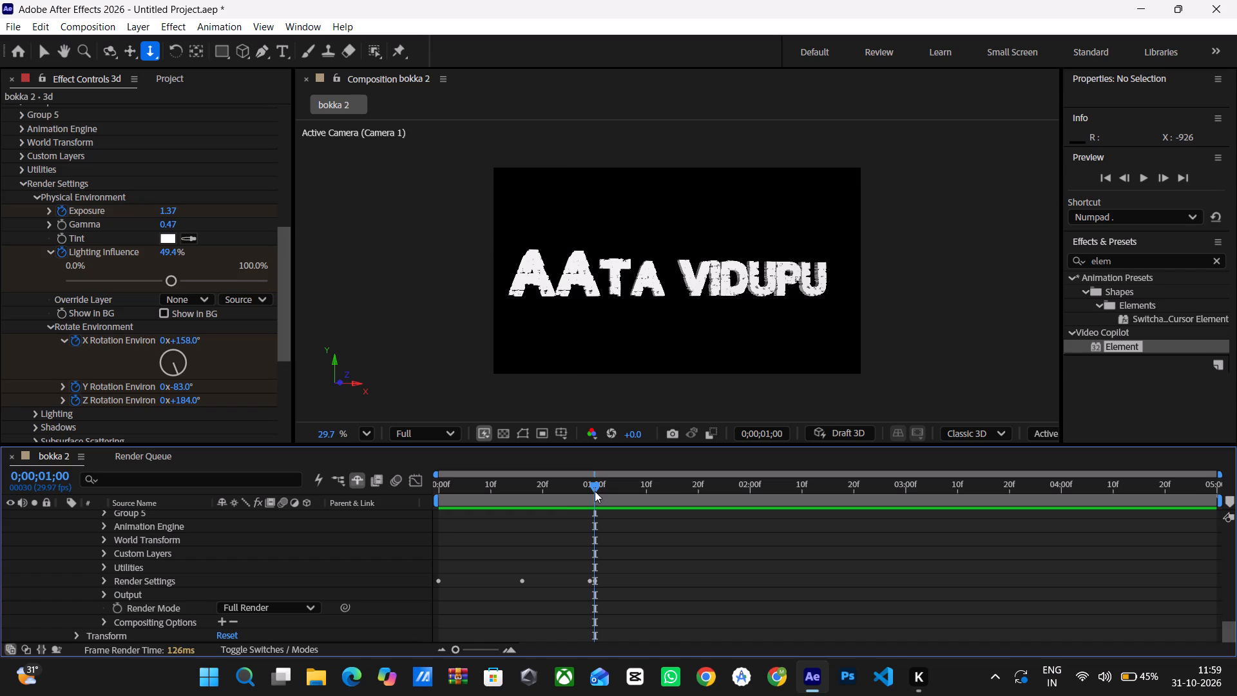
Play the animation from the first frame to recheck the title's lighting.
left_click_drag(593, 487, 302, 527)
key("space")
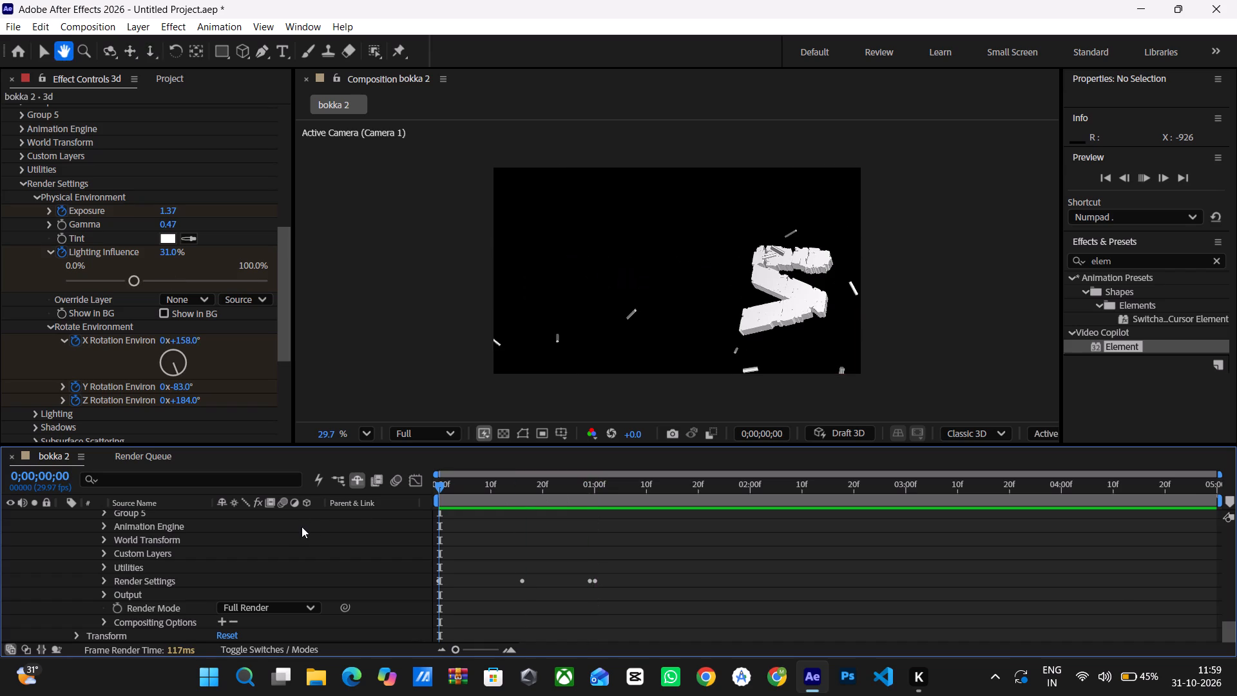
scroll(434, 553, "up", 4)
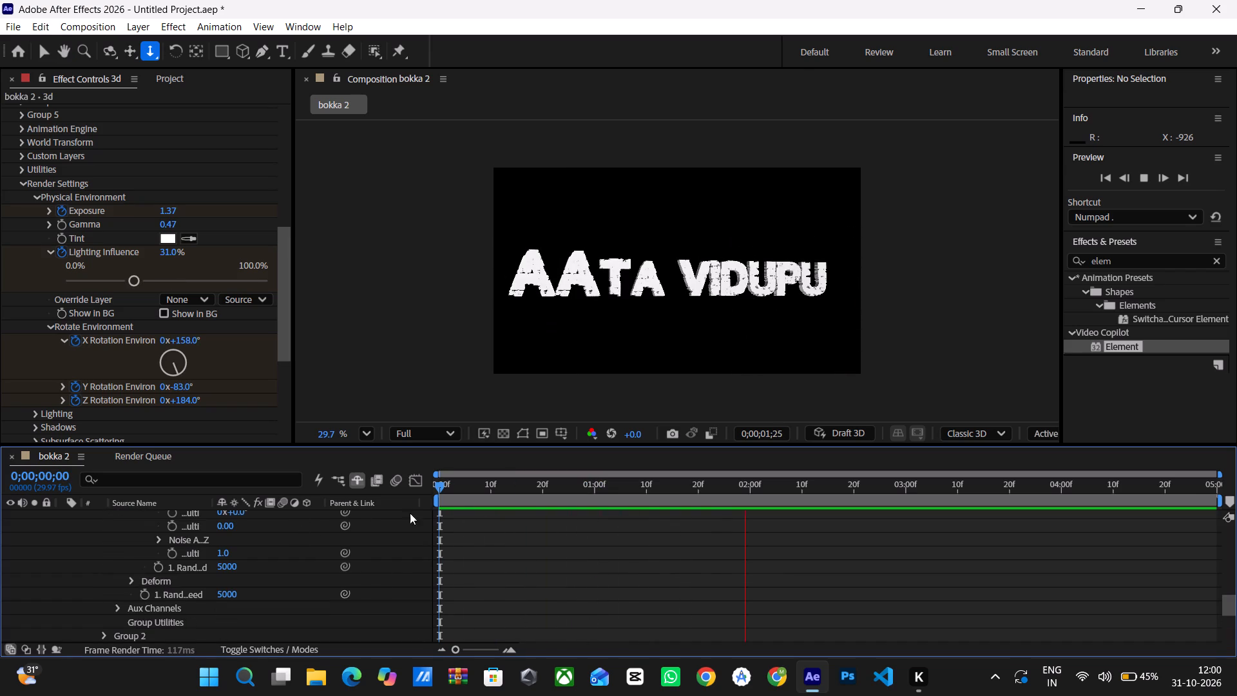
Remove the keyframing from the environment's X, Y and Z rotation, Lighting Influence and Exposure.
left_click(72, 340)
left_click(75, 386)
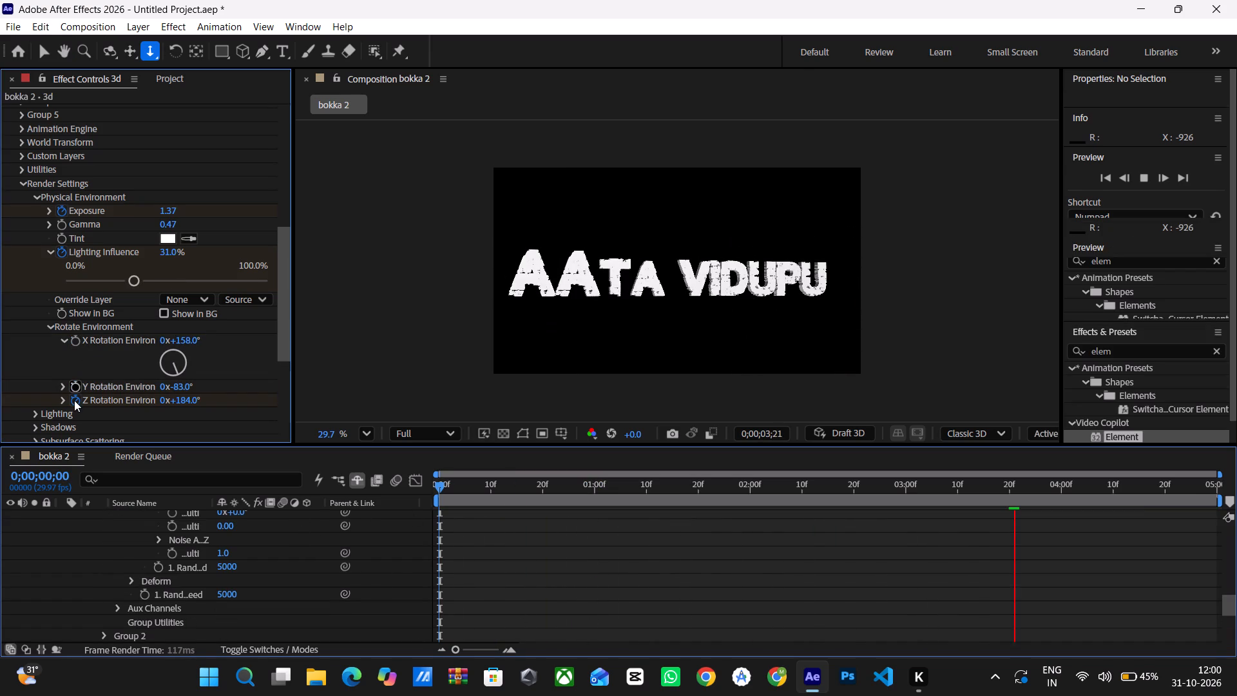
left_click(74, 401)
scroll(120, 409, "up", 3)
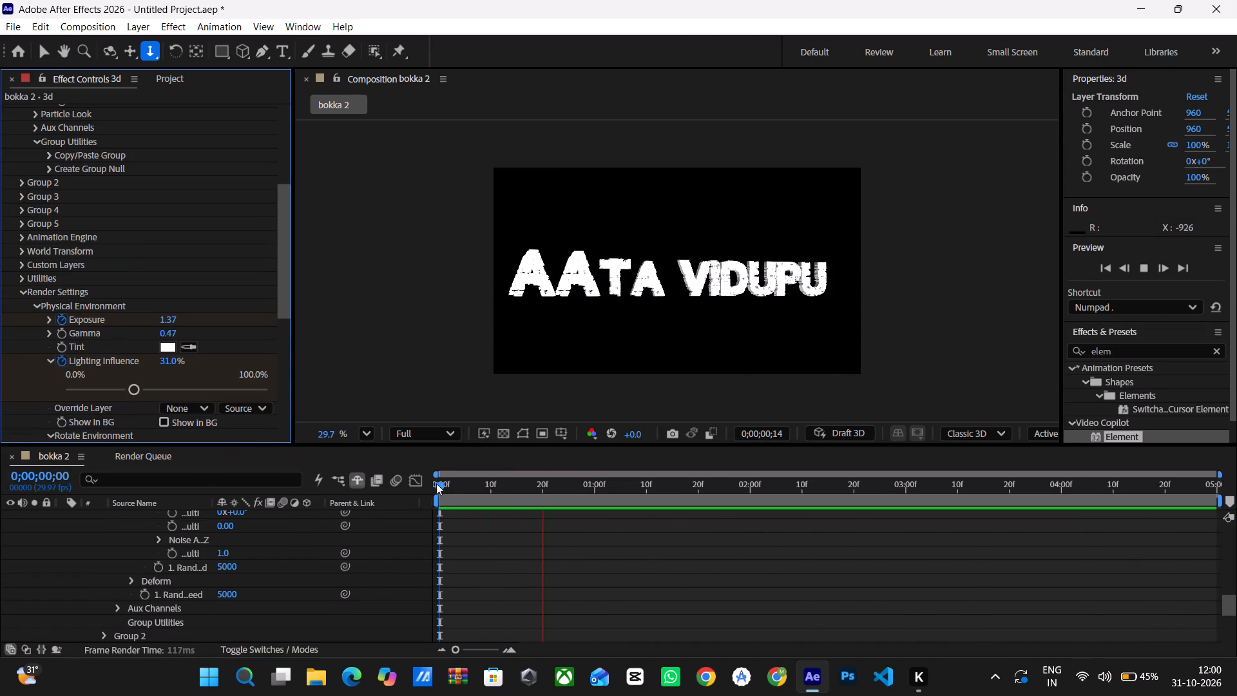
left_click(64, 360)
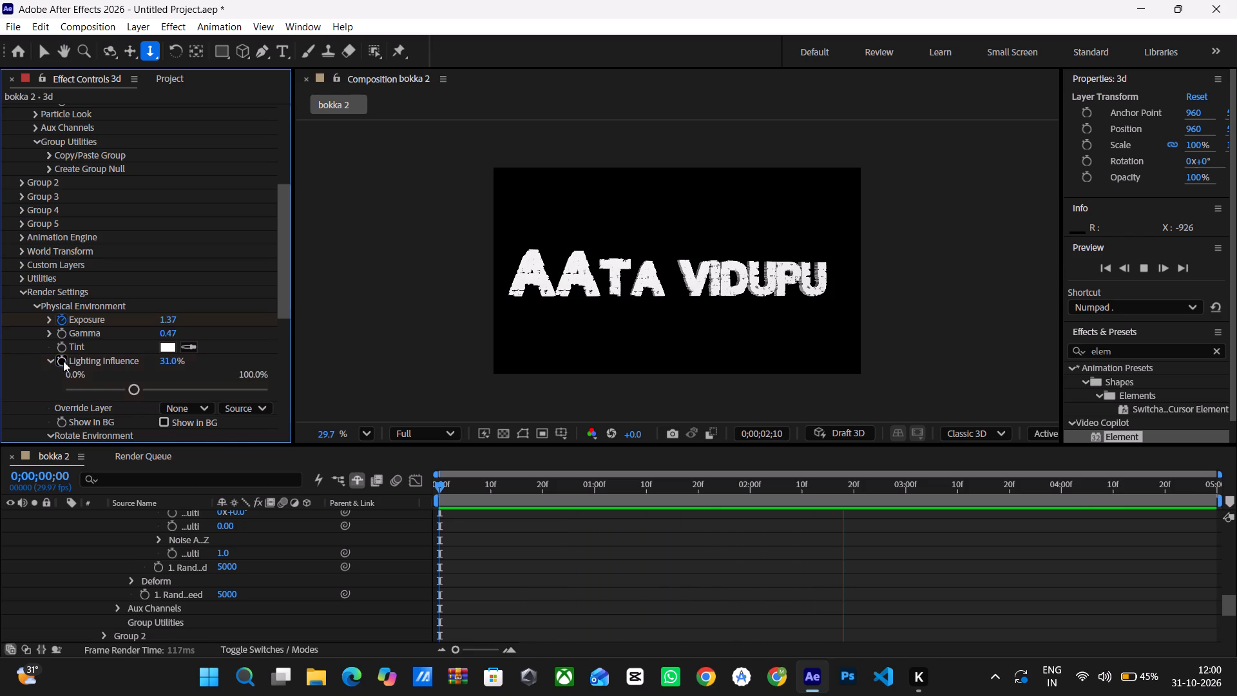
left_click(57, 312)
left_click(64, 319)
scroll(73, 331, "down", 2)
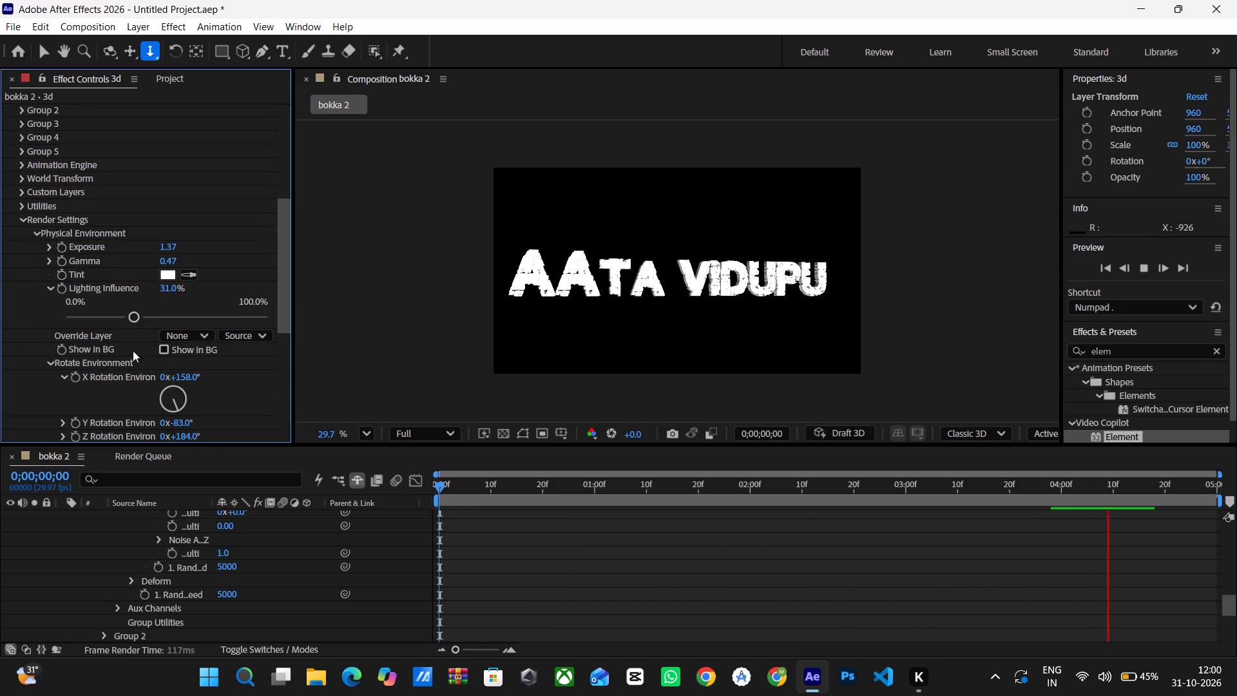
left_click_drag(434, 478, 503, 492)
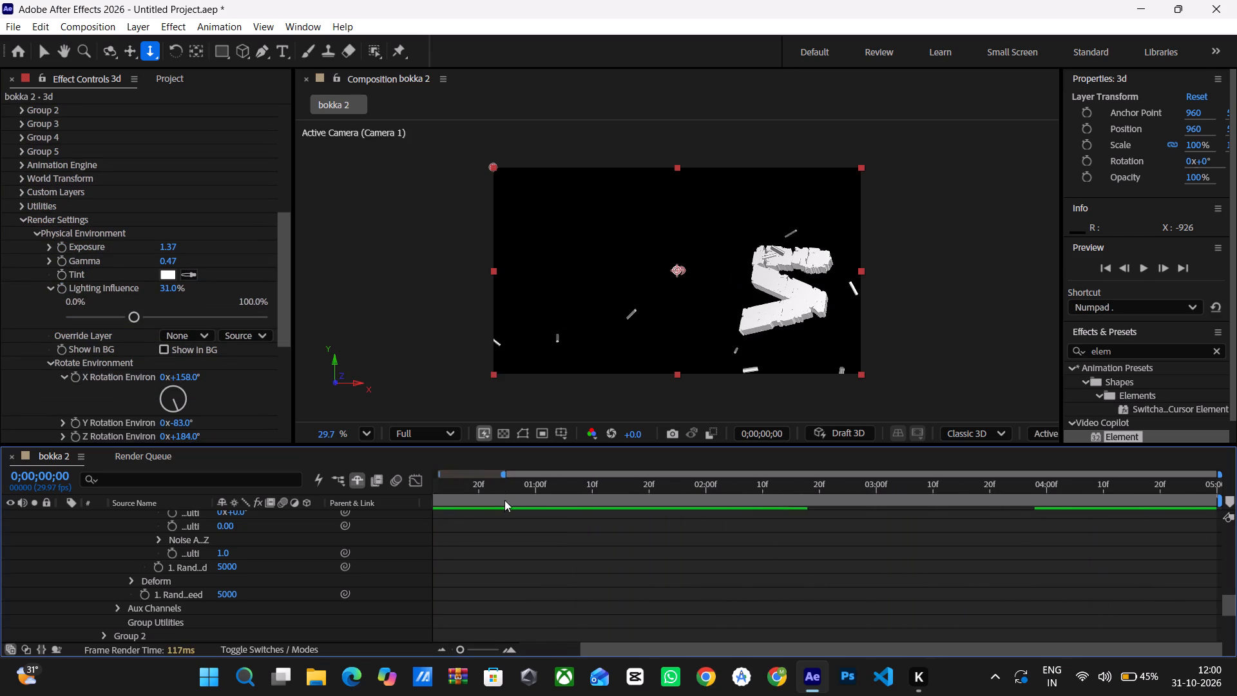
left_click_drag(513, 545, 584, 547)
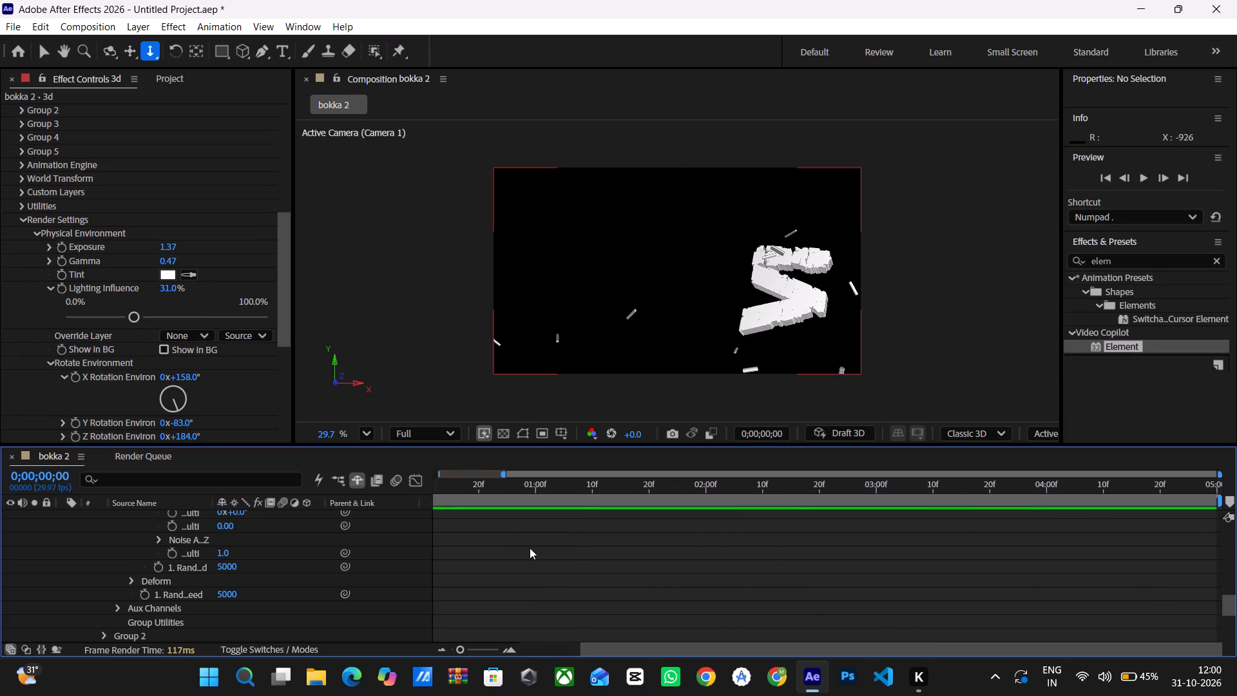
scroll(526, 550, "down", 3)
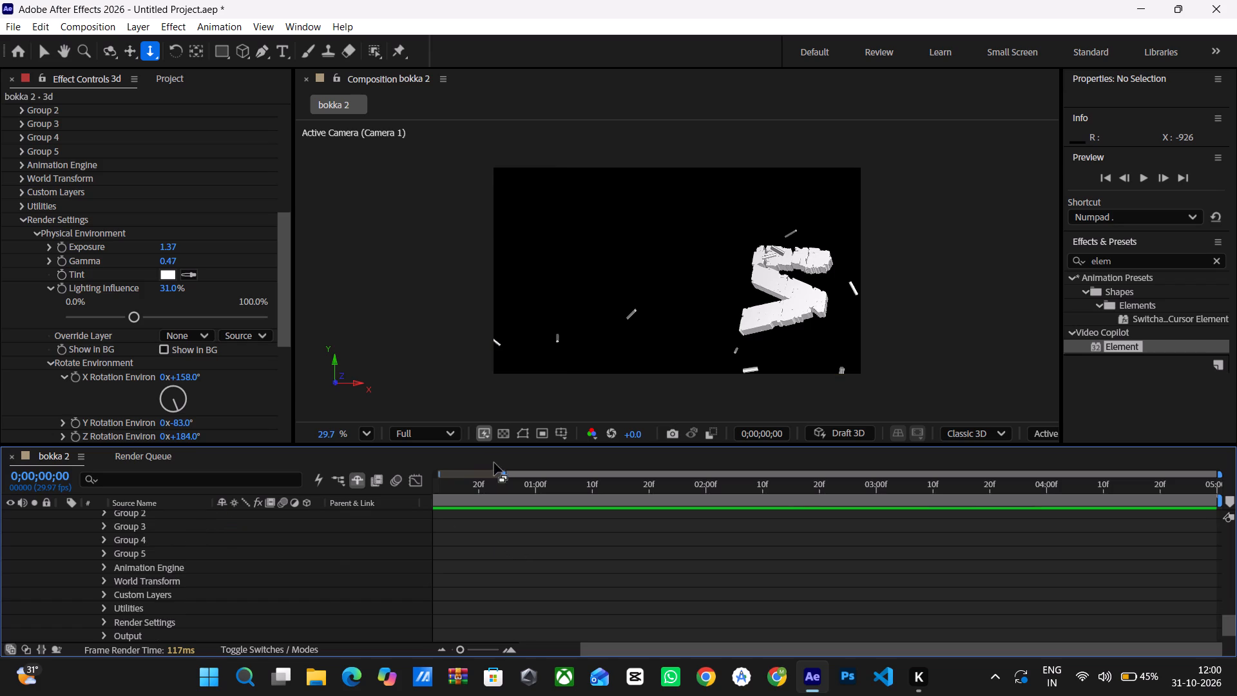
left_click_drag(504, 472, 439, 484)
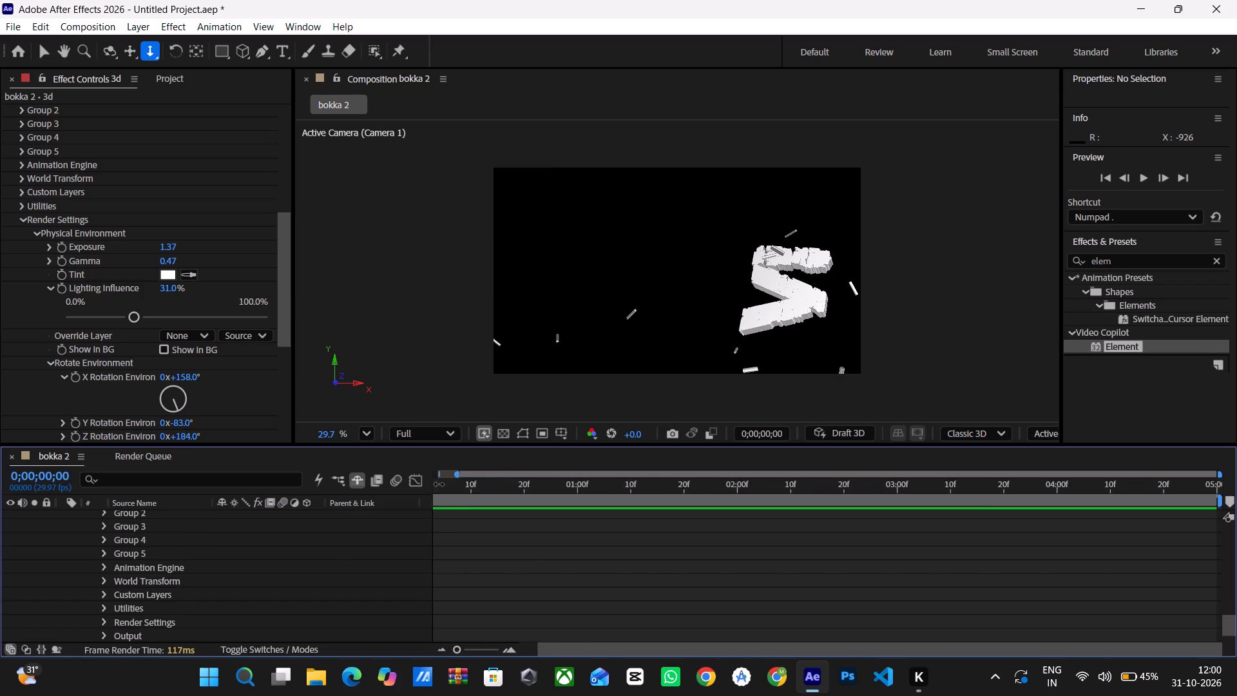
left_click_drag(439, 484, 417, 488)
Scrub through the opening frames of bokka 2 and stop at 0;00;00;16, on the assembled title.
left_click(437, 487)
scroll(574, 587, "up", 16)
scroll(573, 583, "down", 1)
scroll(573, 583, "up", 20)
scroll(573, 583, "up", 3)
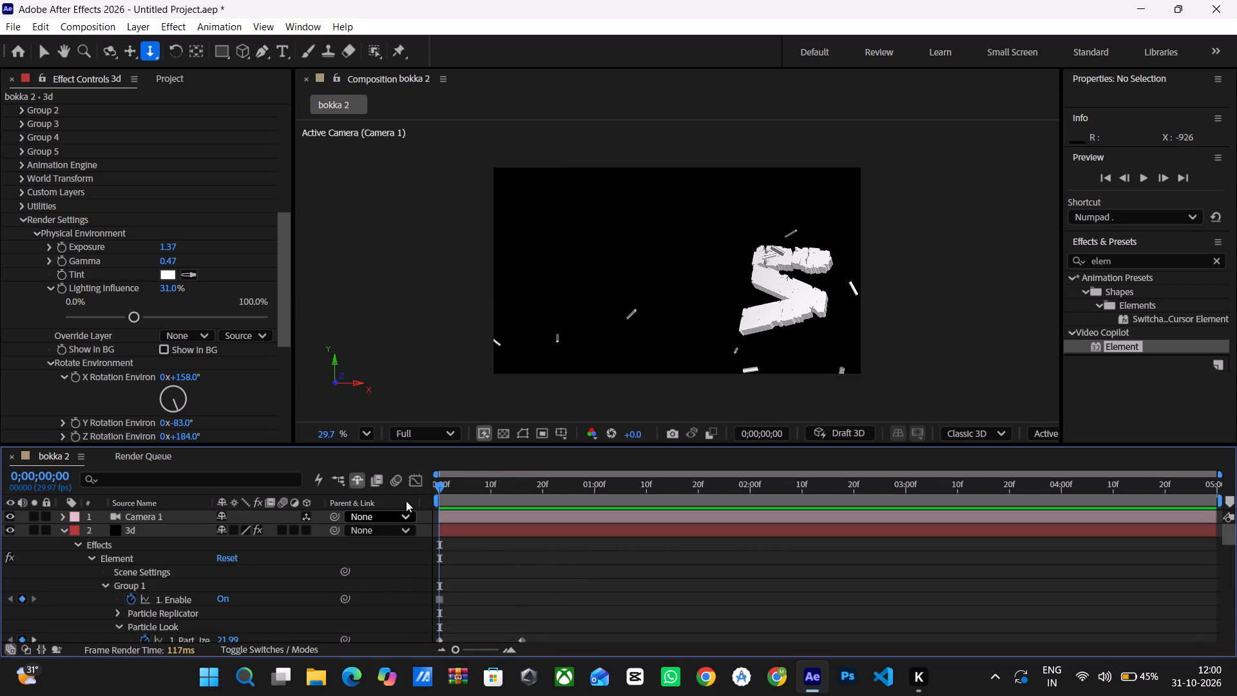
left_click_drag(442, 487, 520, 501)
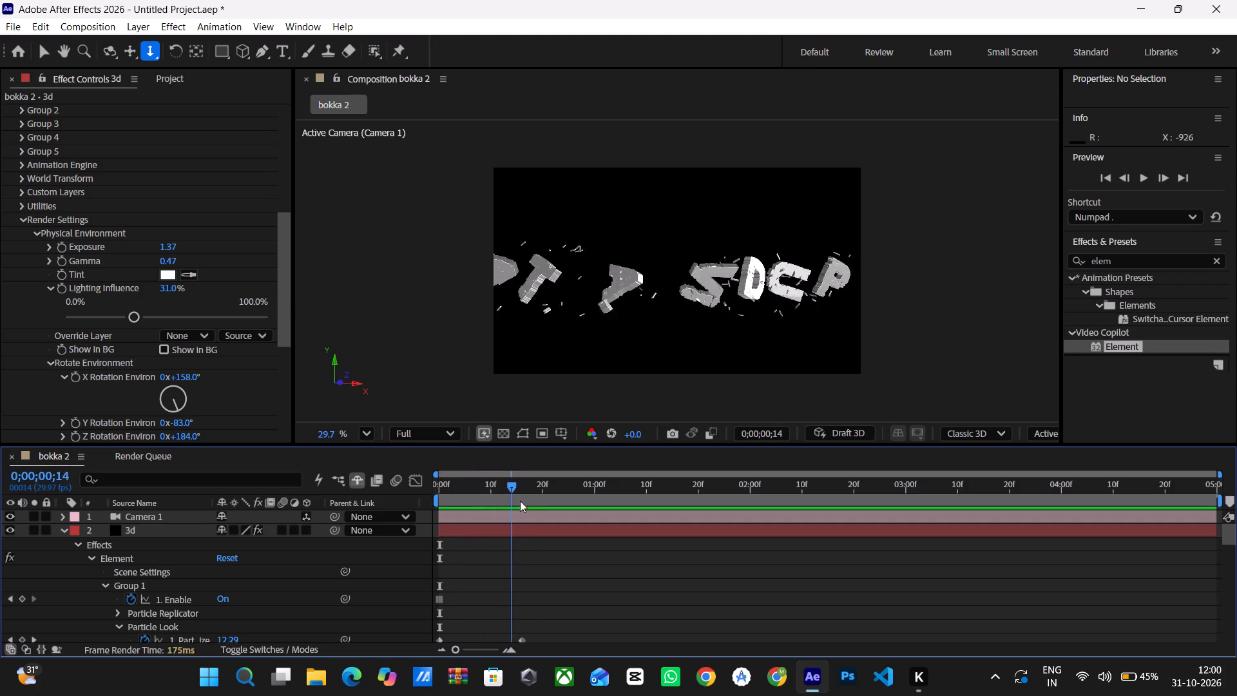
left_click_drag(520, 501, 533, 505)
left_click_drag(535, 487, 526, 487)
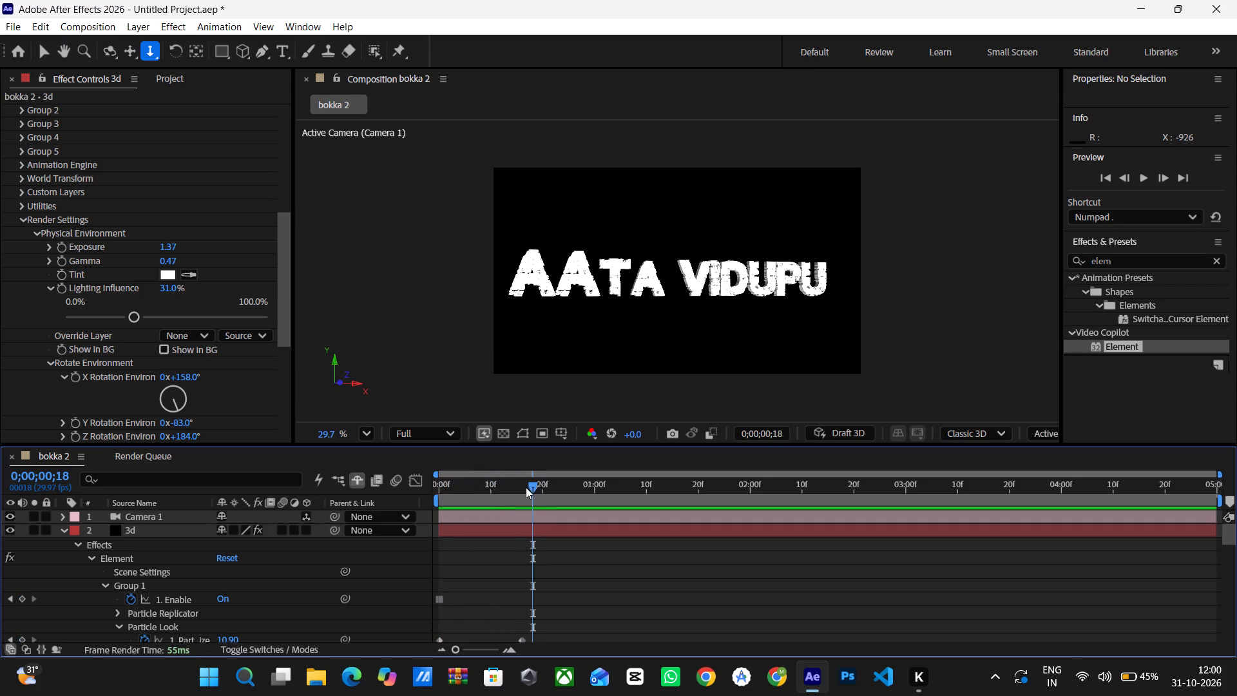
left_click_drag(526, 487, 524, 492)
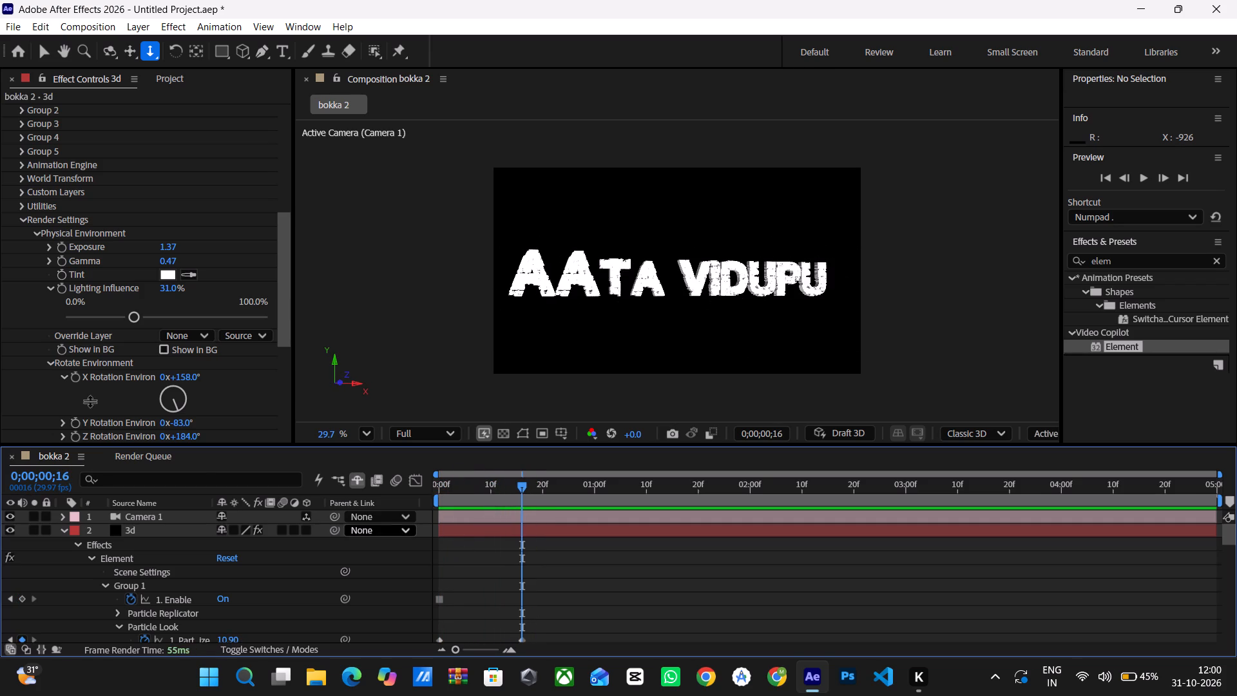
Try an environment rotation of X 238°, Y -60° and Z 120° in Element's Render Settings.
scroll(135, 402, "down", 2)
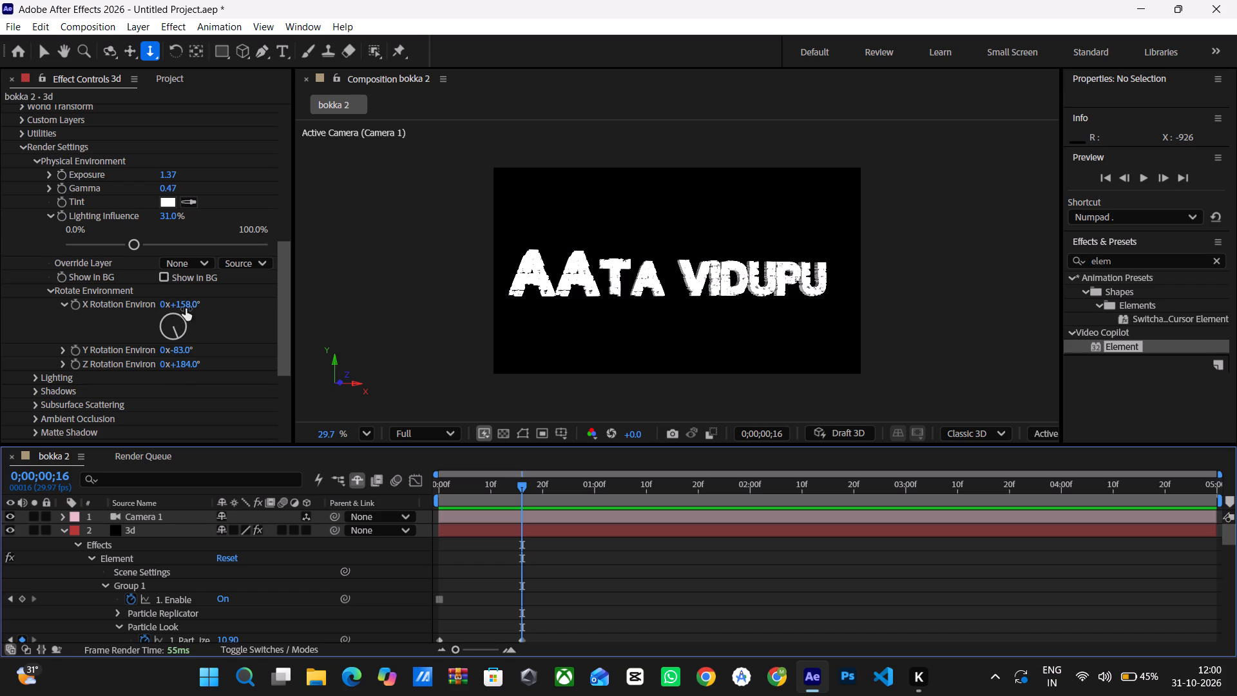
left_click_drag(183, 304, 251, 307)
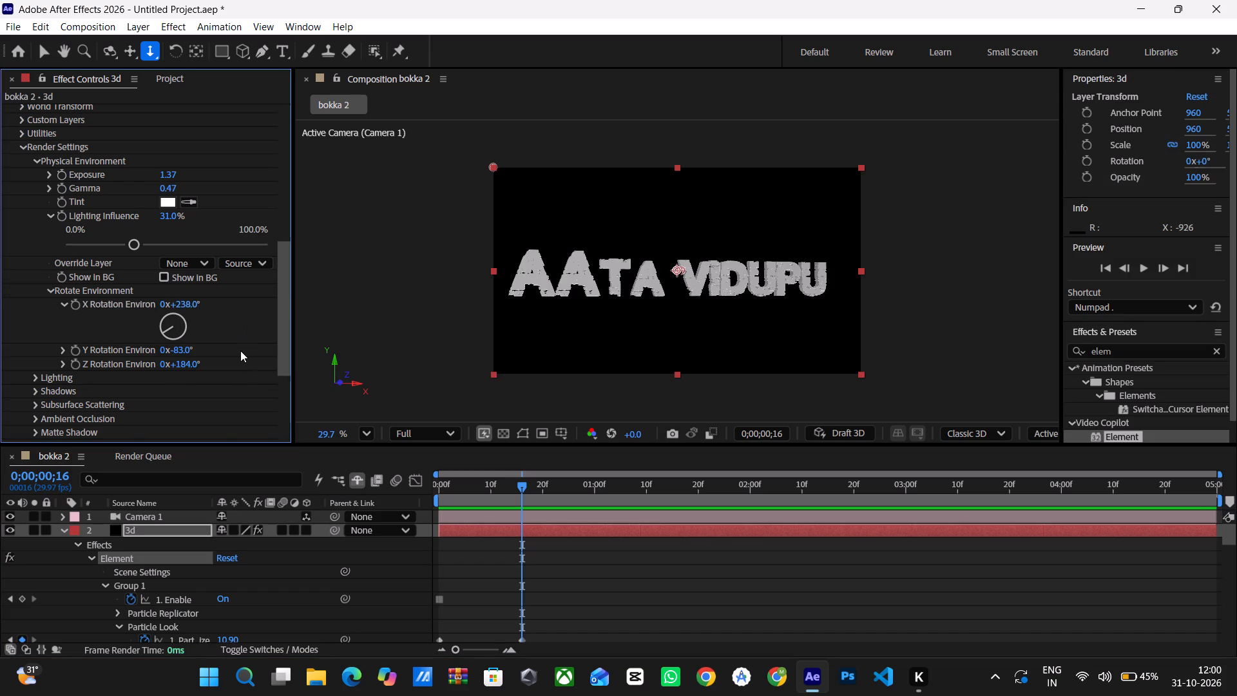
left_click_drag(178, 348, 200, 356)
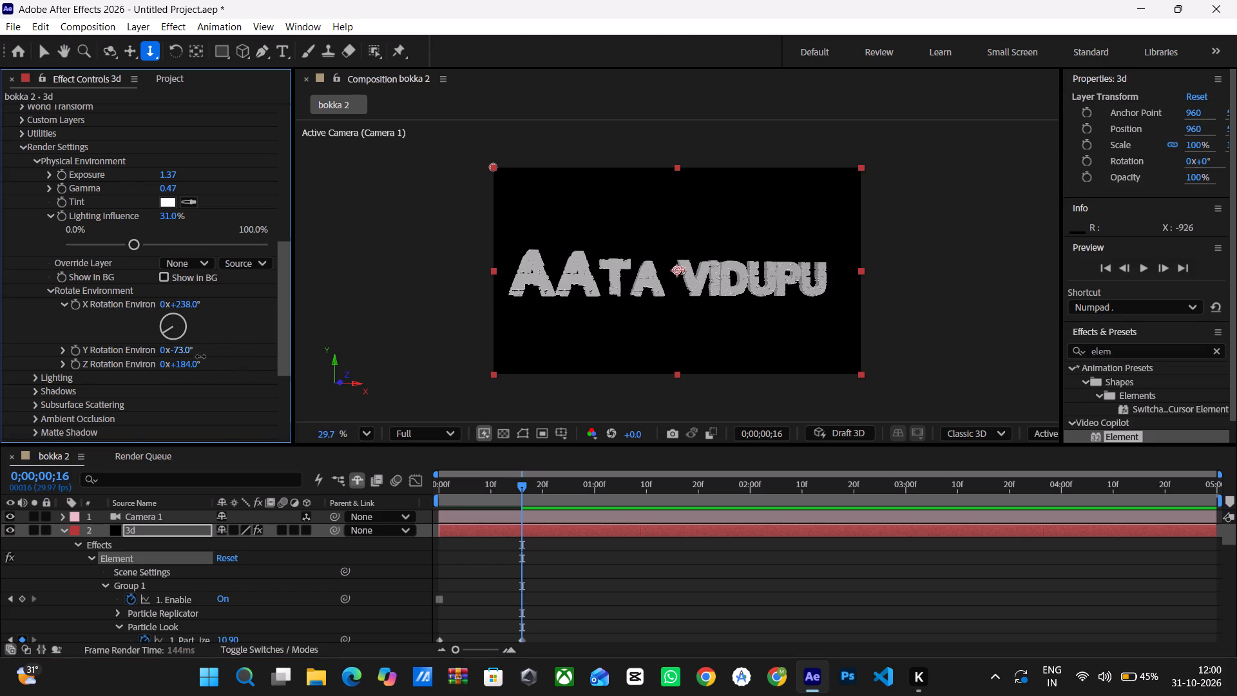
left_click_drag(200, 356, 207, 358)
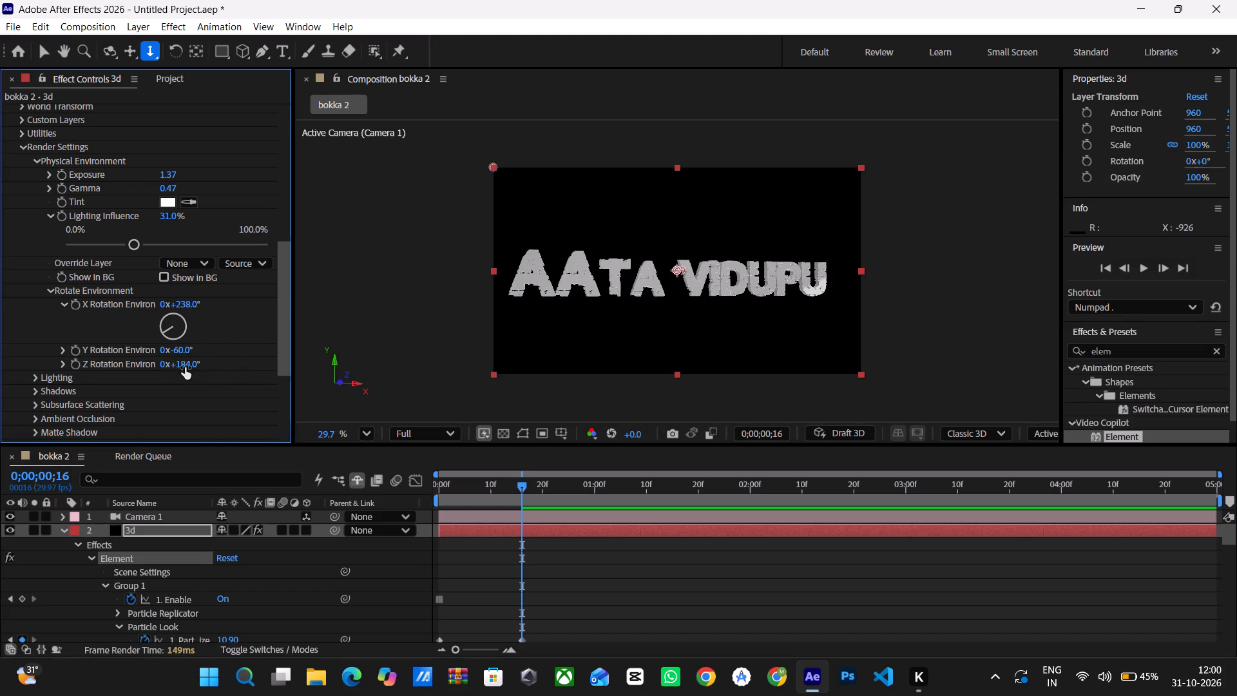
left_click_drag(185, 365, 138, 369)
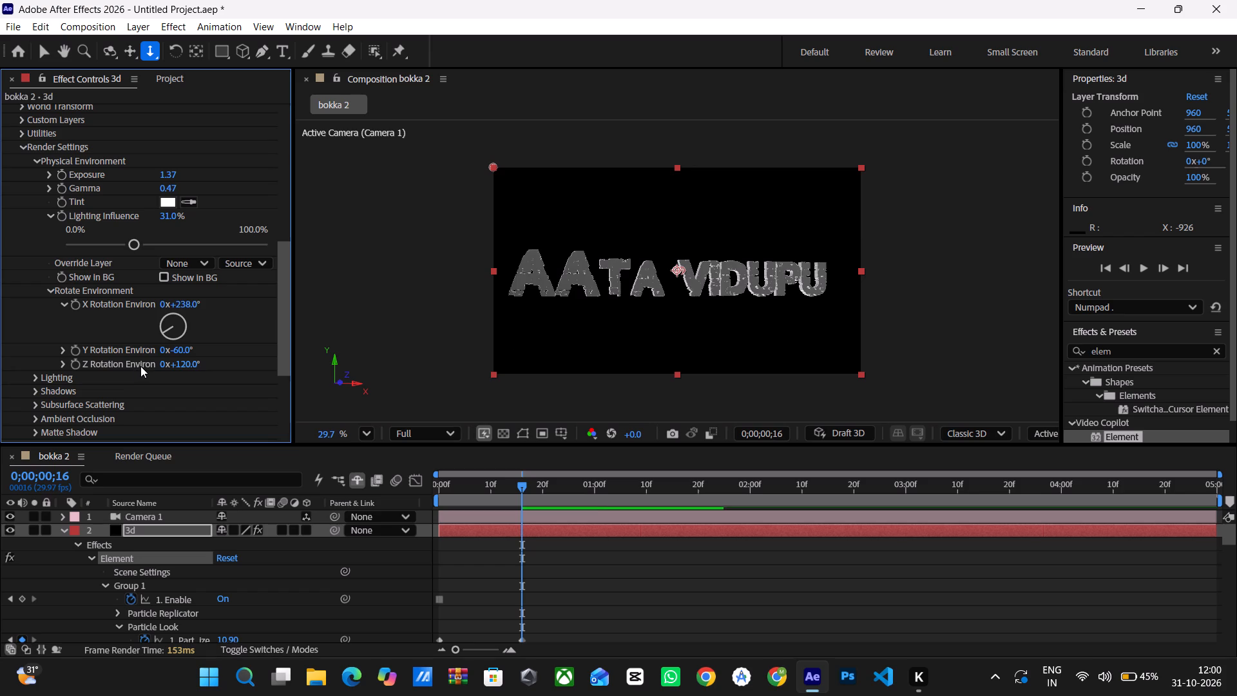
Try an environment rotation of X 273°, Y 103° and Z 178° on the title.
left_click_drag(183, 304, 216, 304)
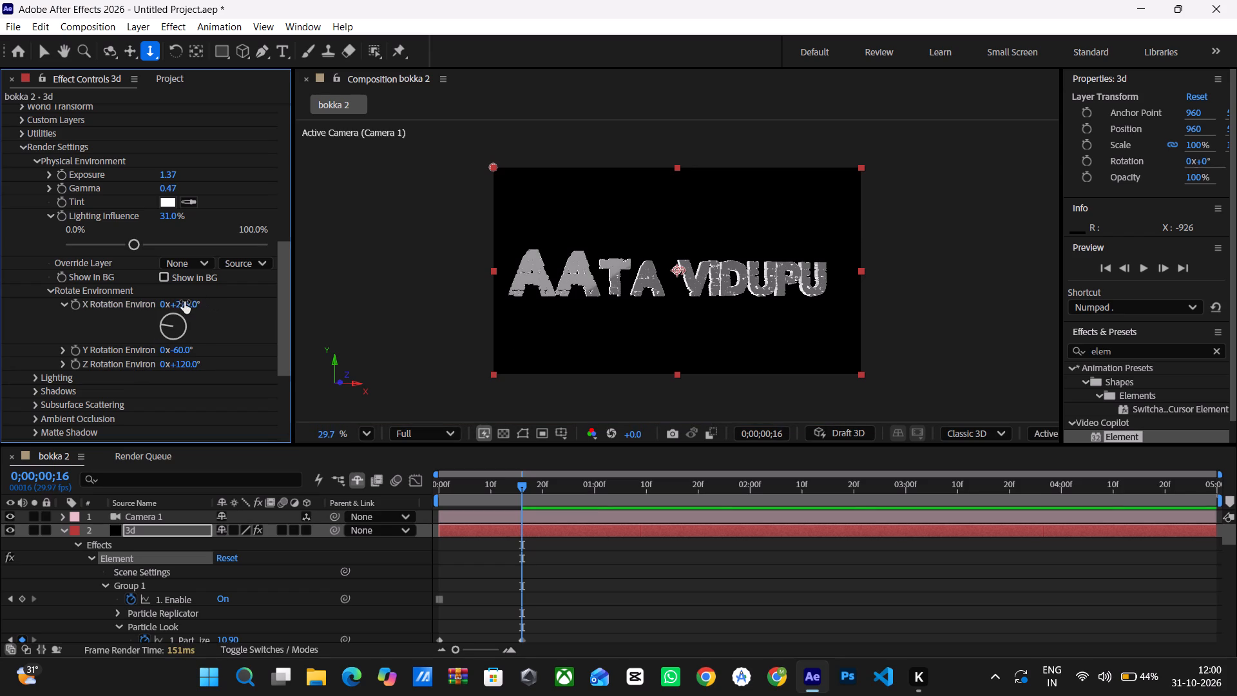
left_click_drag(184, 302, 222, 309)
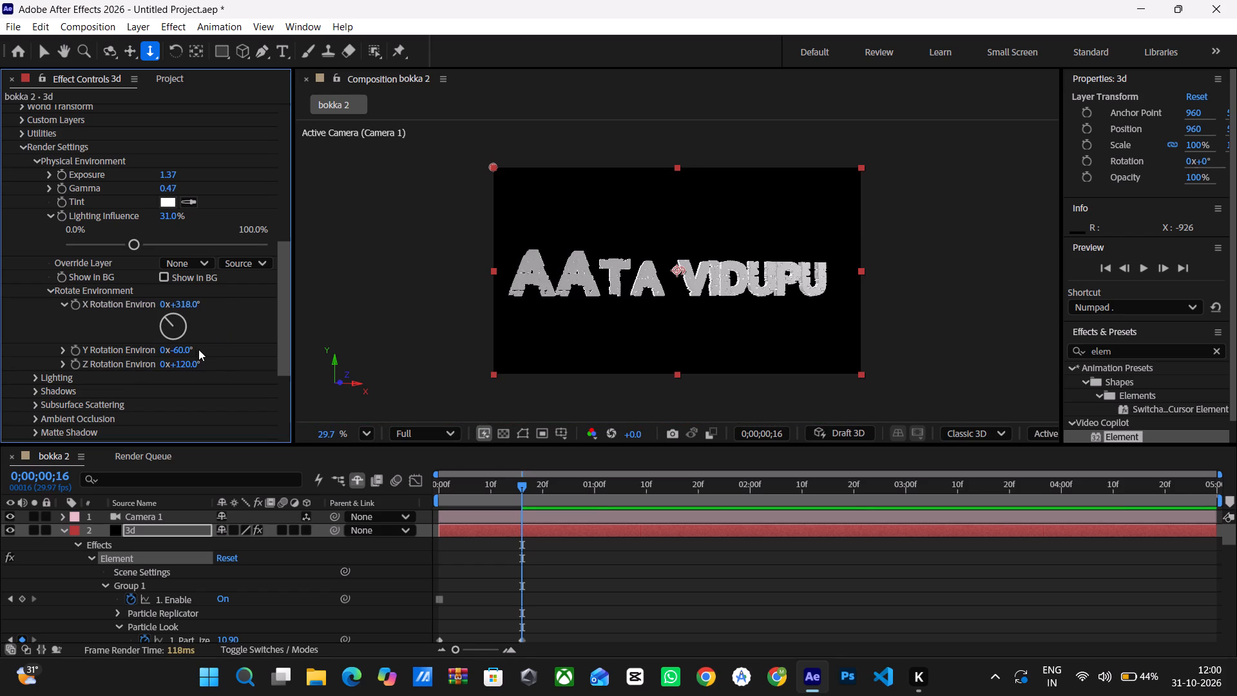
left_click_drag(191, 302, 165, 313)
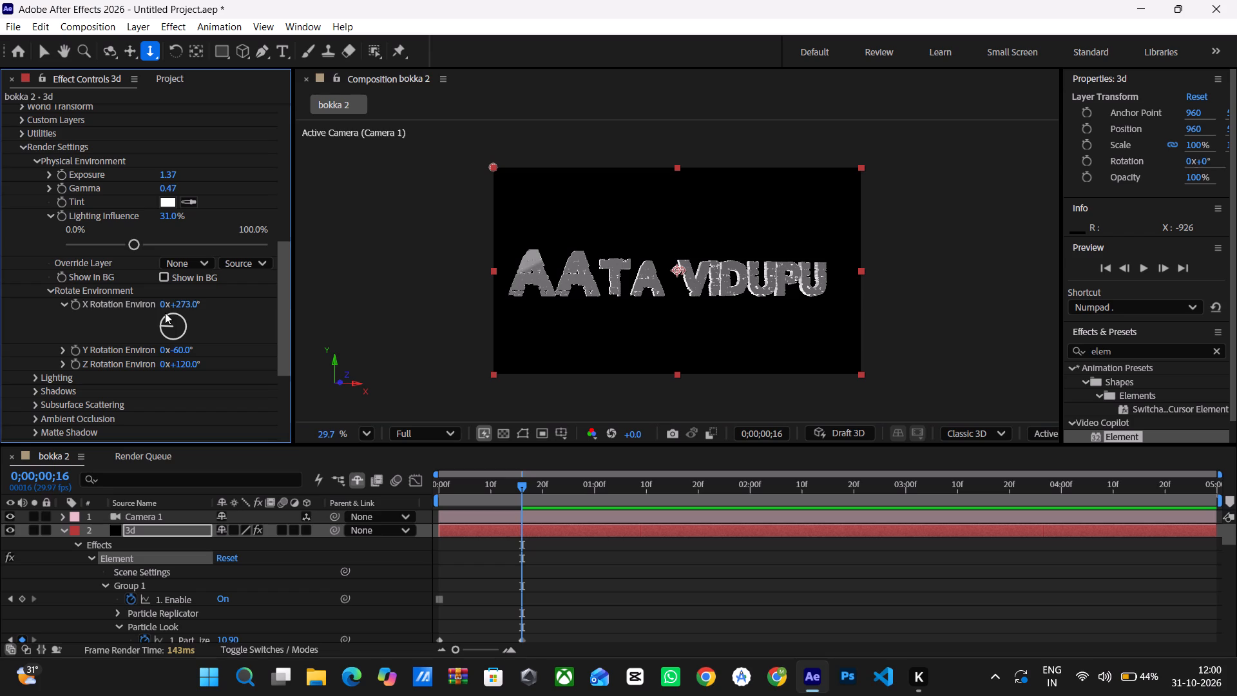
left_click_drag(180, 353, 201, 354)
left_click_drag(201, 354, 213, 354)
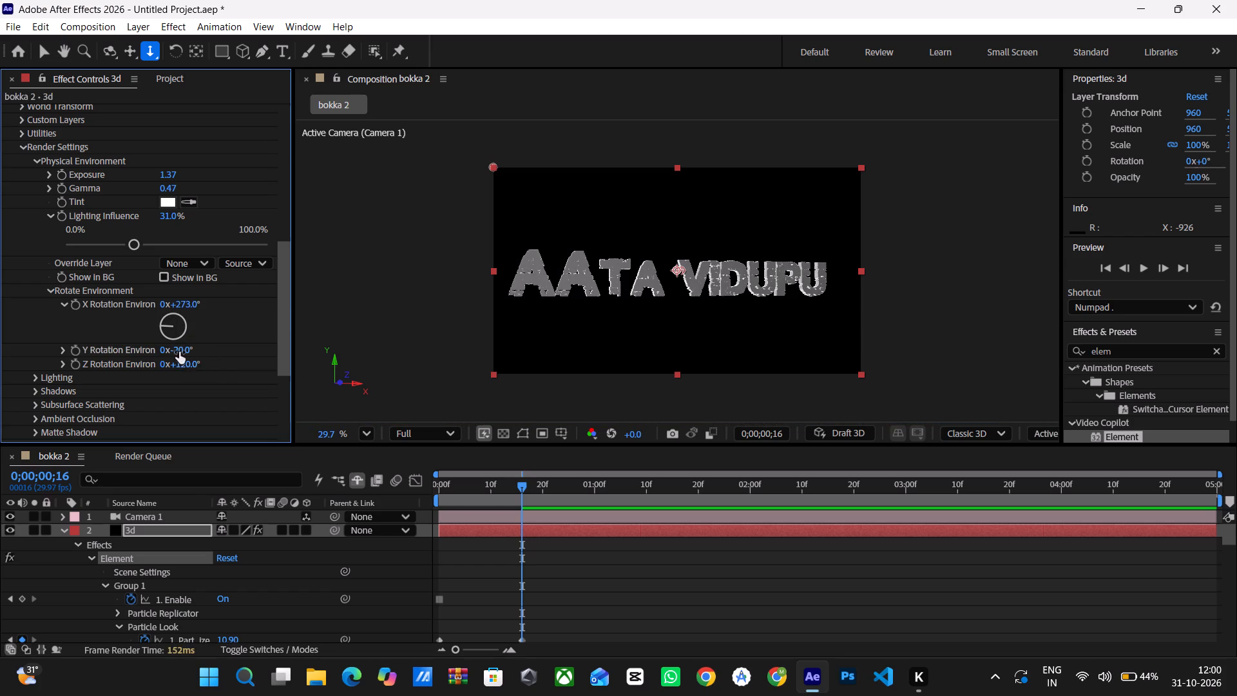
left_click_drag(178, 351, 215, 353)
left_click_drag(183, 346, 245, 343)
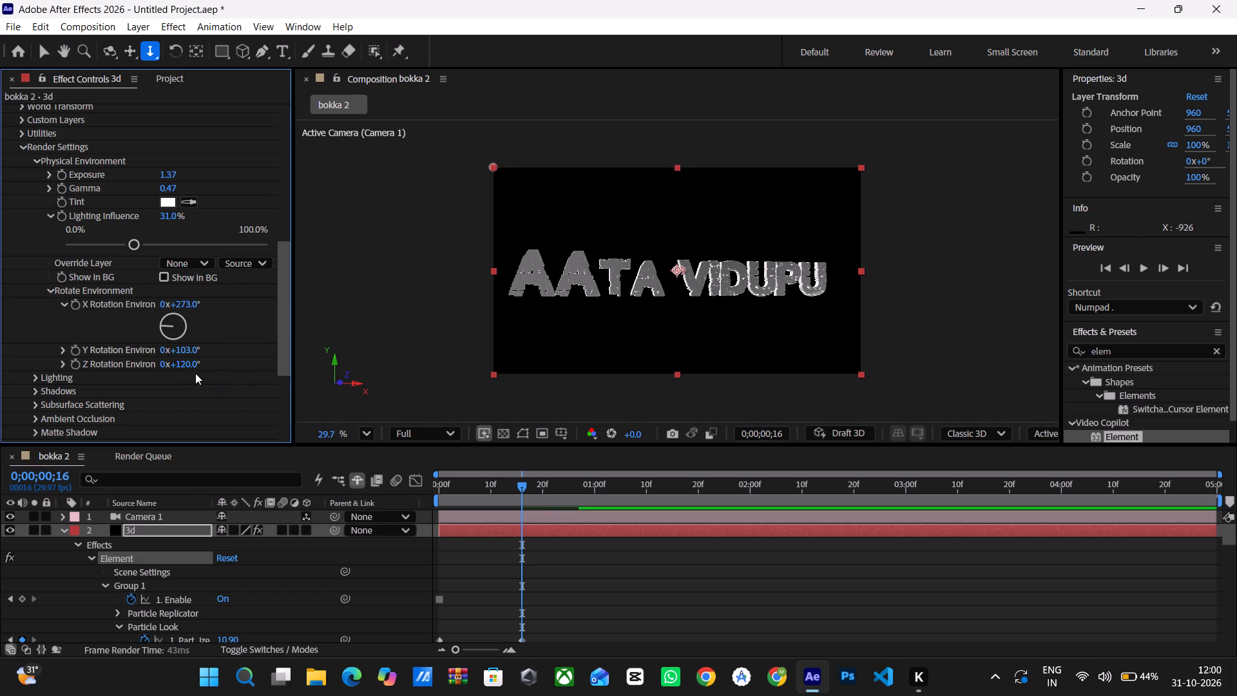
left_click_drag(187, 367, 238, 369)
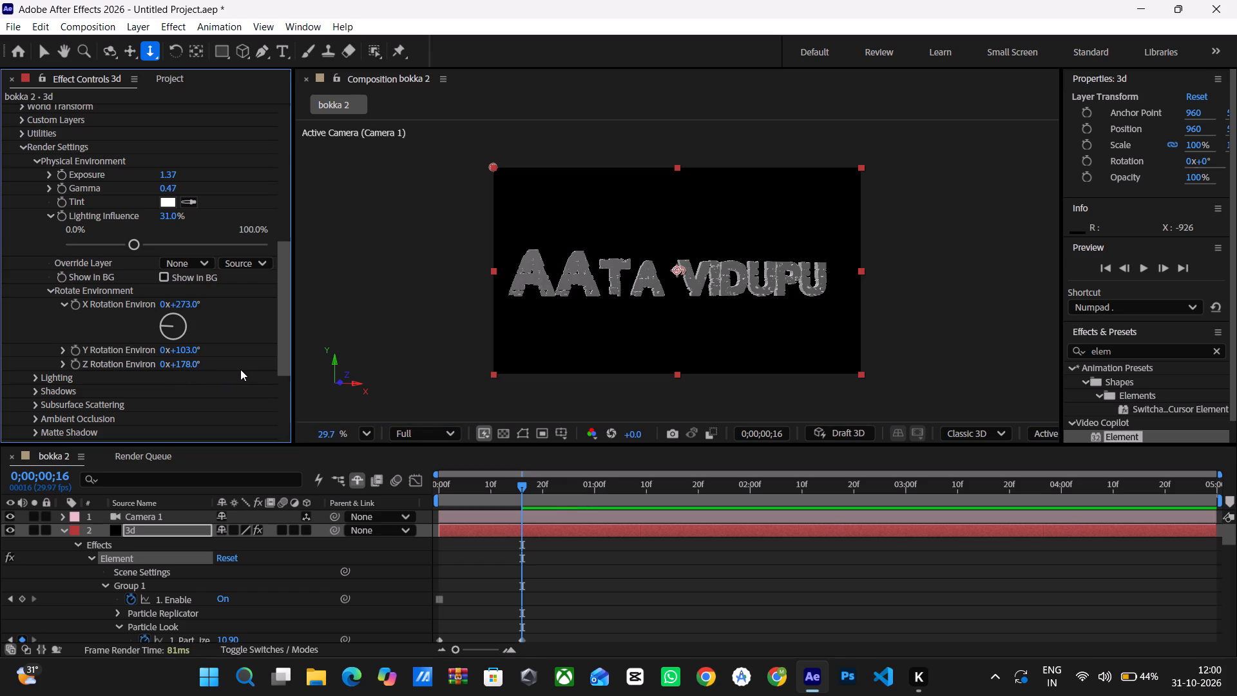
Set the environment rotation to X 358°, Y 101° and Z 193°.
scroll(164, 322, "up", 1)
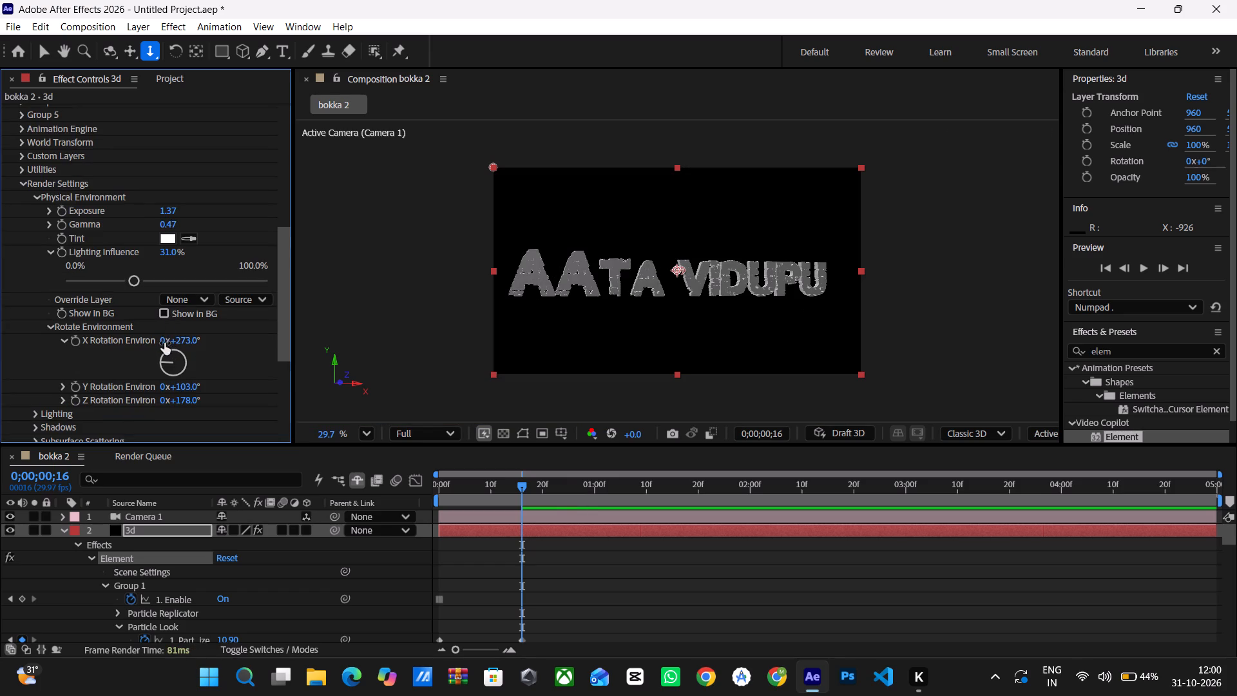
left_click_drag(169, 360, 181, 353)
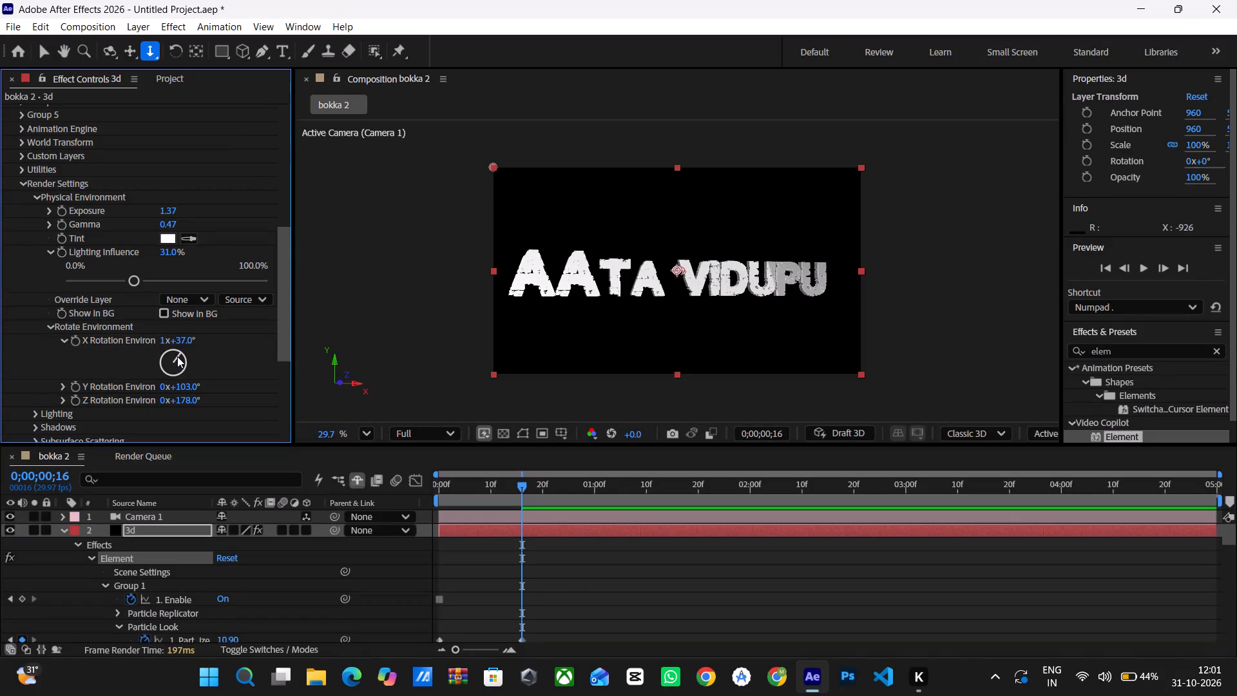
left_click(177, 356)
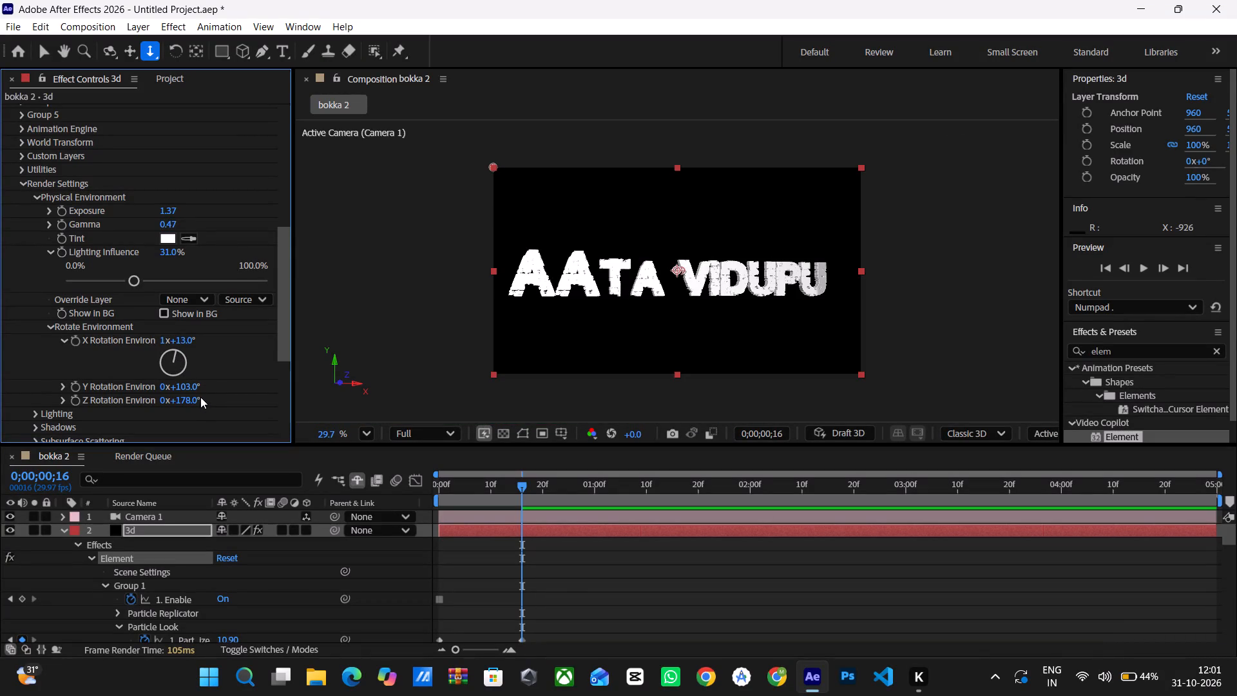
left_click(177, 350)
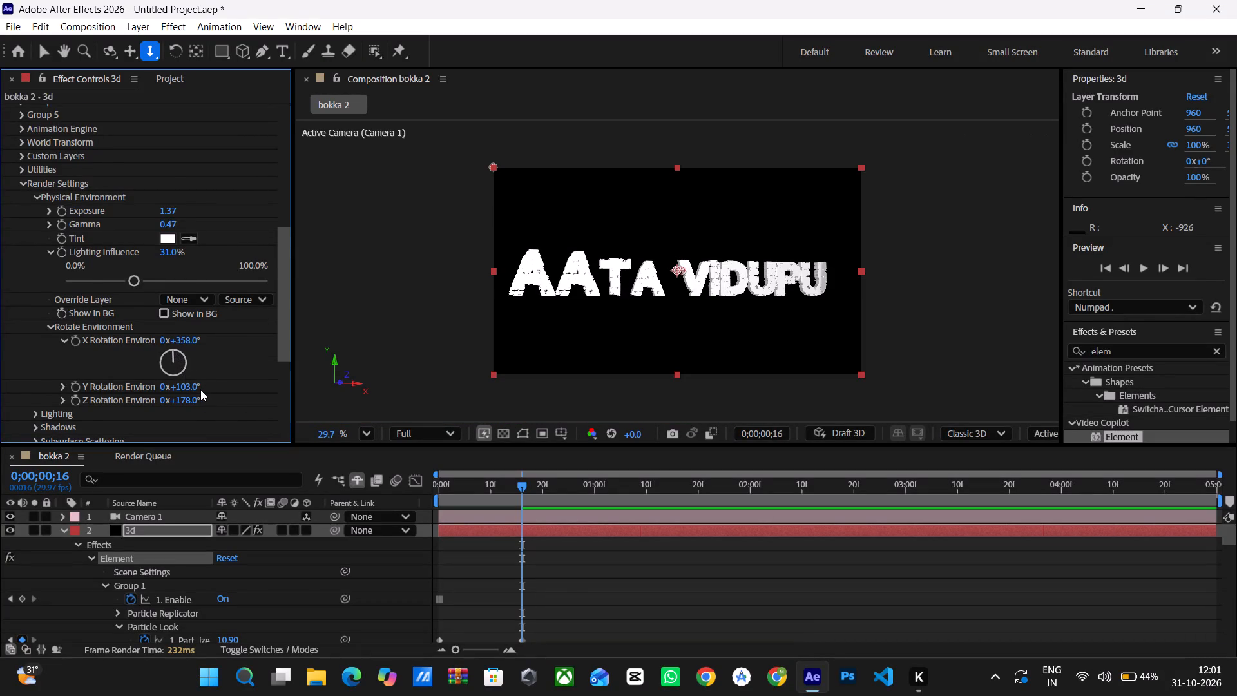
scroll(200, 390, "down", 1)
left_click_drag(181, 351, 205, 352)
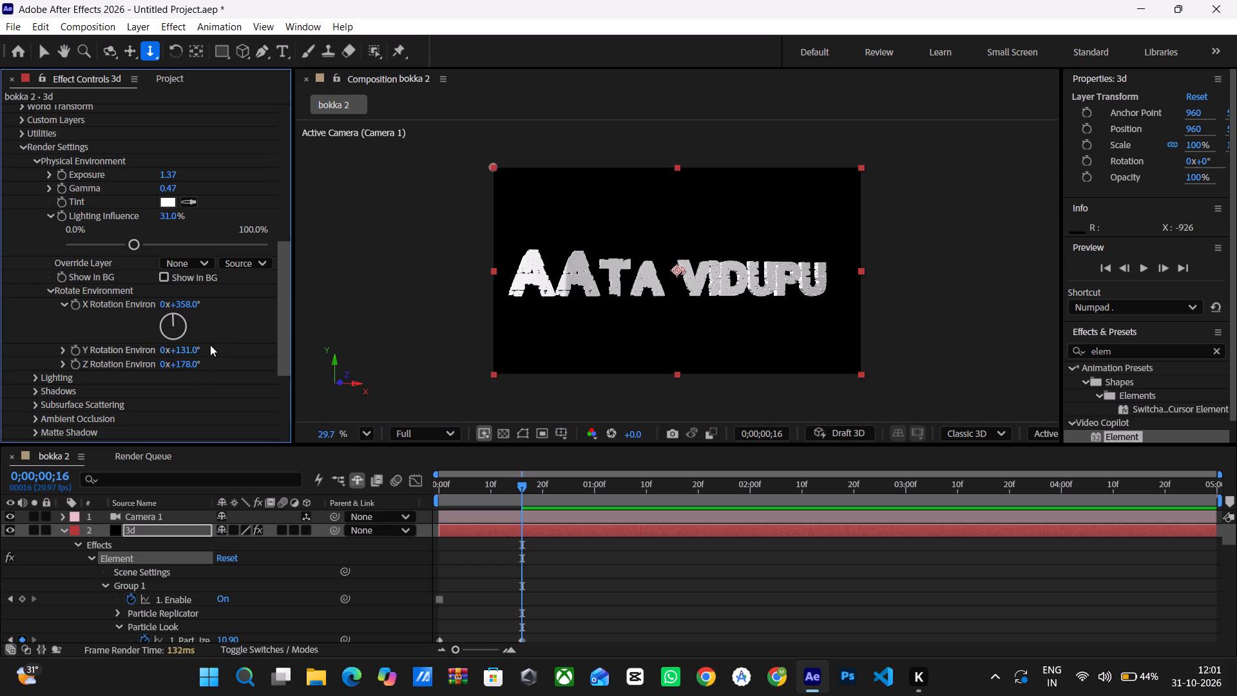
left_click_drag(184, 350, 162, 351)
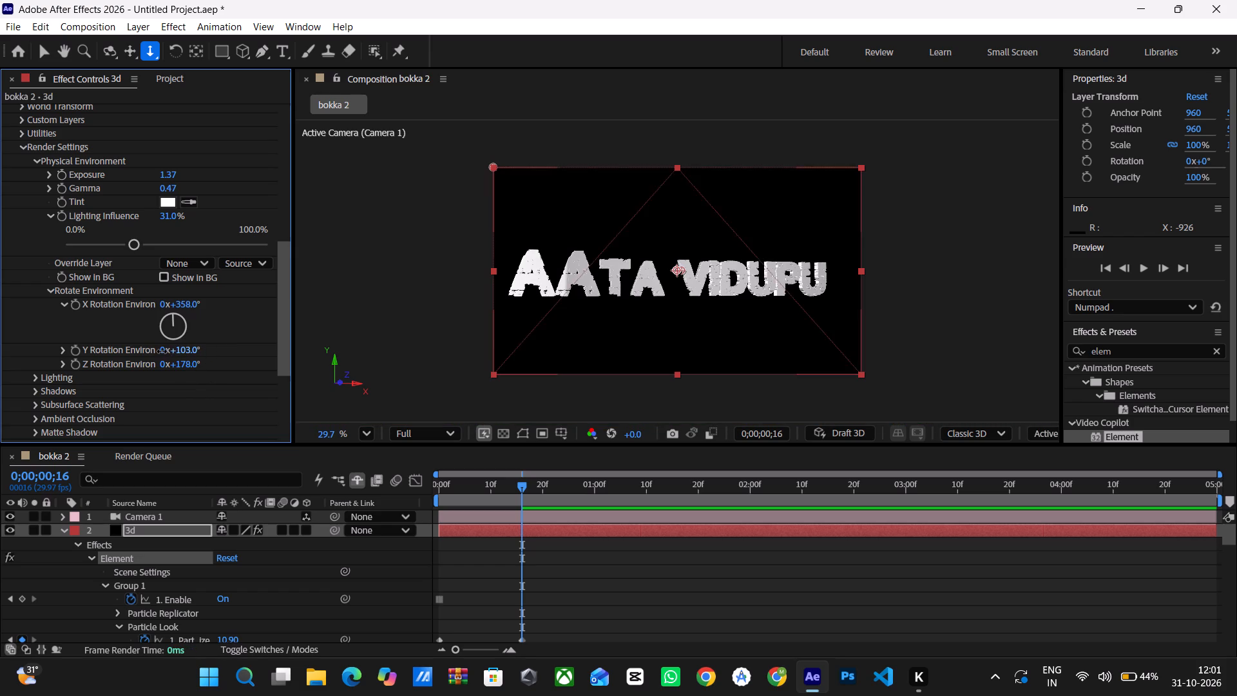
left_click_drag(162, 351, 161, 351)
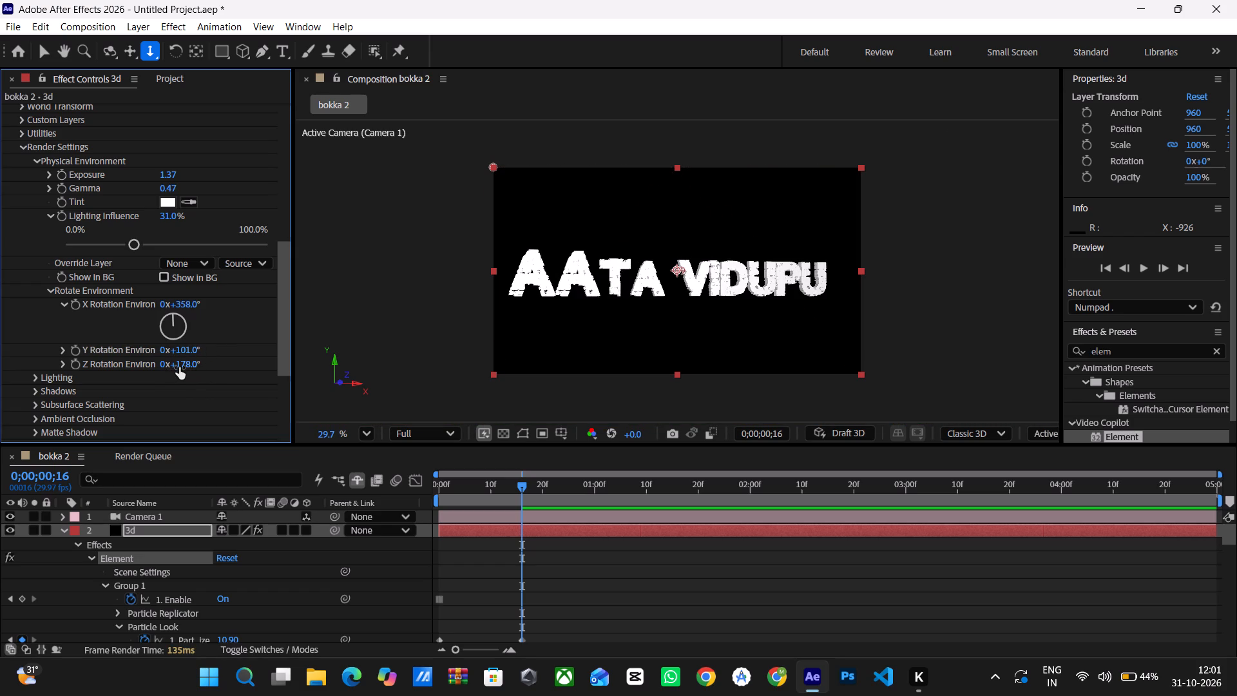
left_click_drag(181, 363, 202, 370)
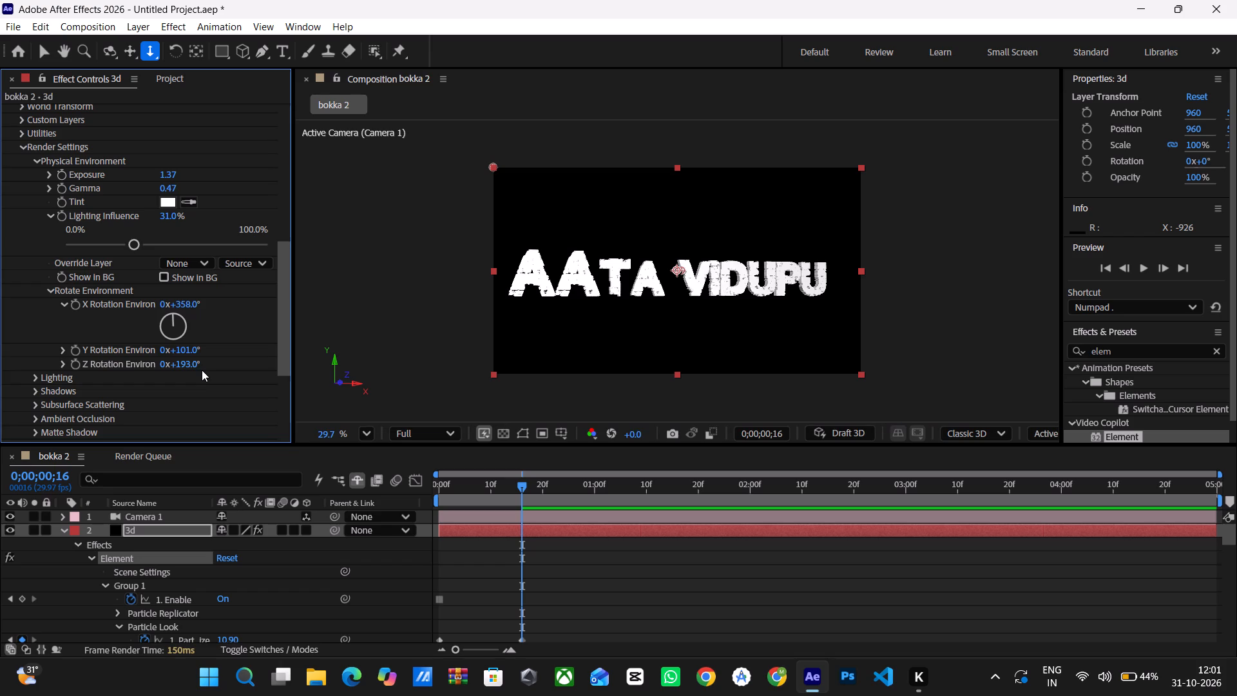
Play the animation from the first frame to review the title with the new environment rotation.
left_click_drag(526, 487, 362, 506)
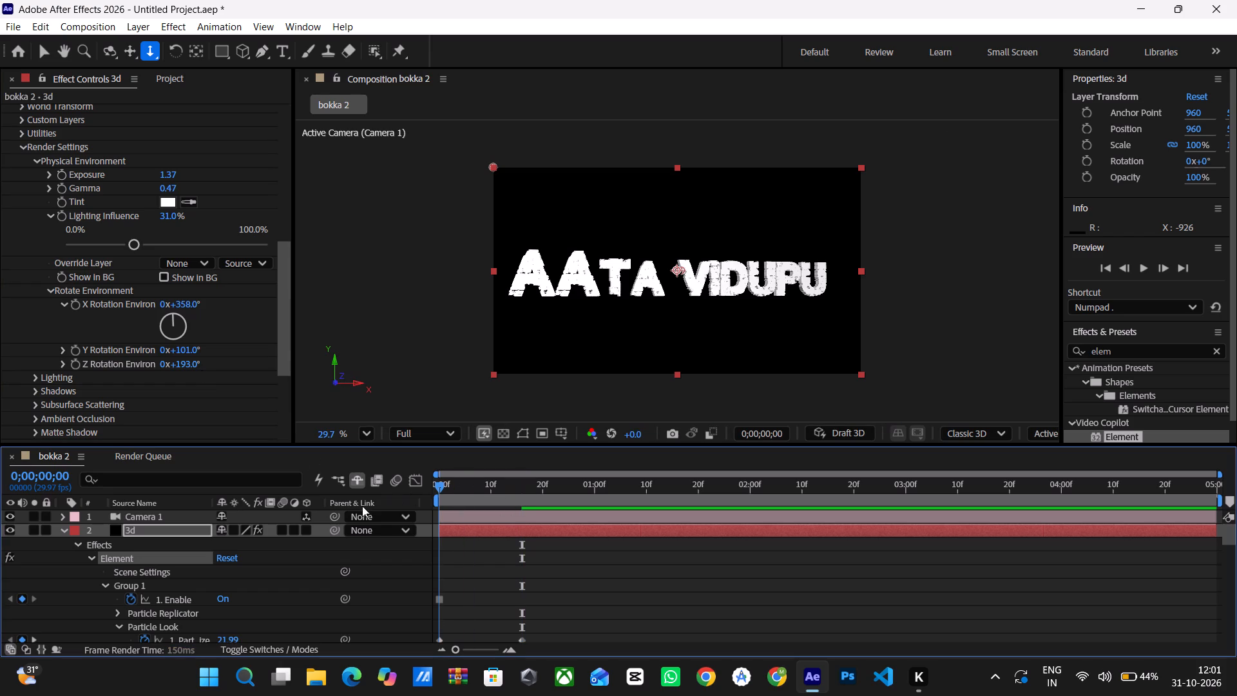
left_click_drag(362, 506, 363, 506)
key("space")
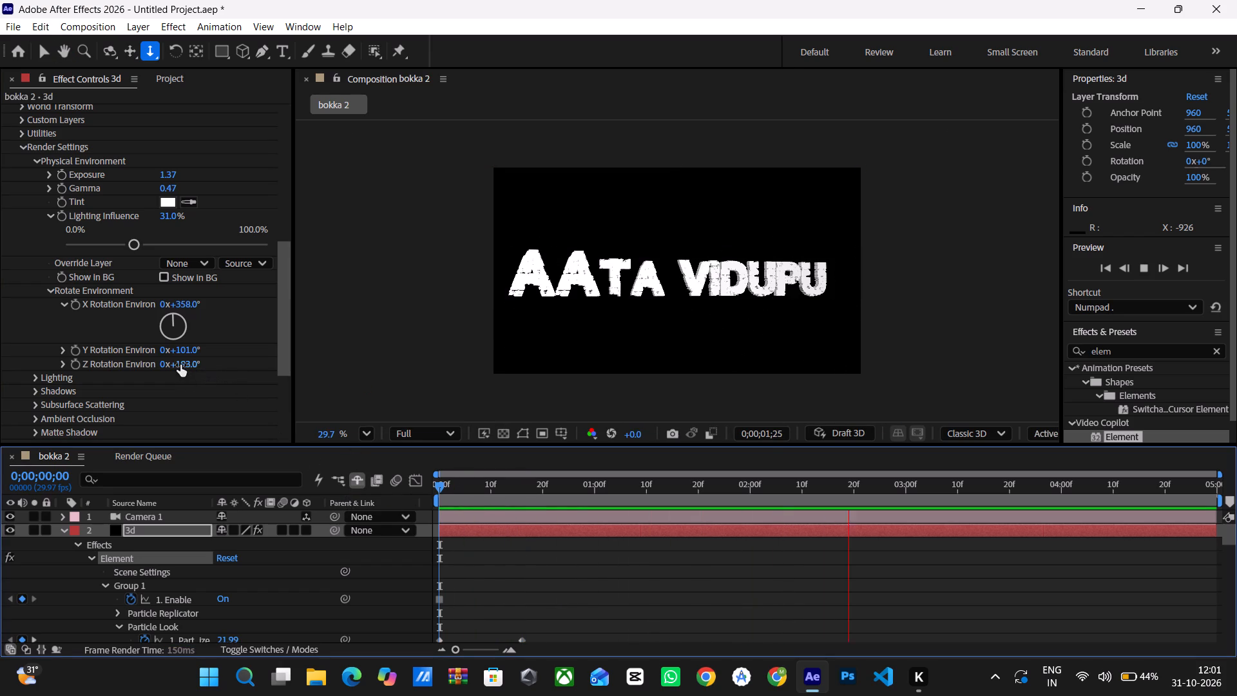
Stop the playback at 0;00;02;08 and set the environment's Z rotation to 210°.
left_click_drag(180, 364, 204, 367)
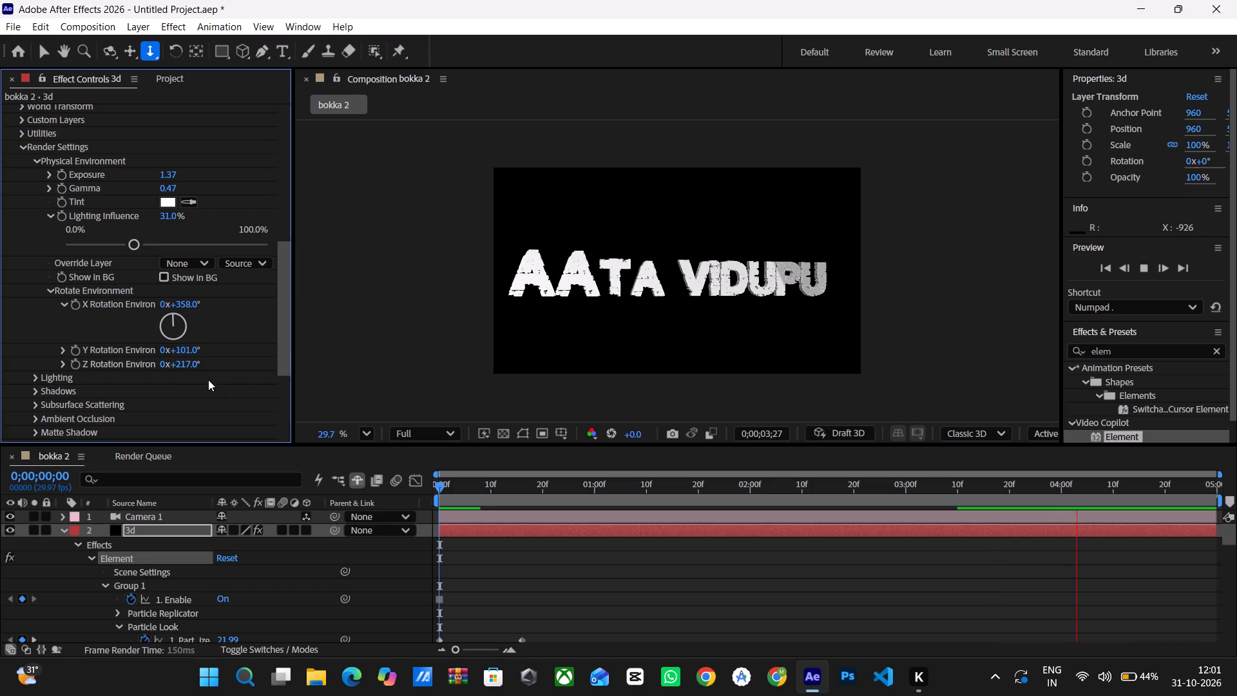
left_click_drag(182, 364, 224, 369)
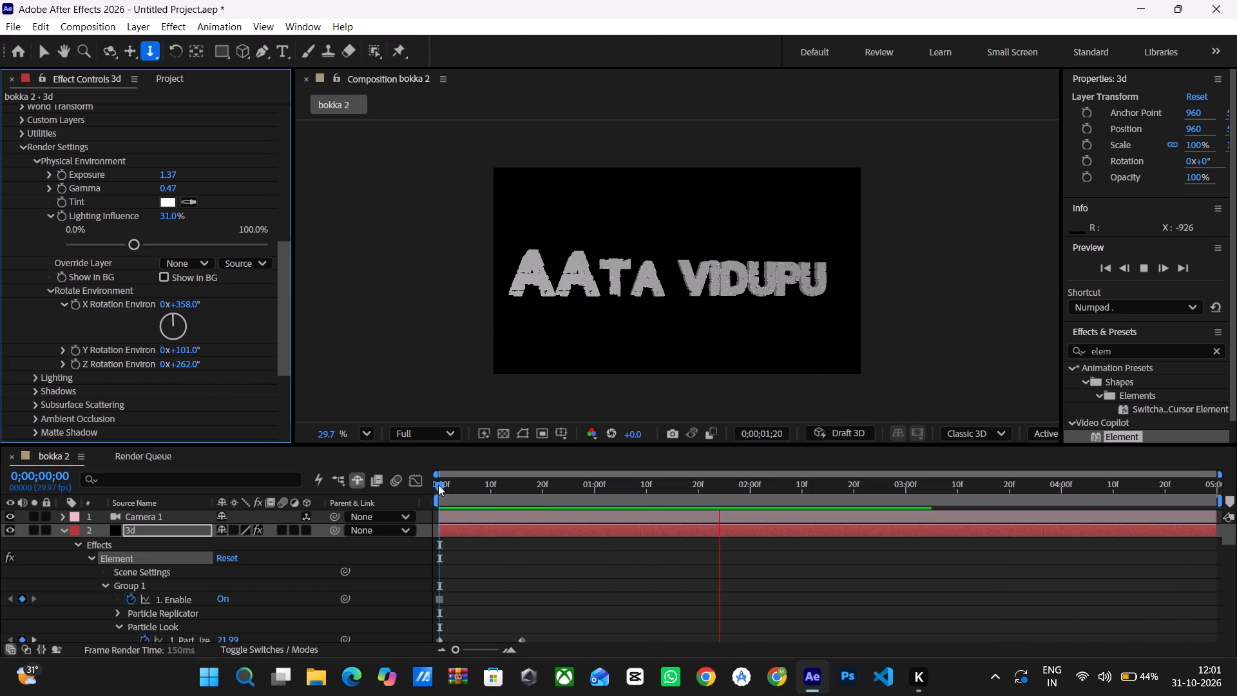
key("space")
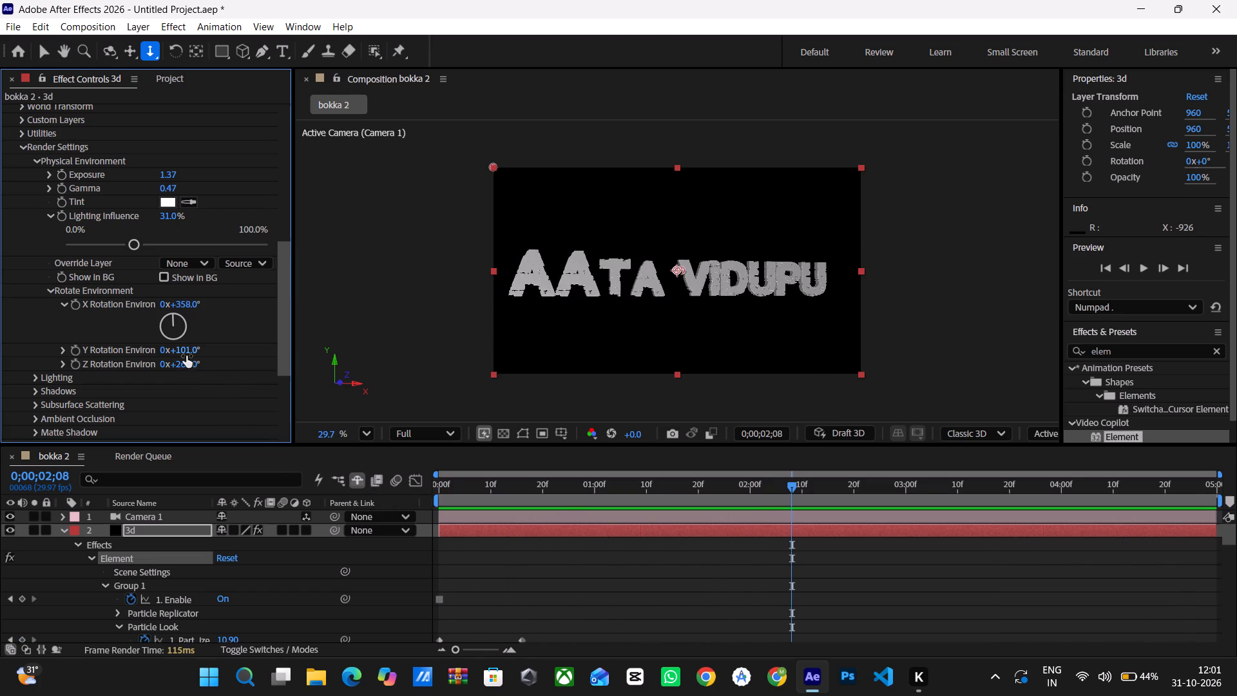
left_click_drag(189, 362, 187, 362)
left_click_drag(187, 362, 166, 367)
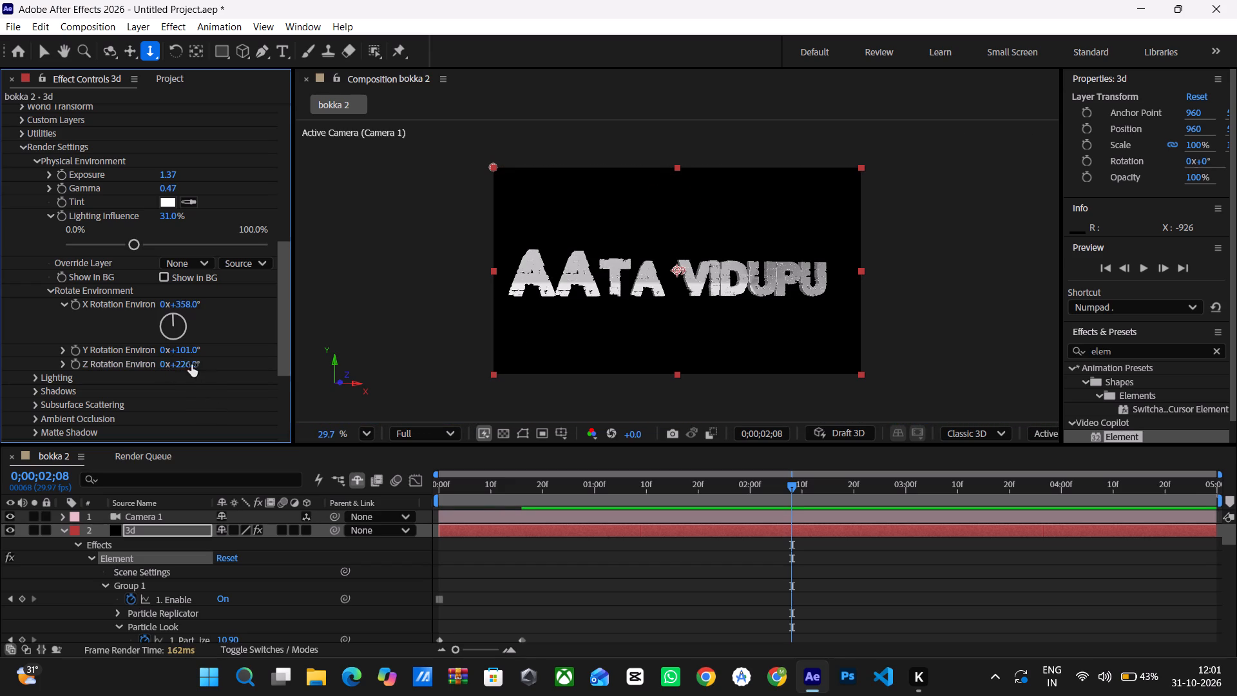
left_click_drag(191, 363, 157, 365)
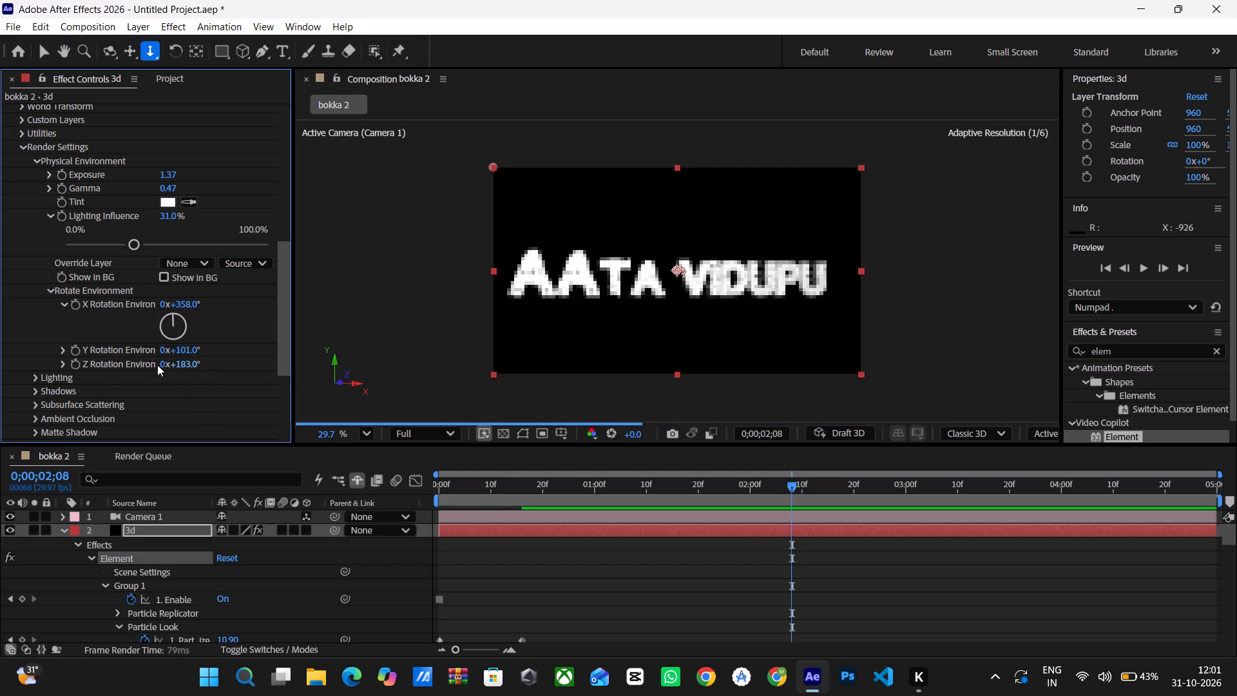
left_click_drag(181, 365, 191, 368)
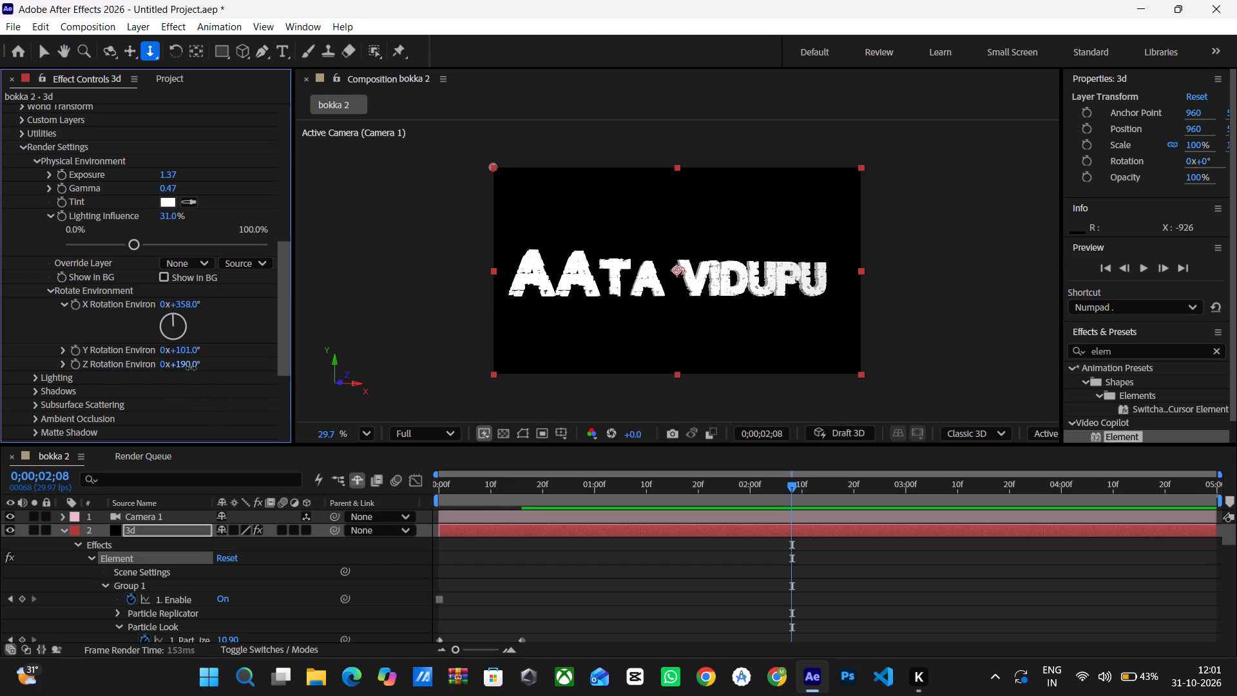
left_click_drag(191, 368, 211, 373)
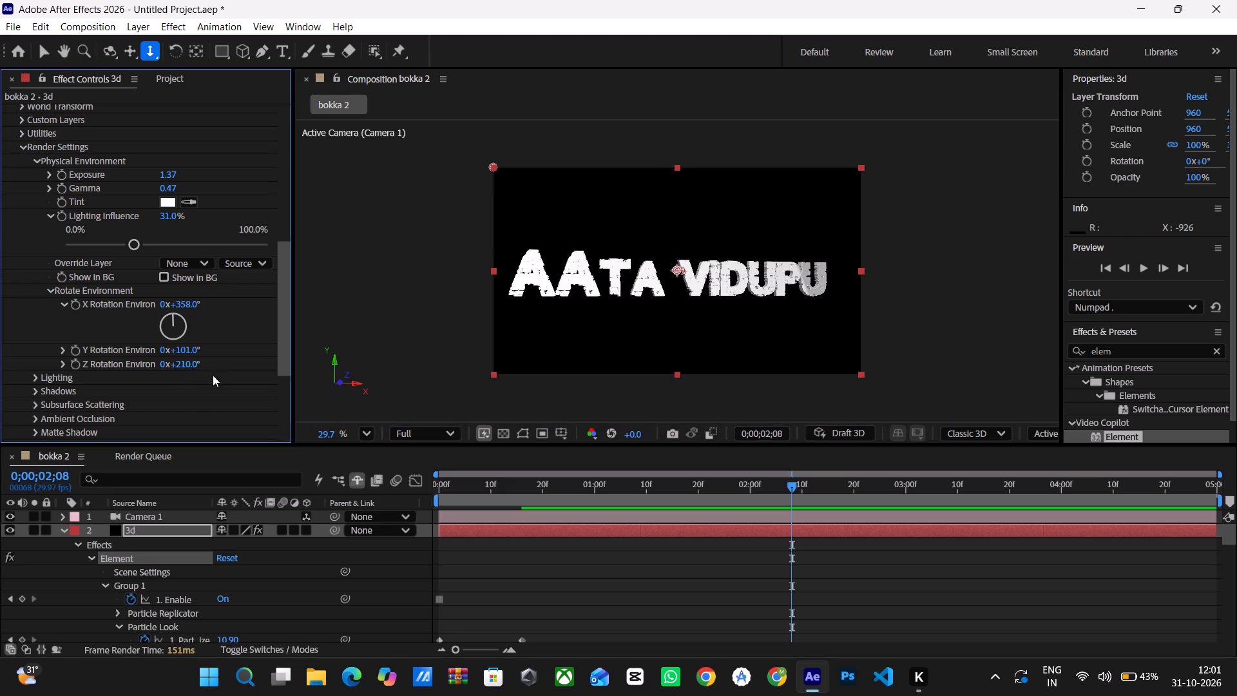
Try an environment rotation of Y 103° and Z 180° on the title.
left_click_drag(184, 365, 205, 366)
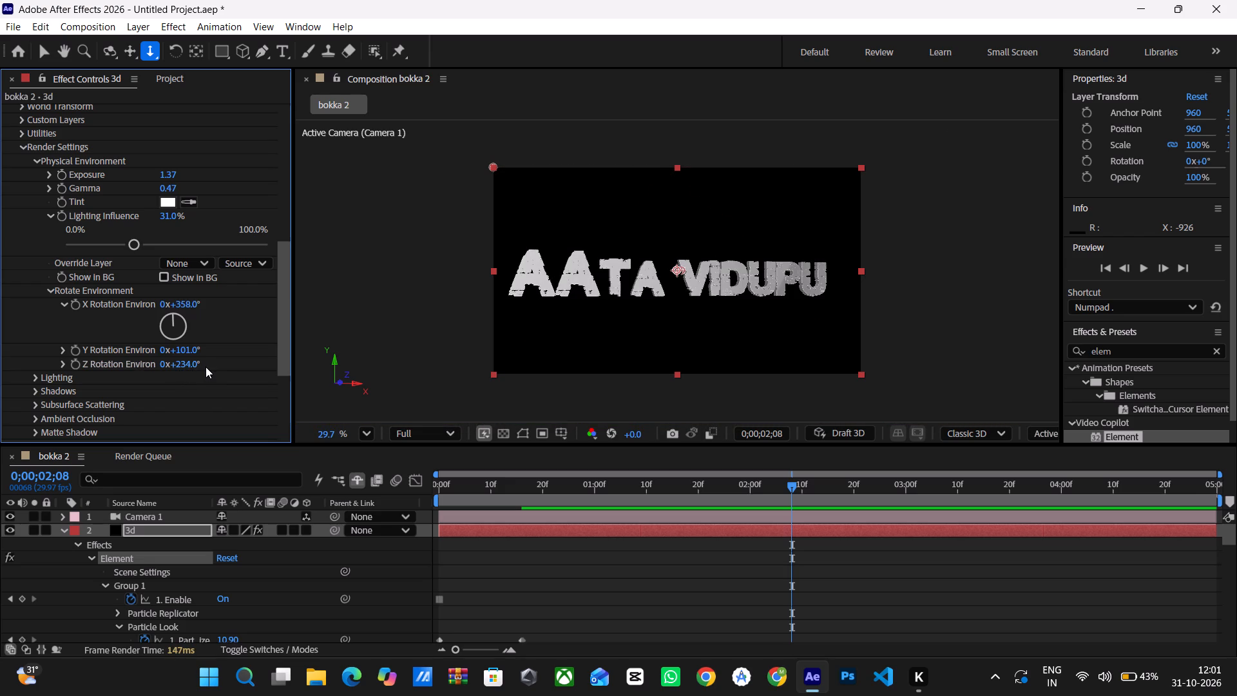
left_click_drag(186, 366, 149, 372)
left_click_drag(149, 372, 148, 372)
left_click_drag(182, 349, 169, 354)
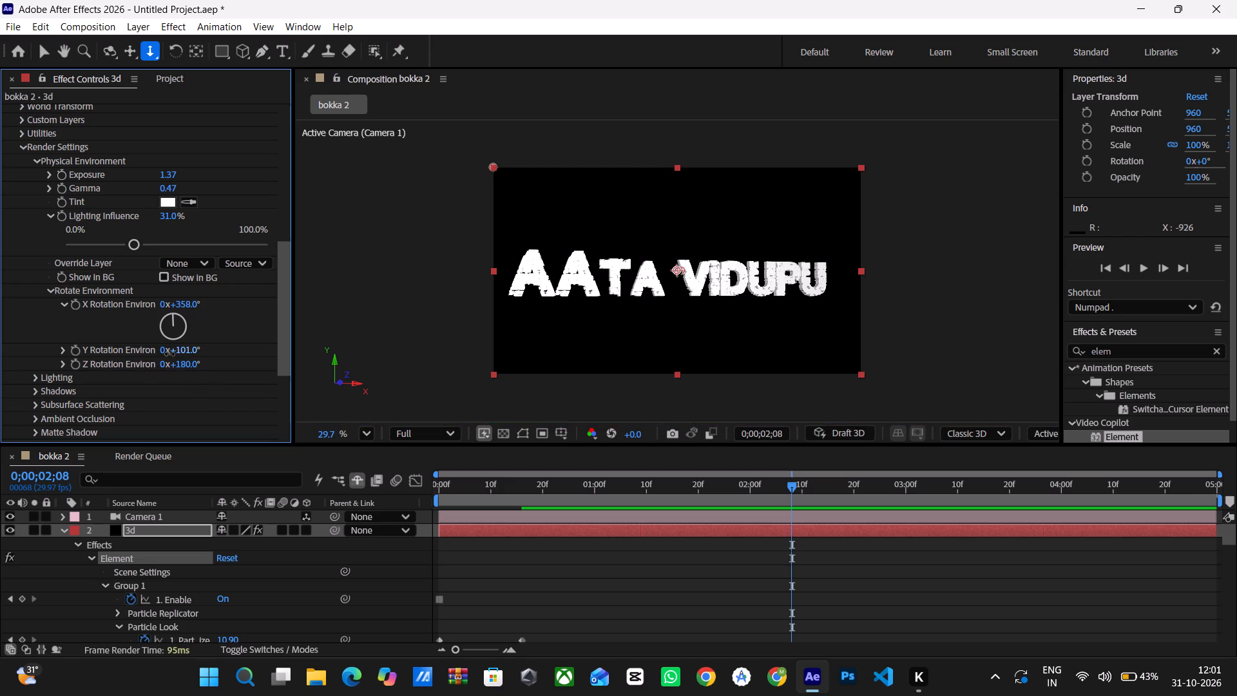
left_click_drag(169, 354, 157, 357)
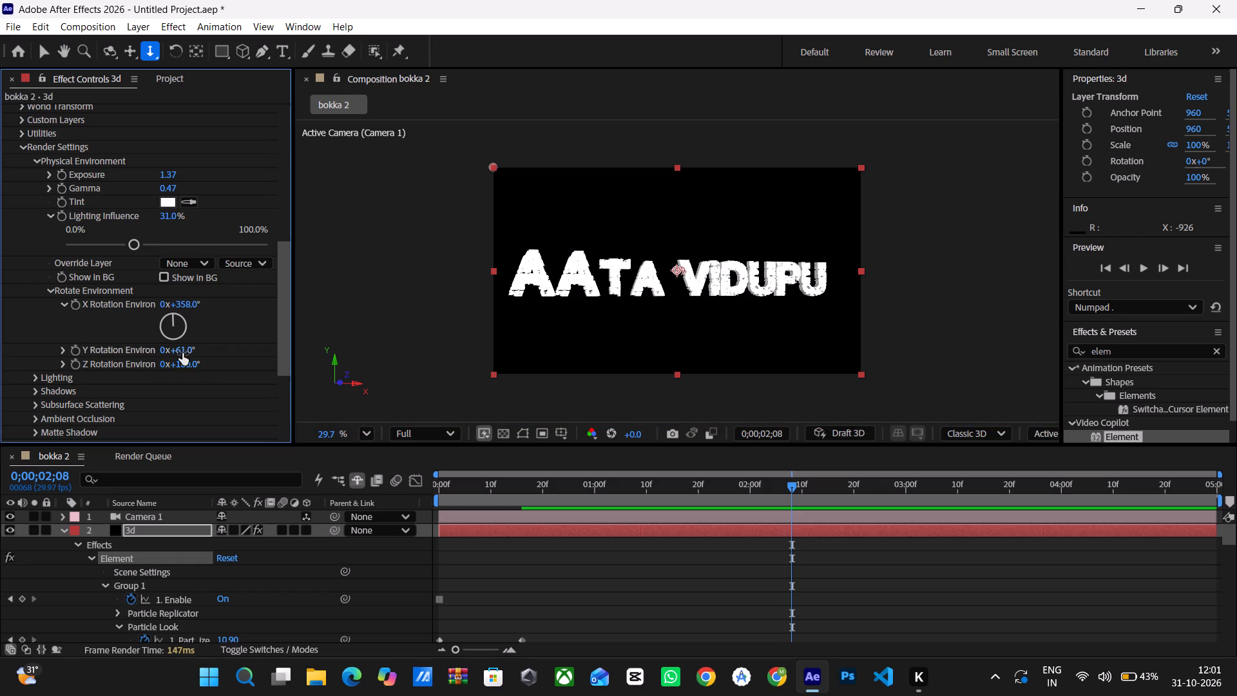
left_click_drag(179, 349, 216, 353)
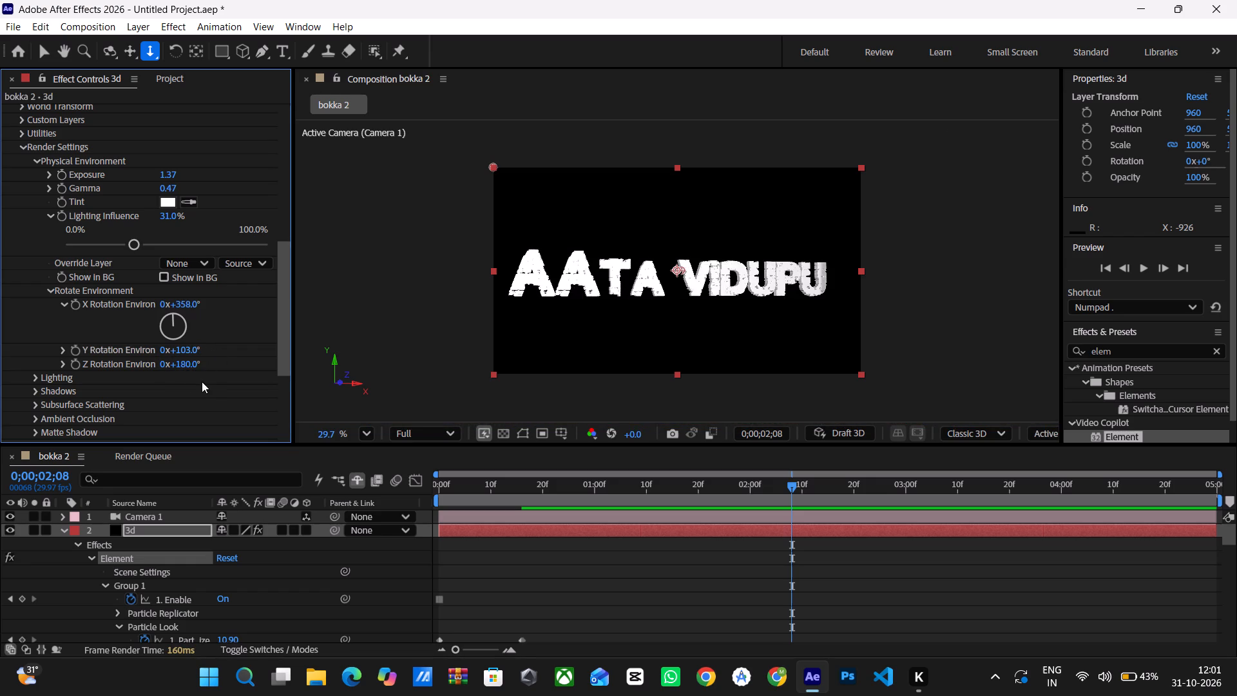
Set the environment rotation to X 187°, Y 84° and Z 181°.
left_click_drag(188, 303, 142, 315)
left_click_drag(142, 315, 103, 355)
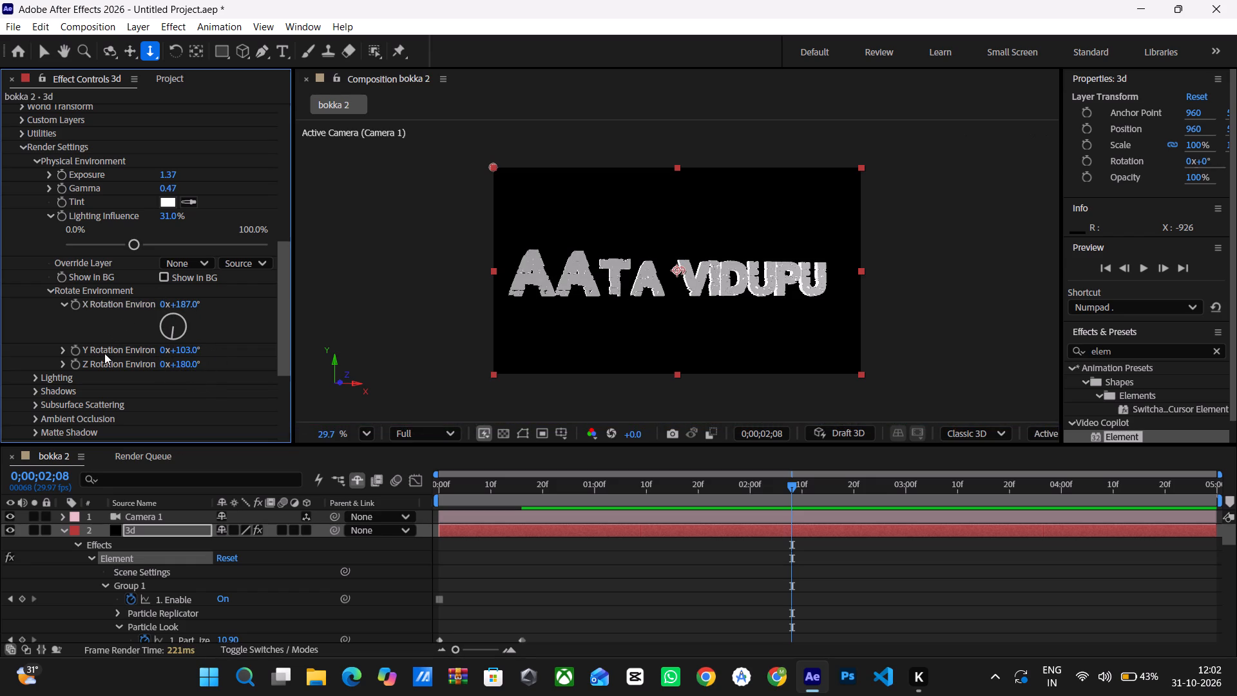
left_click_drag(179, 351, 193, 353)
left_click_drag(193, 353, 205, 353)
left_click_drag(184, 365, 186, 365)
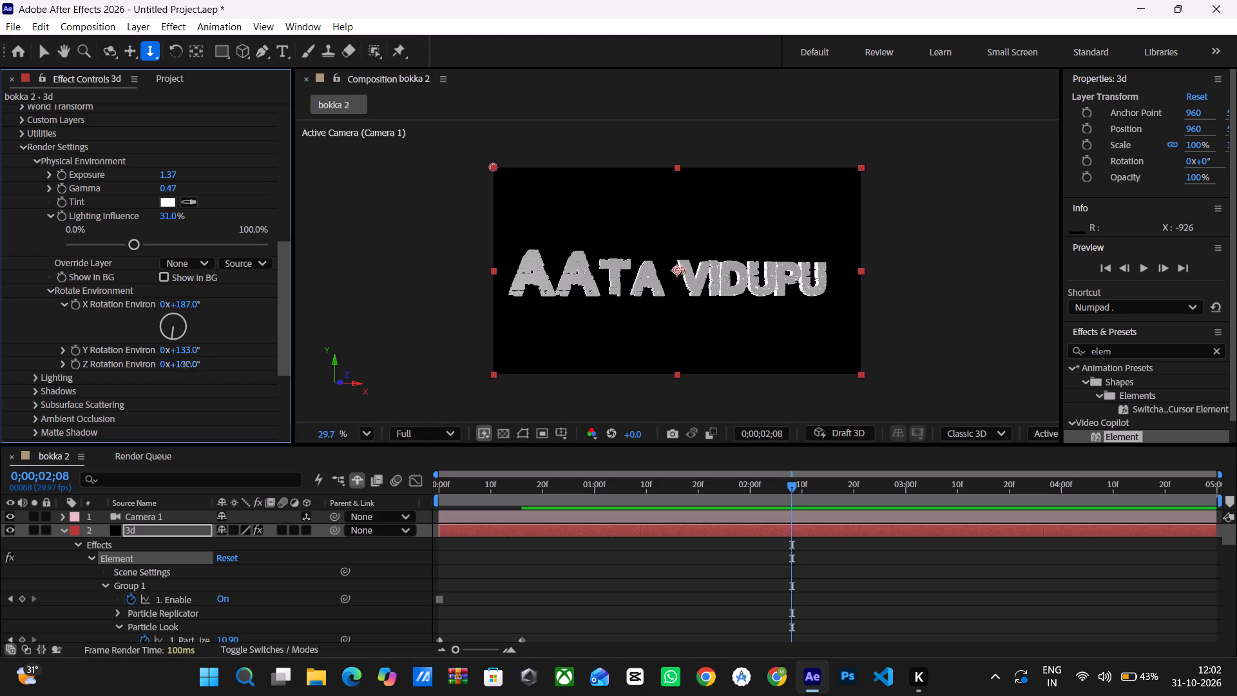
left_click_drag(186, 365, 225, 369)
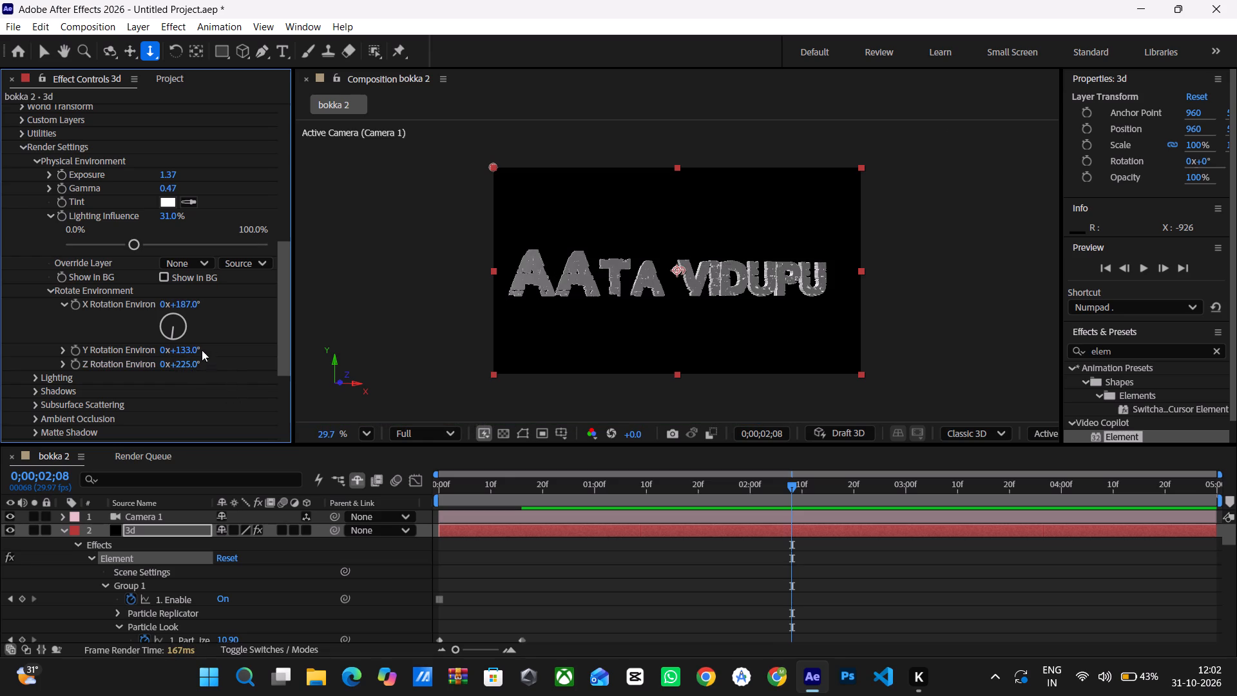
left_click_drag(185, 351, 148, 353)
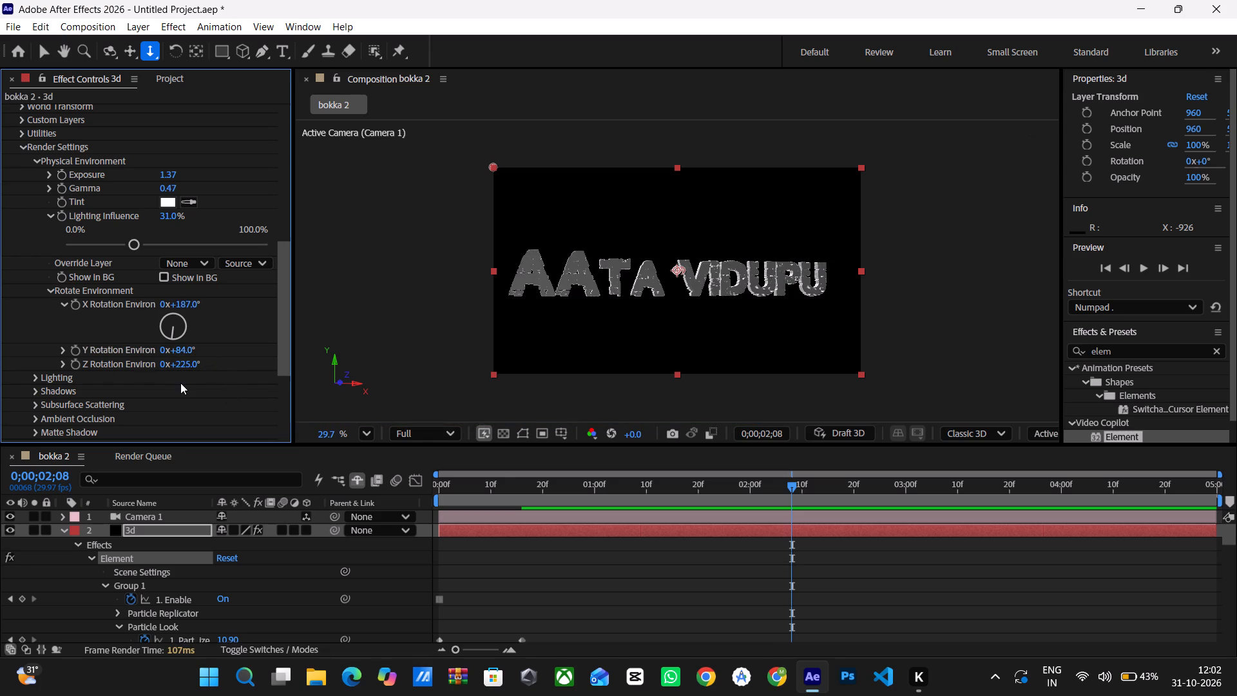
left_click_drag(189, 362, 154, 363)
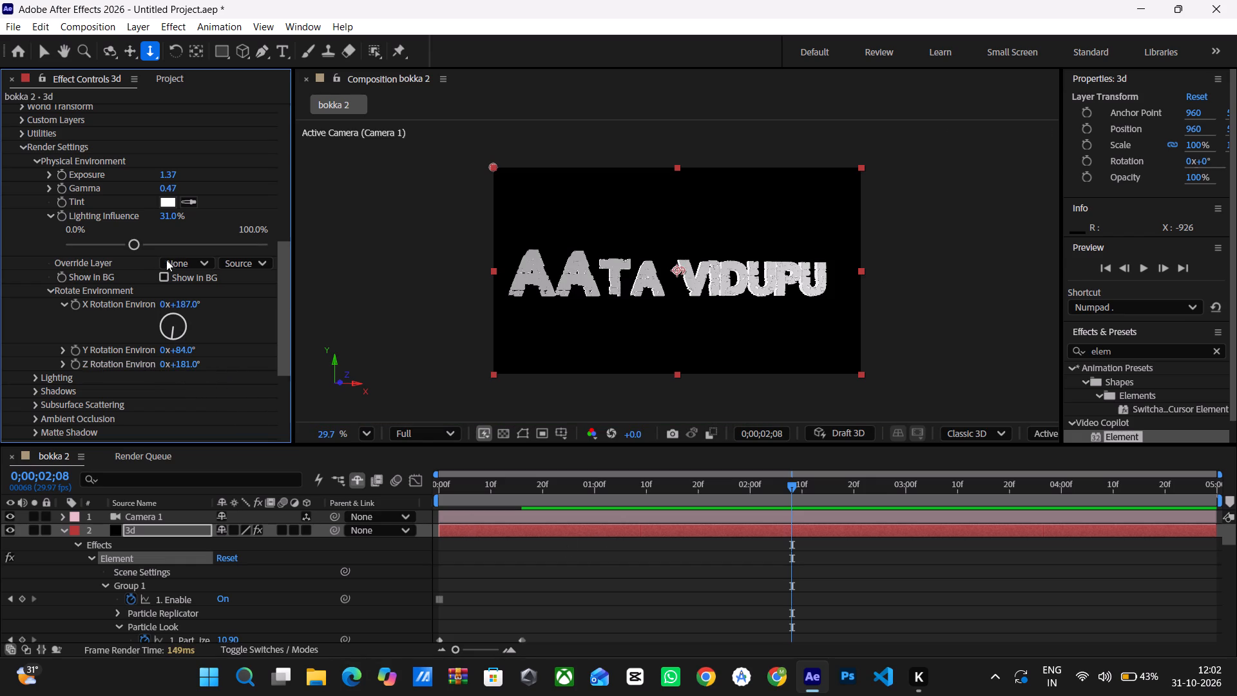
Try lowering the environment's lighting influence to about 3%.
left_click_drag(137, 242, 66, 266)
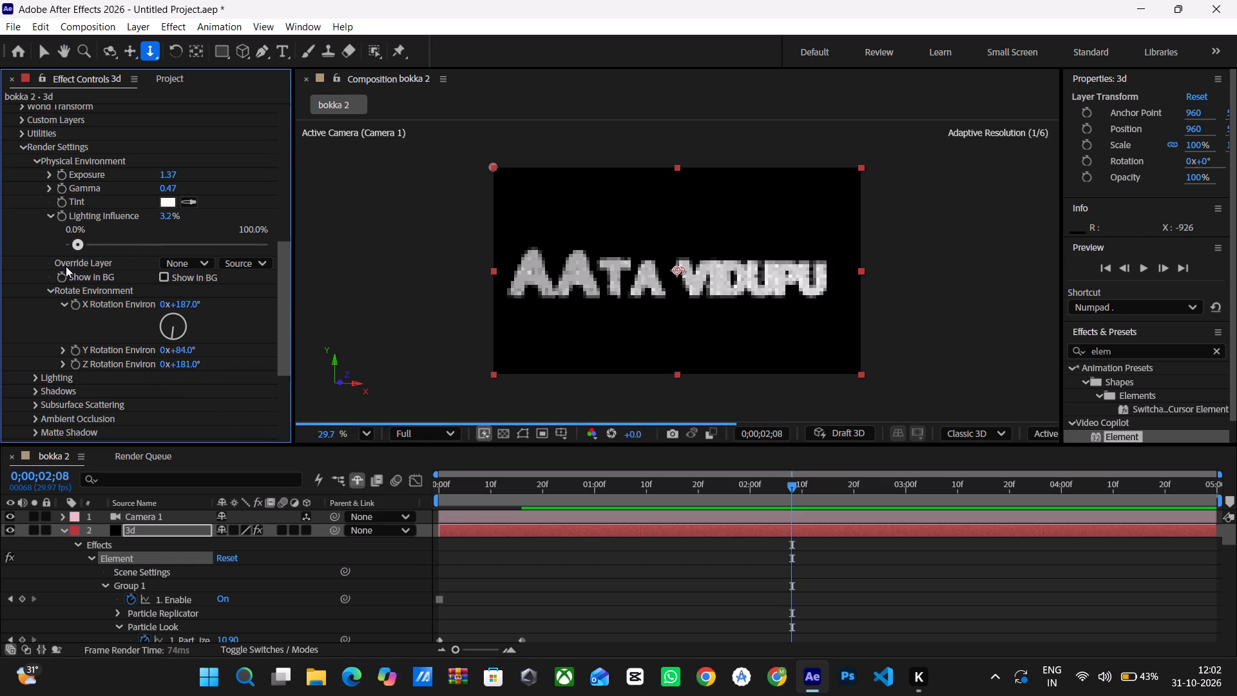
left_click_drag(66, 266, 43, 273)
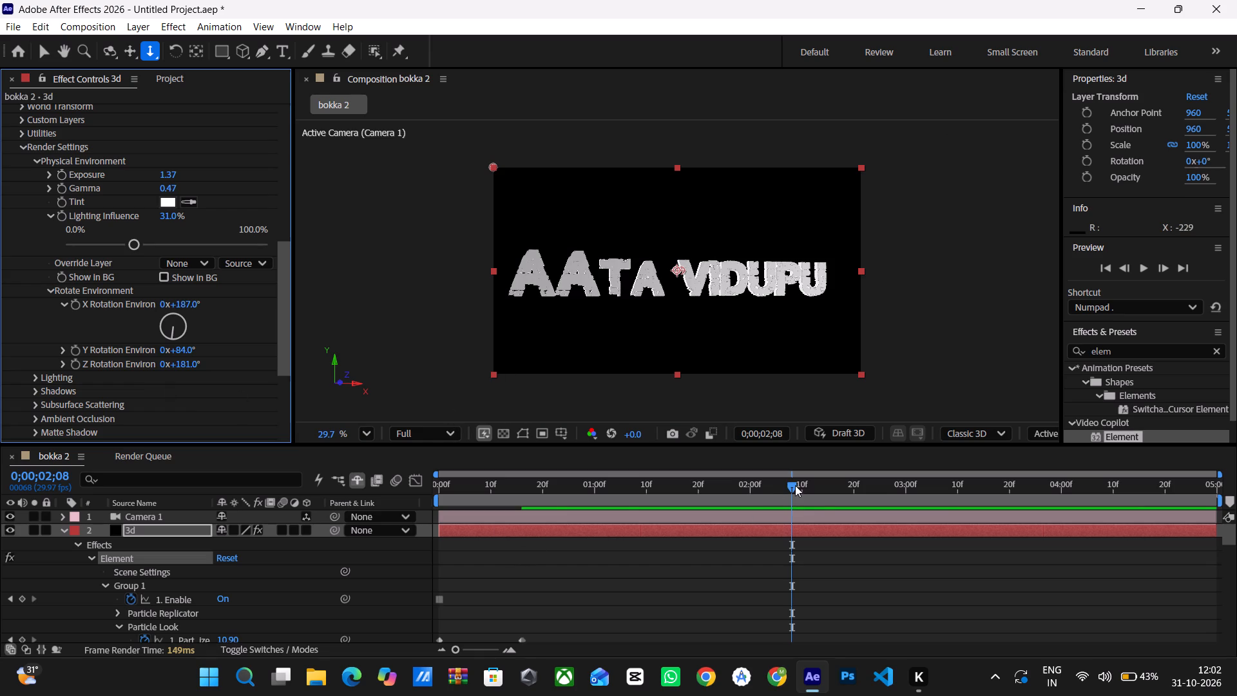
Play the animation from the first frame to review the title's new lighting, and return to 0;00;00;00.
left_click_drag(795, 485, 405, 556)
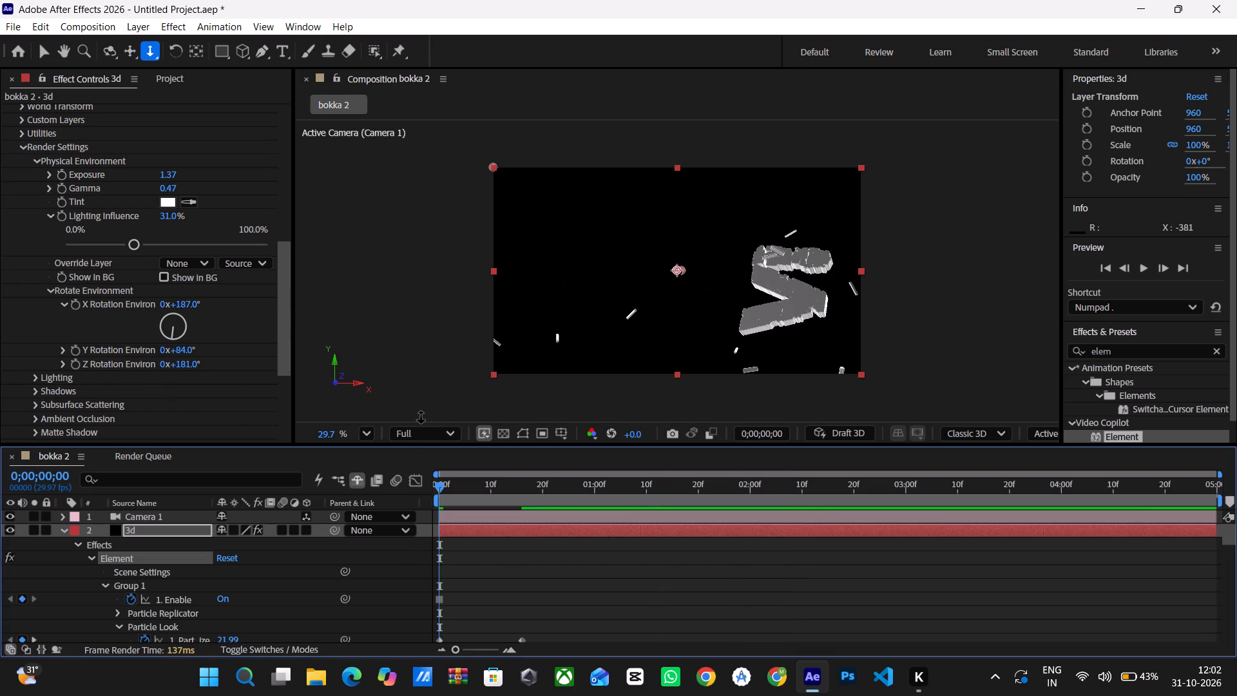
key("space")
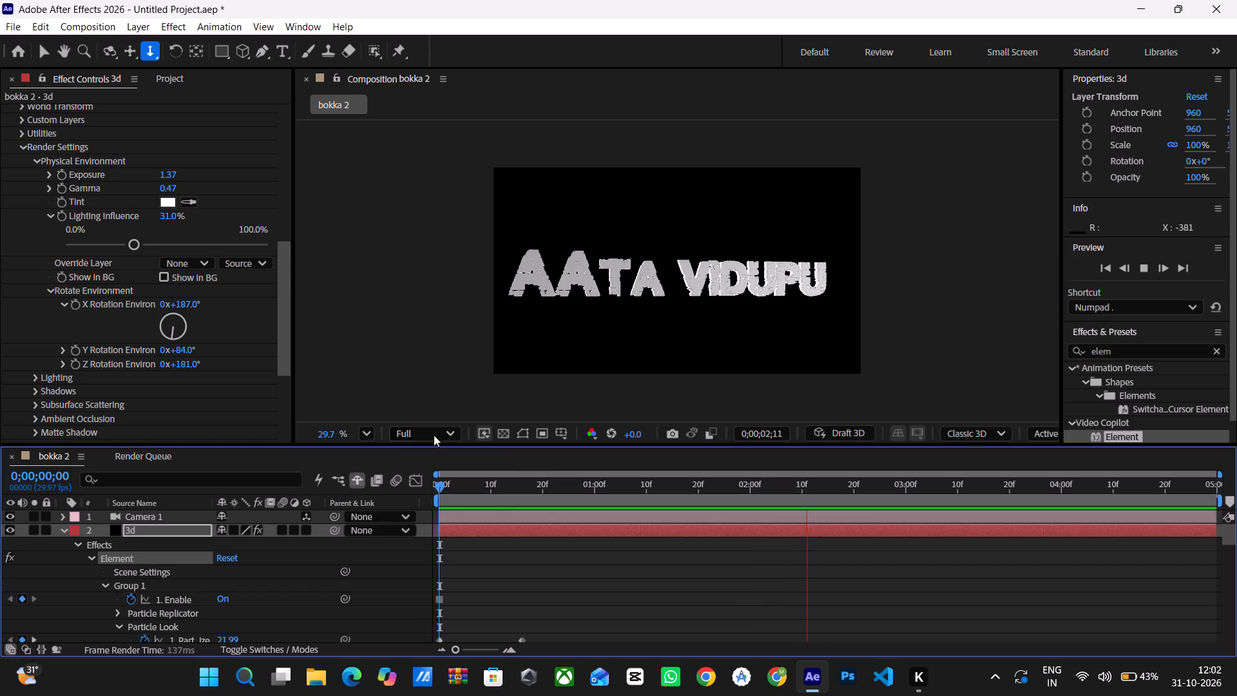
left_click(405, 391)
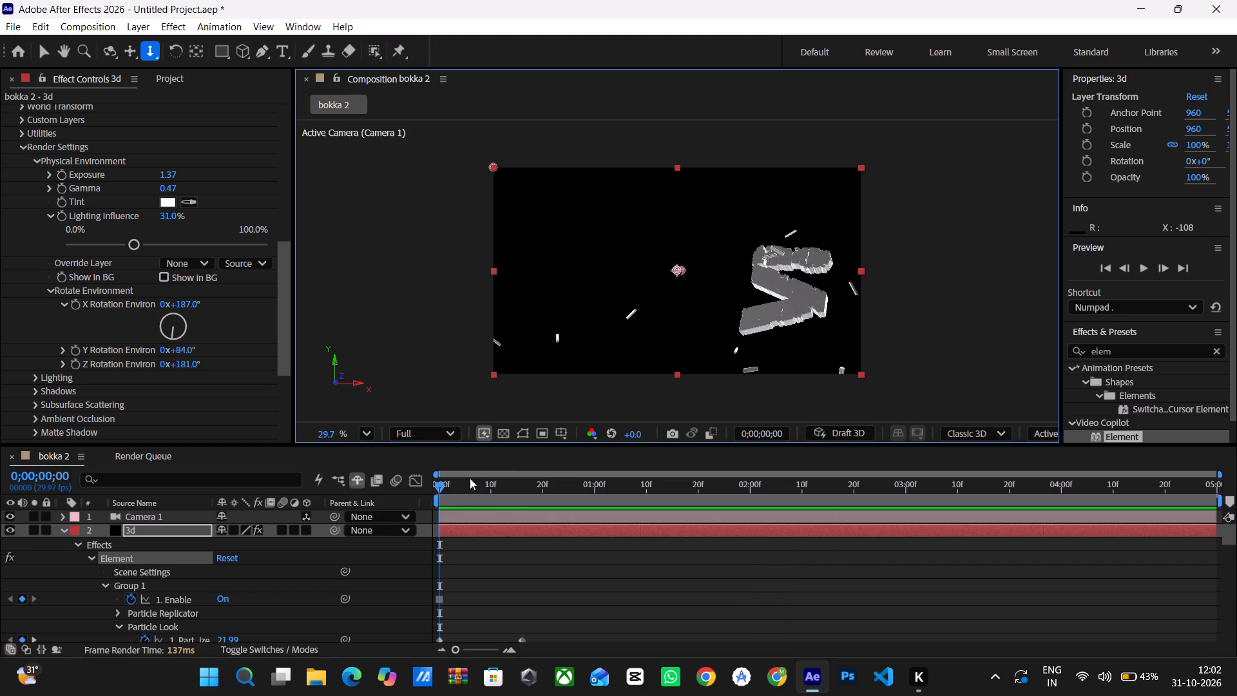
key("space")
key("space")
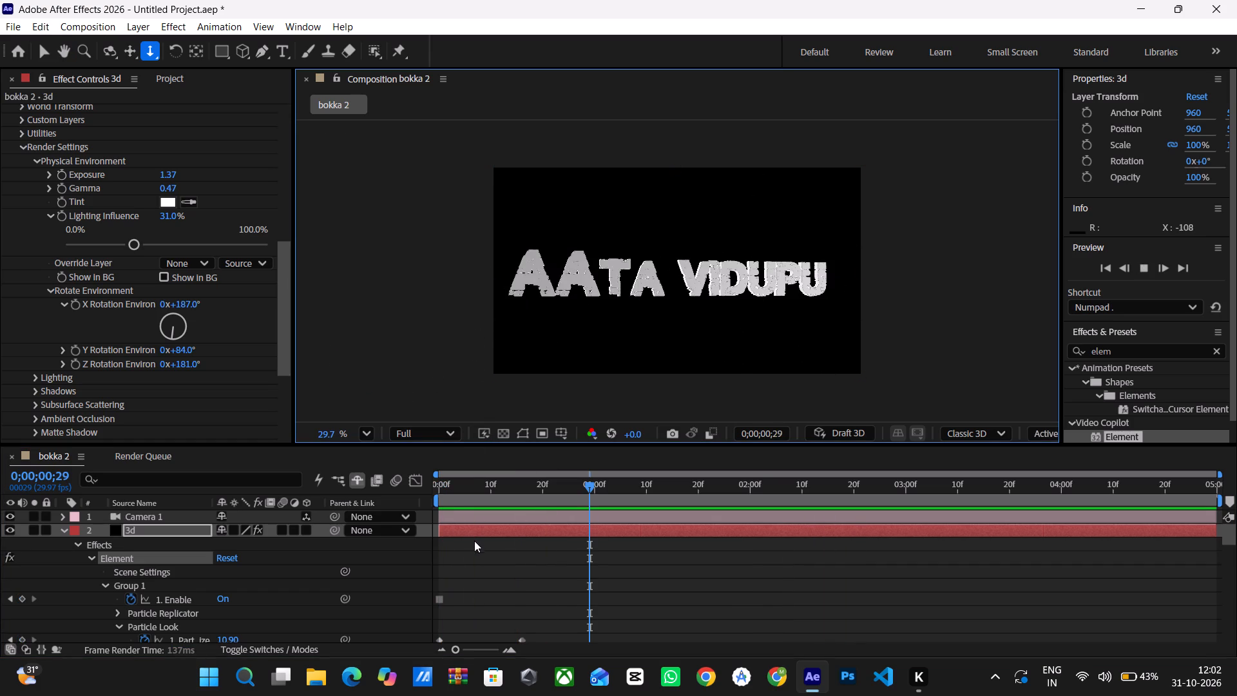
left_click_drag(586, 487, 561, 490)
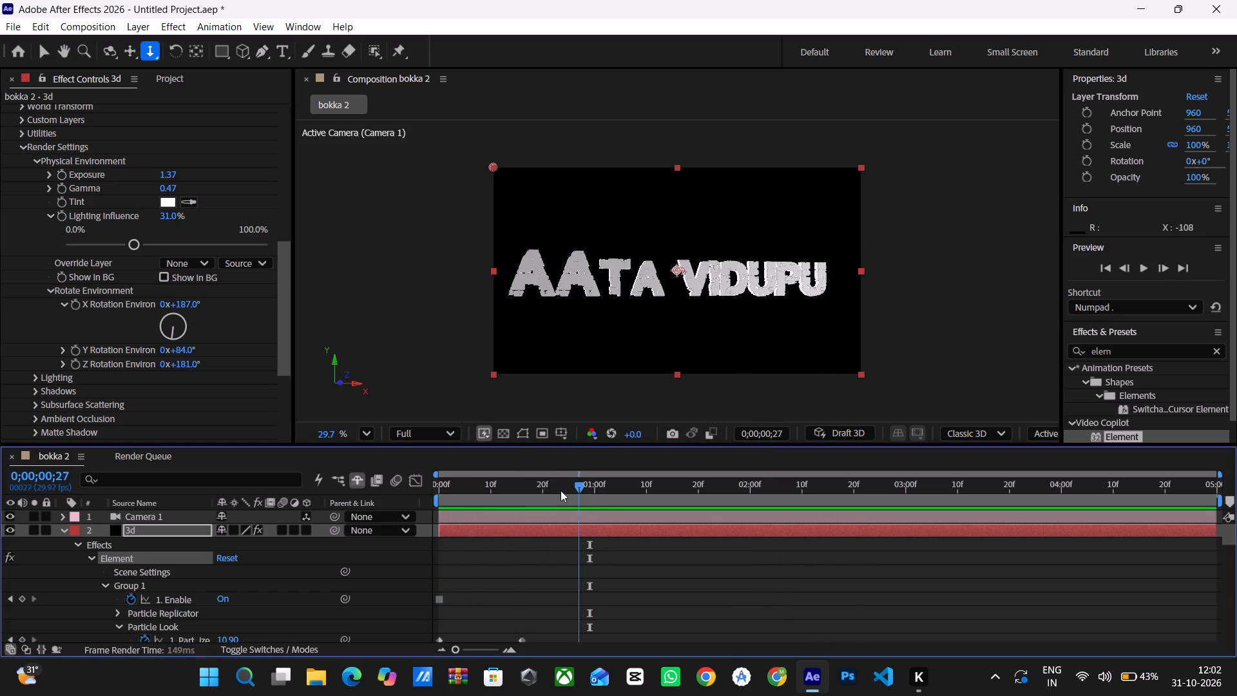
left_click_drag(561, 490, 410, 508)
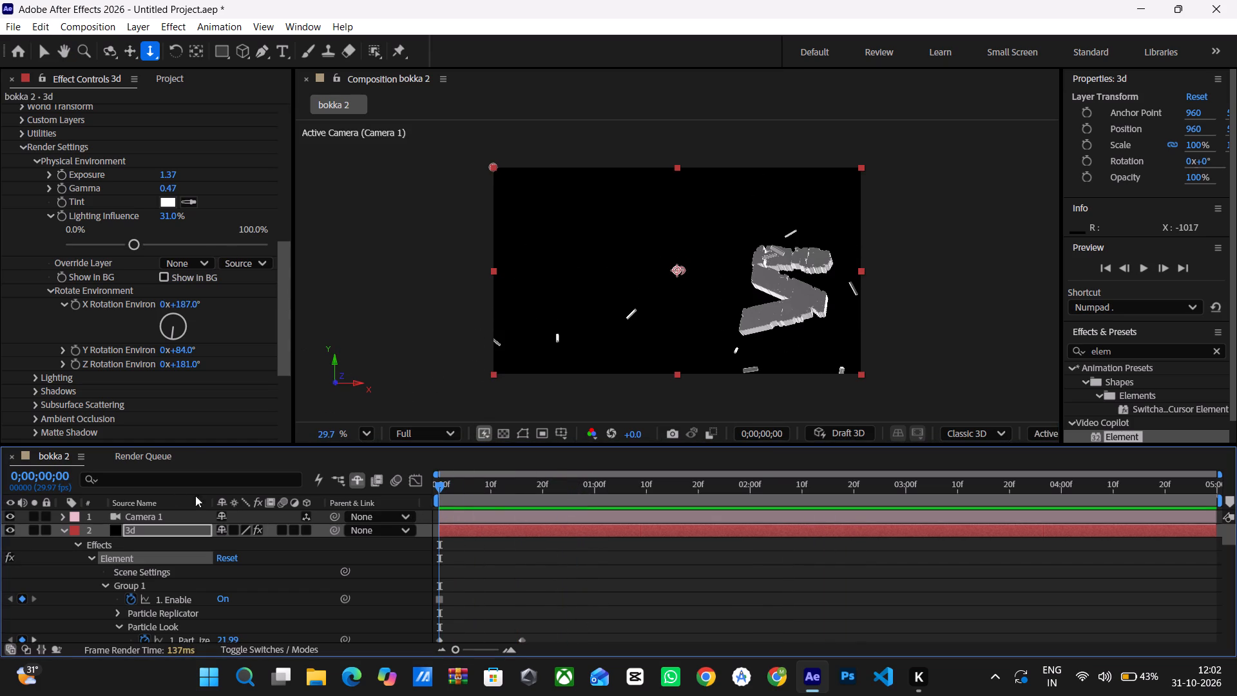
Collapse the 3d layer's properties in the timeline and deselect the layer.
left_click(69, 525)
left_click(64, 530)
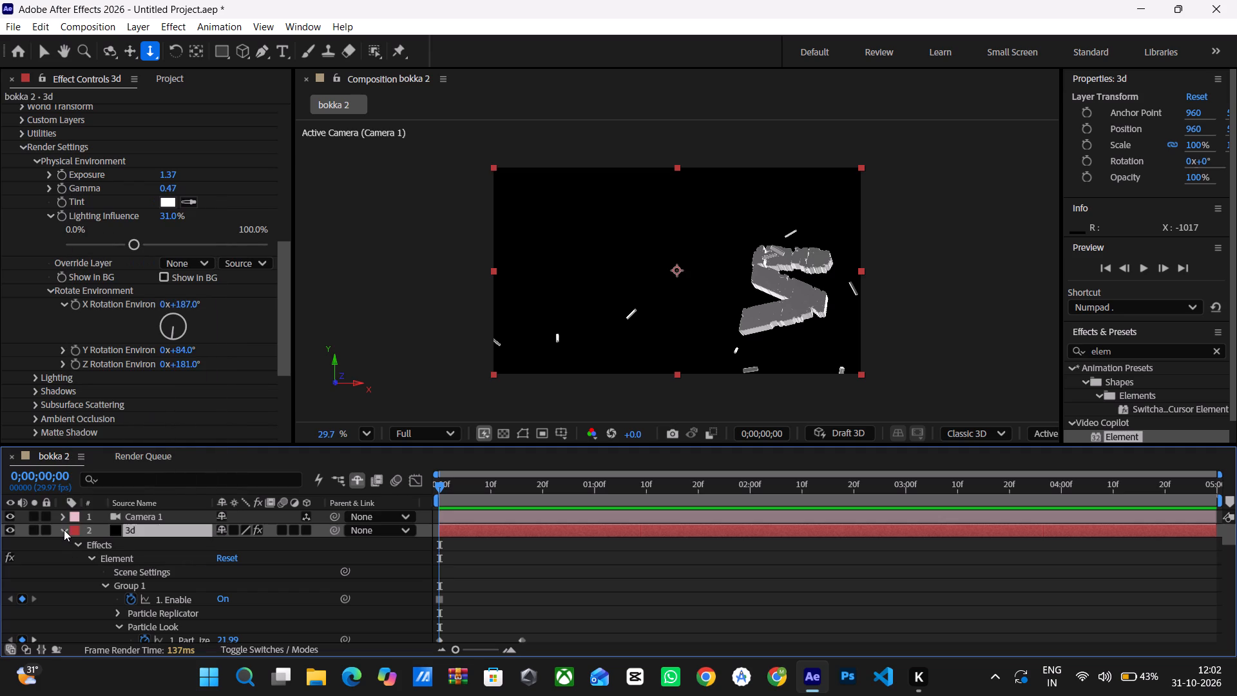
right_click(85, 556)
left_click(147, 624)
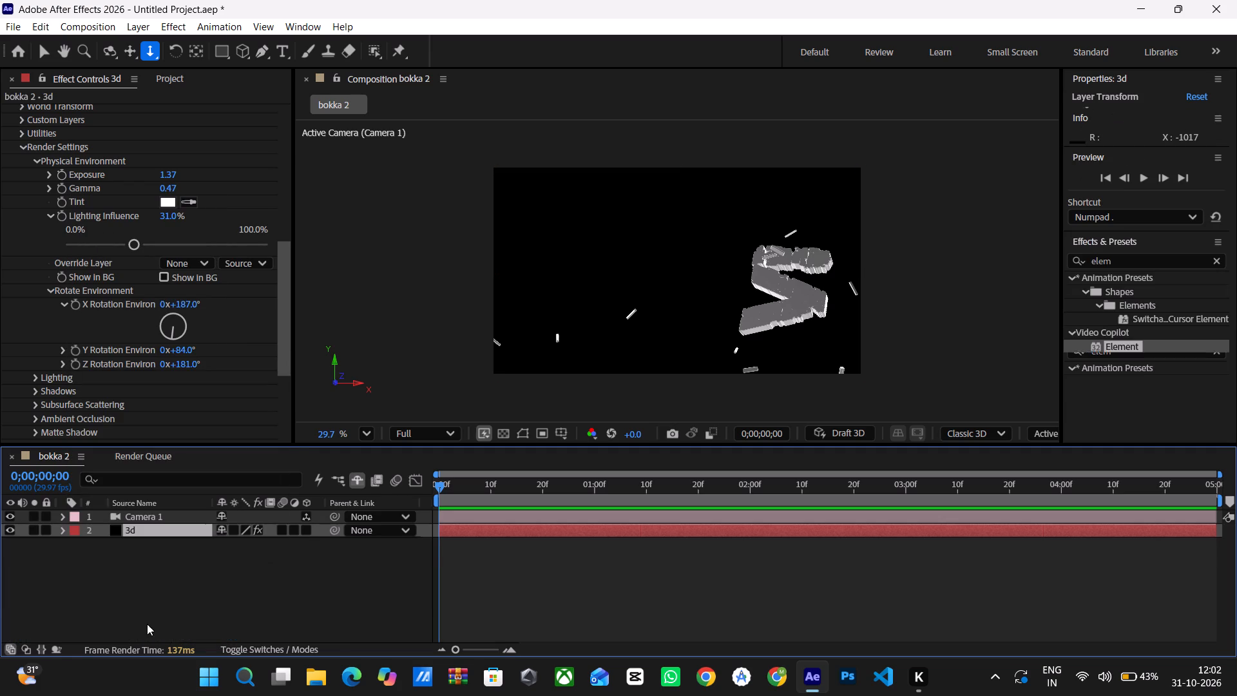
Open the file import dialog to bring a footage file into the project.
left_click(178, 75)
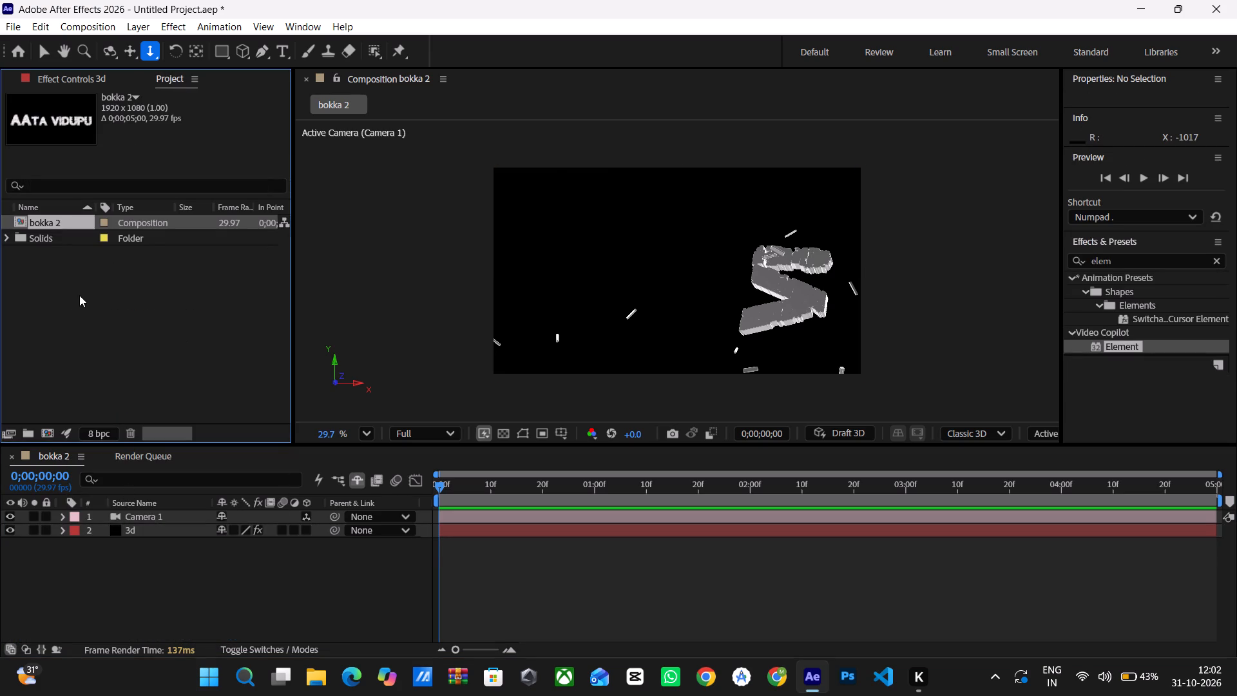
right_click(79, 295)
left_click(173, 374)
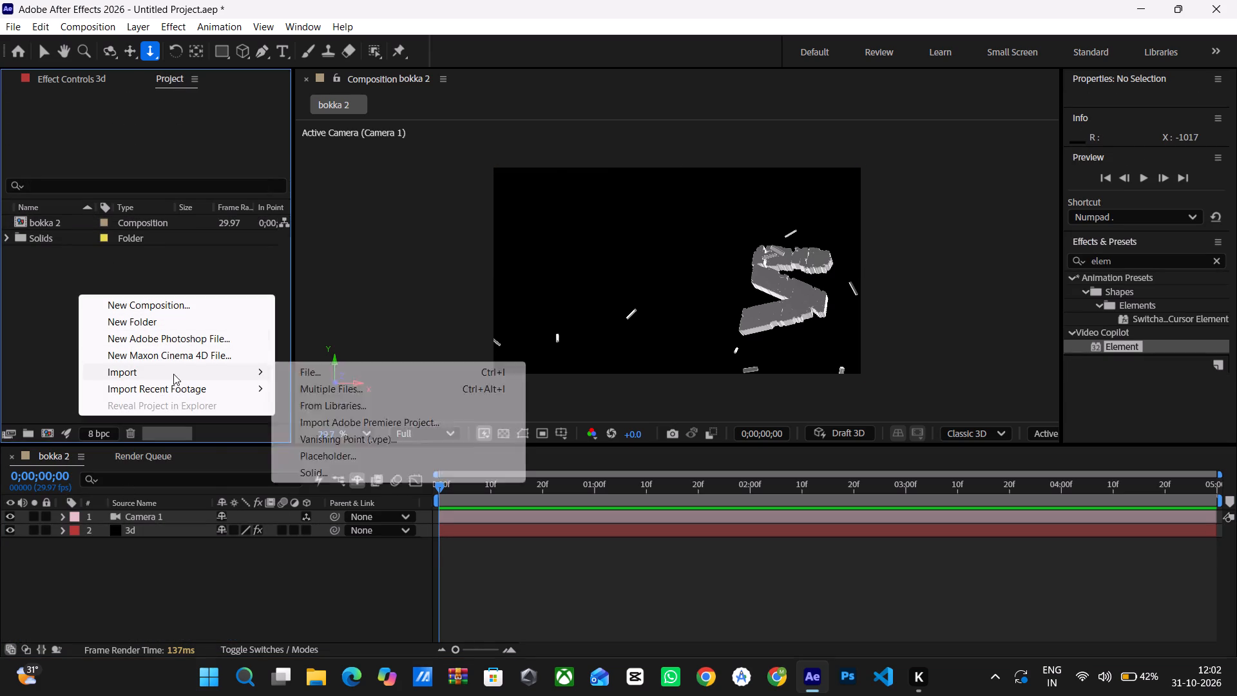
left_click(365, 365)
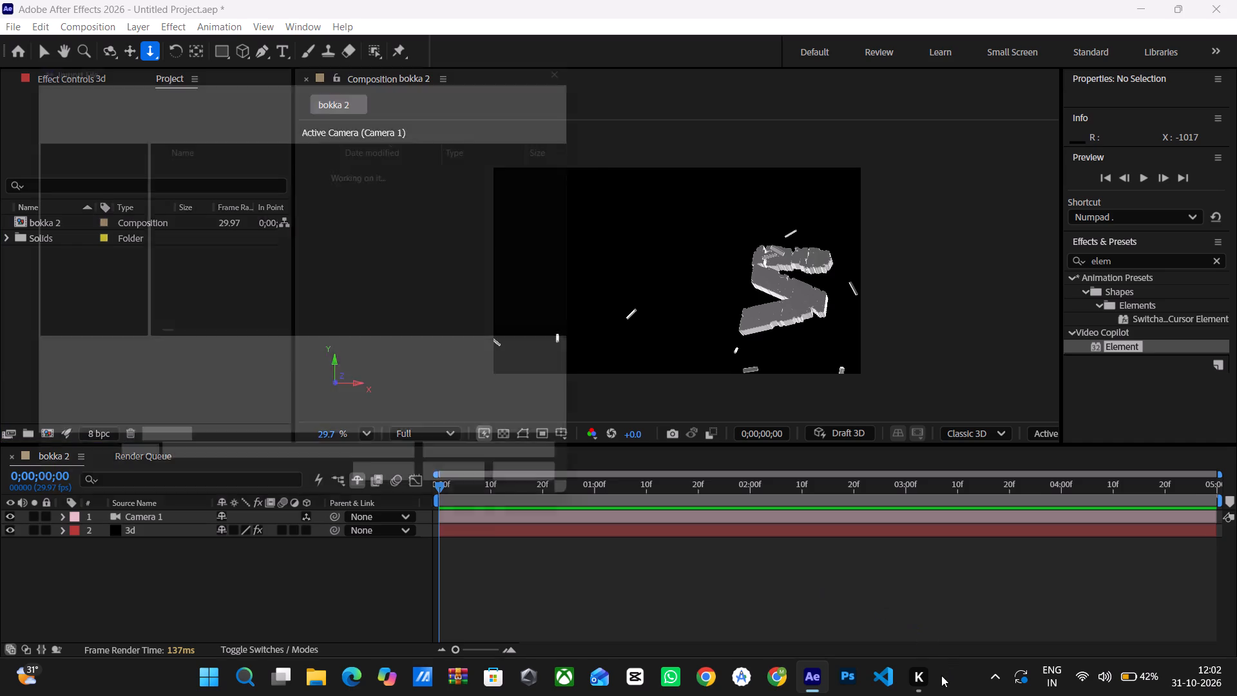
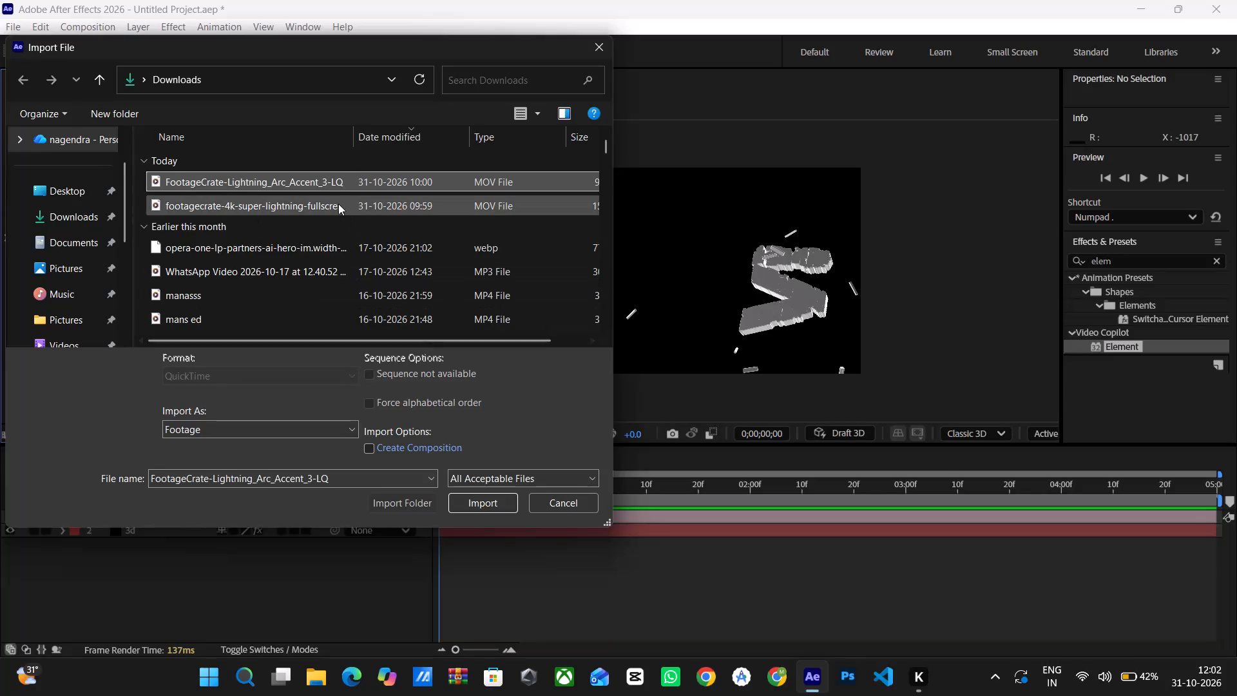
Import the footagecrate-4k-super-lightning-fullscreen MOV clip from Downloads as footage.
left_click(338, 204)
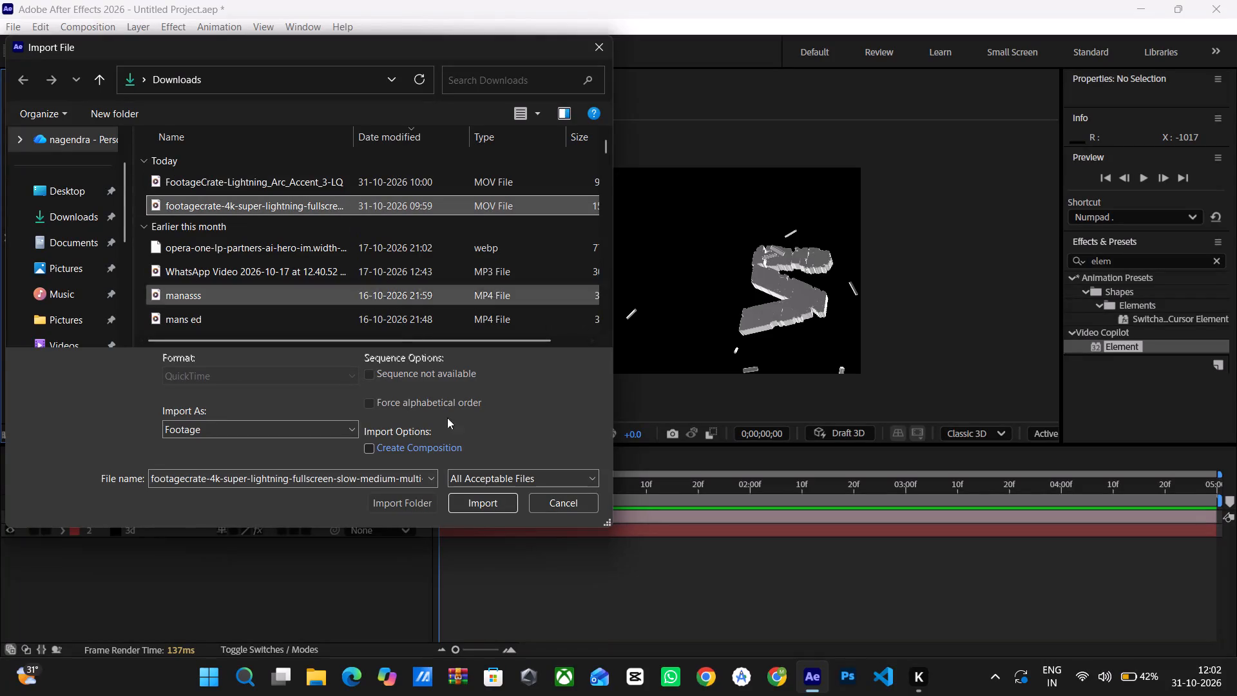
left_click(477, 498)
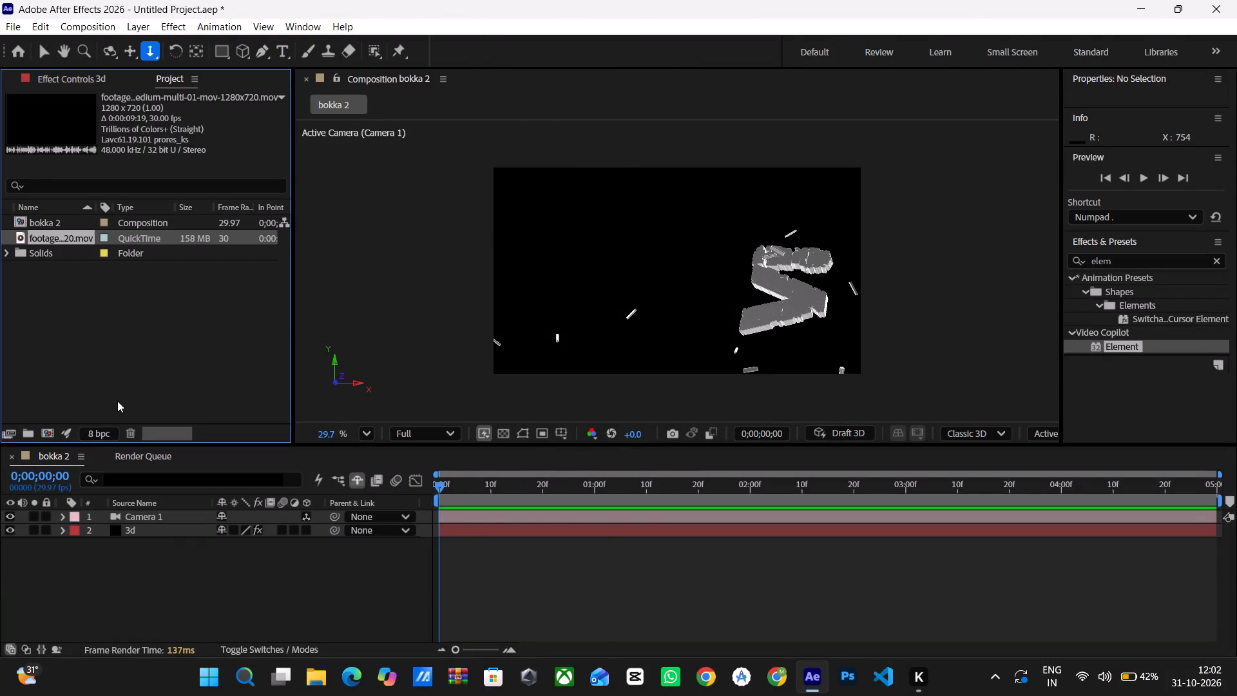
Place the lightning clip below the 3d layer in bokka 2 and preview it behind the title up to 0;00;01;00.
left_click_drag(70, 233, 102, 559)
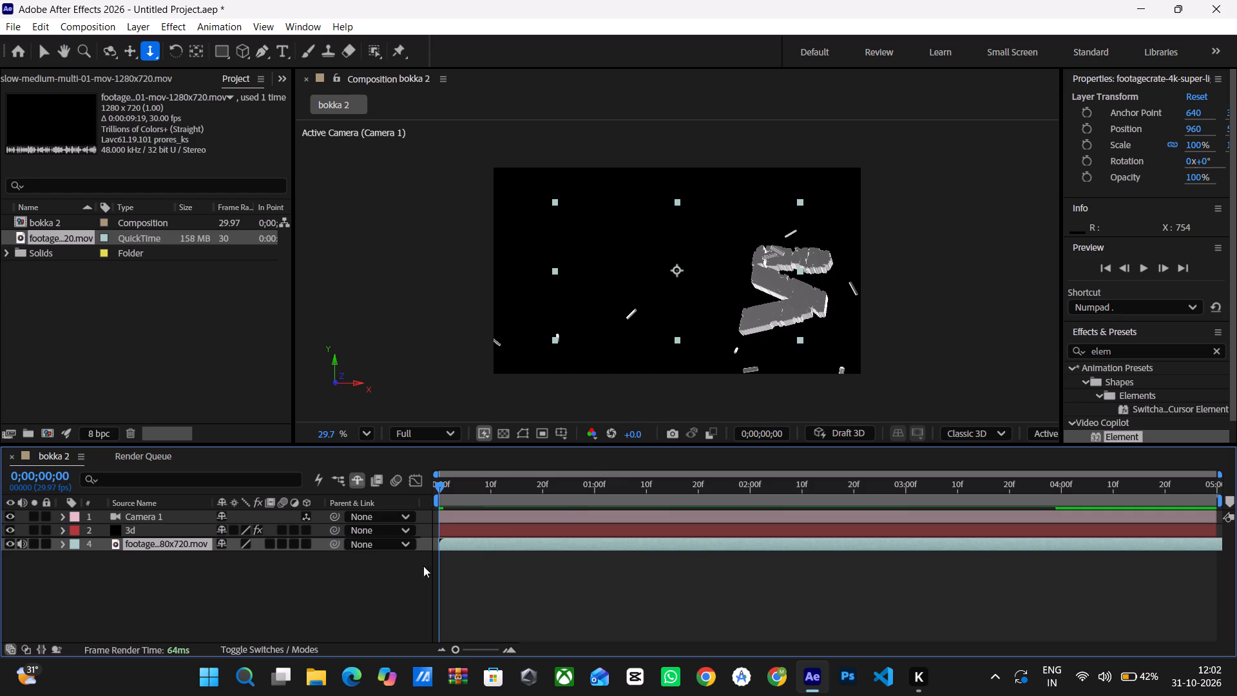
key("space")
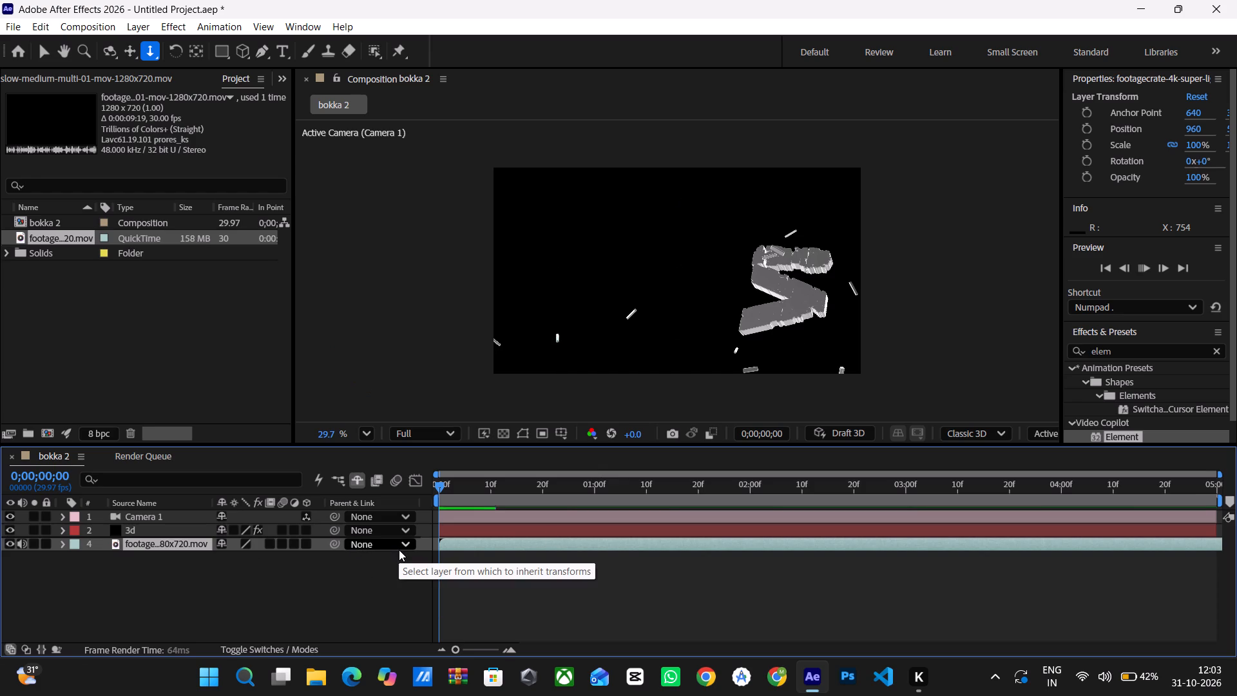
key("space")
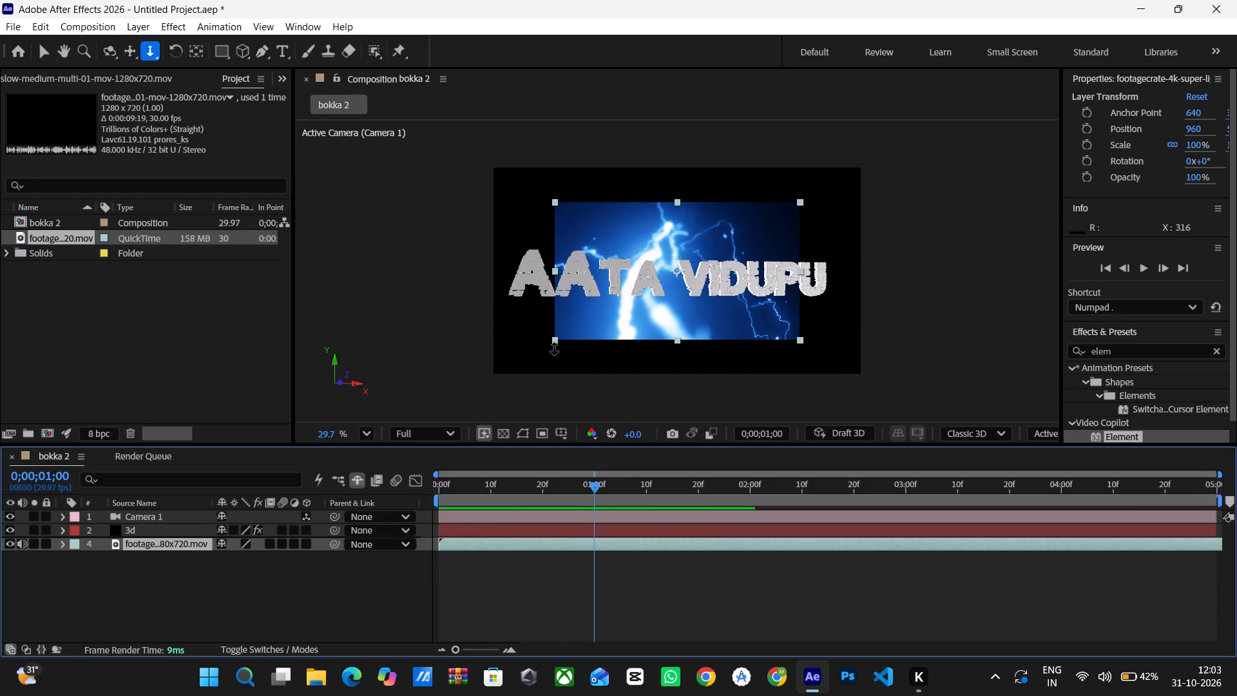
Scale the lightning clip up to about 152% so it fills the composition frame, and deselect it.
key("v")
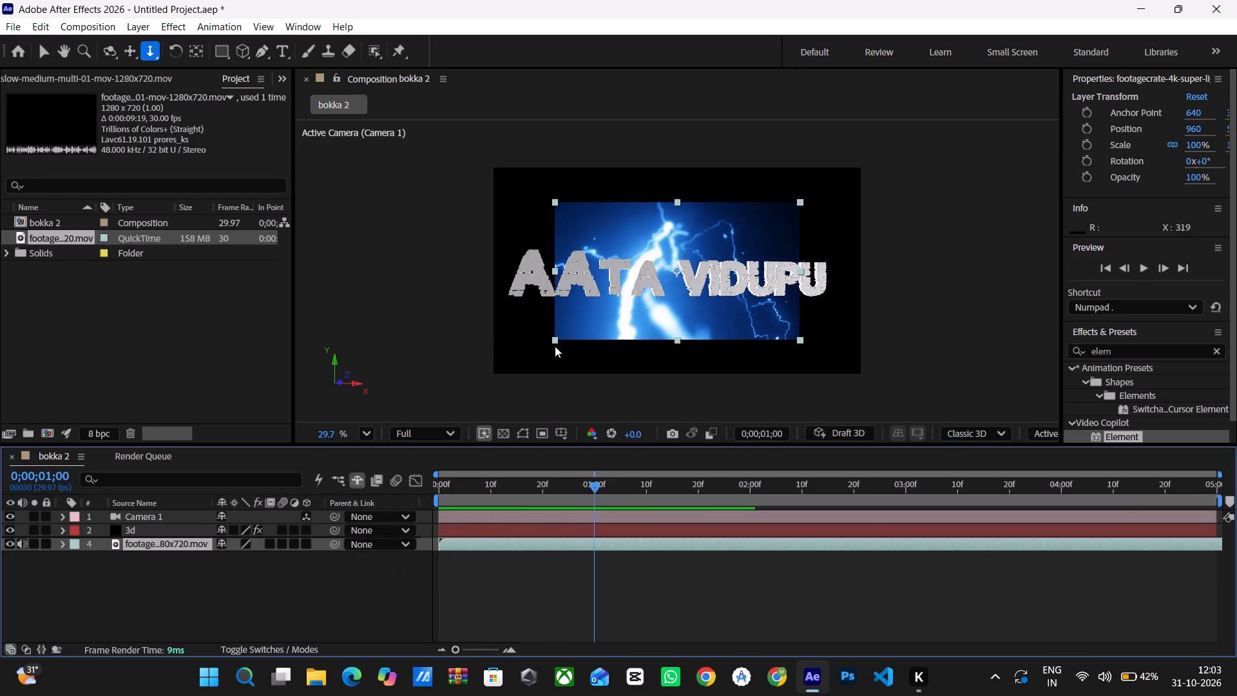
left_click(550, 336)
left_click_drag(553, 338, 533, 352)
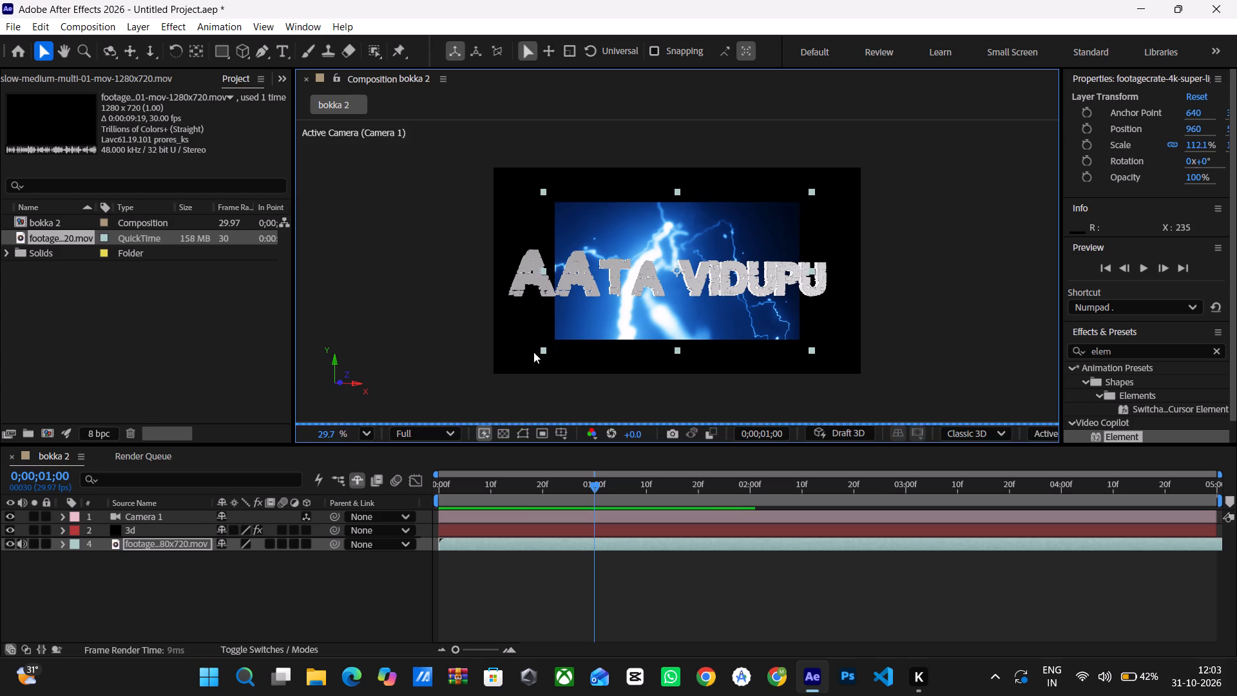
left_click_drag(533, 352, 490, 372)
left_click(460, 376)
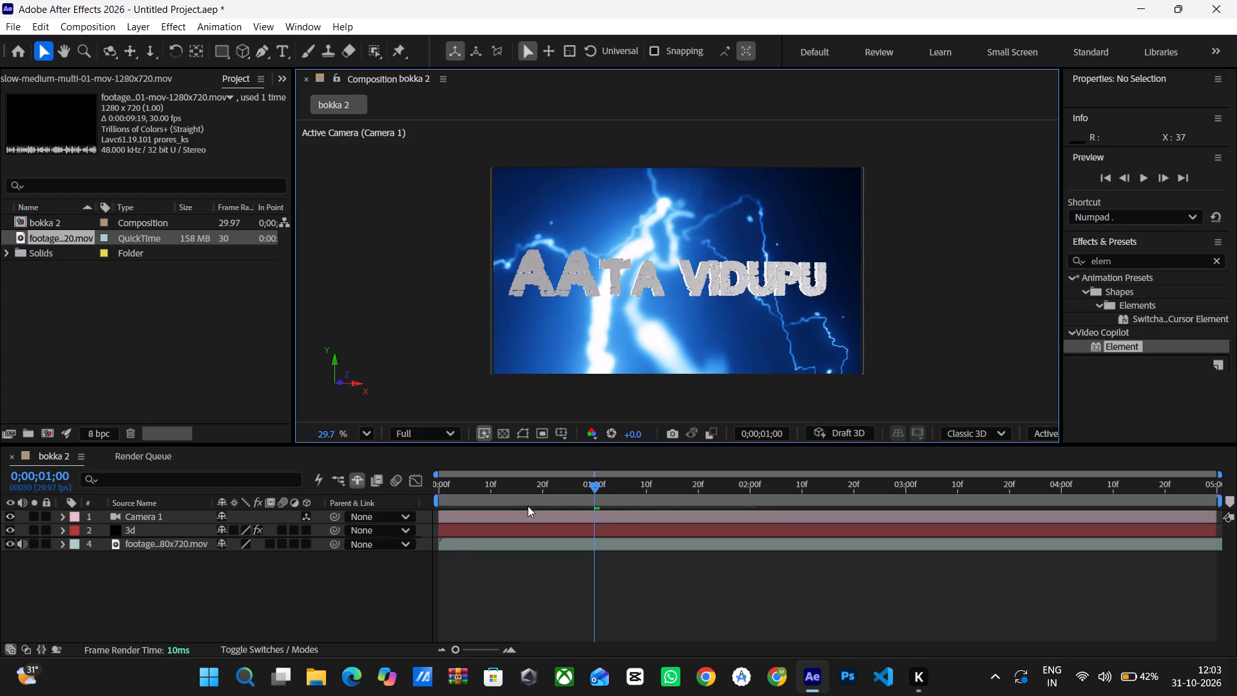
Scrub the composition through 0;00;02;19 to 0;00;03;18 to examine the lightning footage behind the title.
left_click(459, 544)
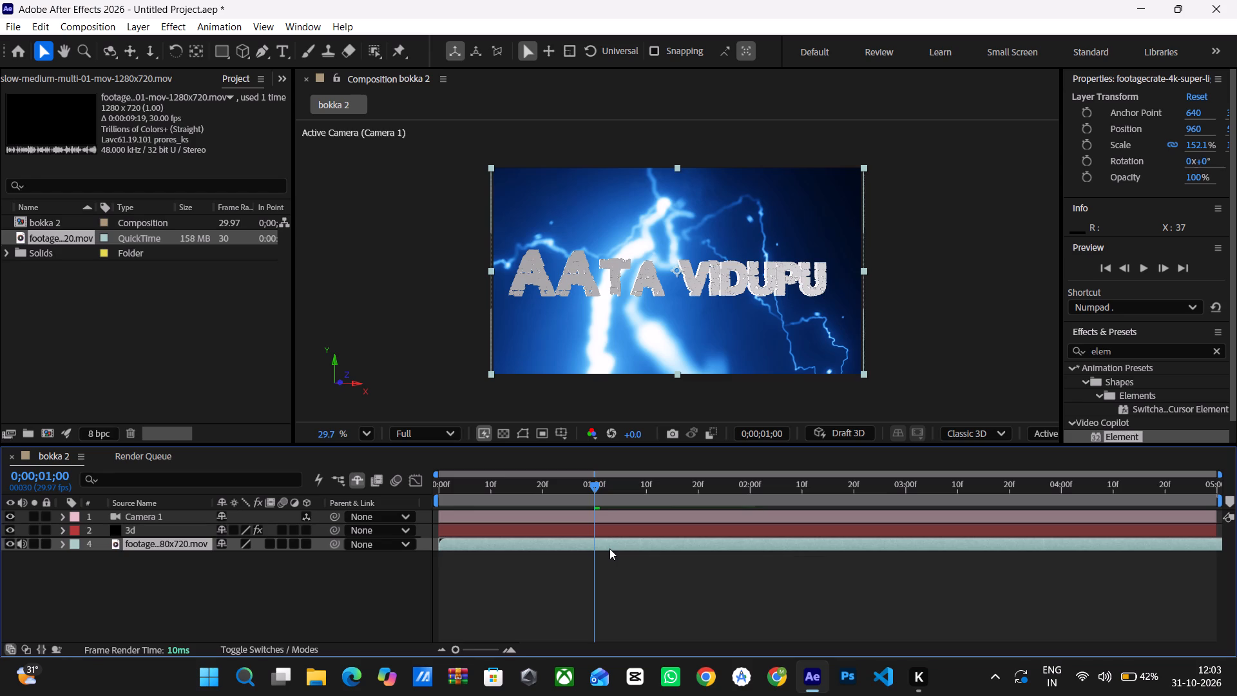
key("alt+Left")
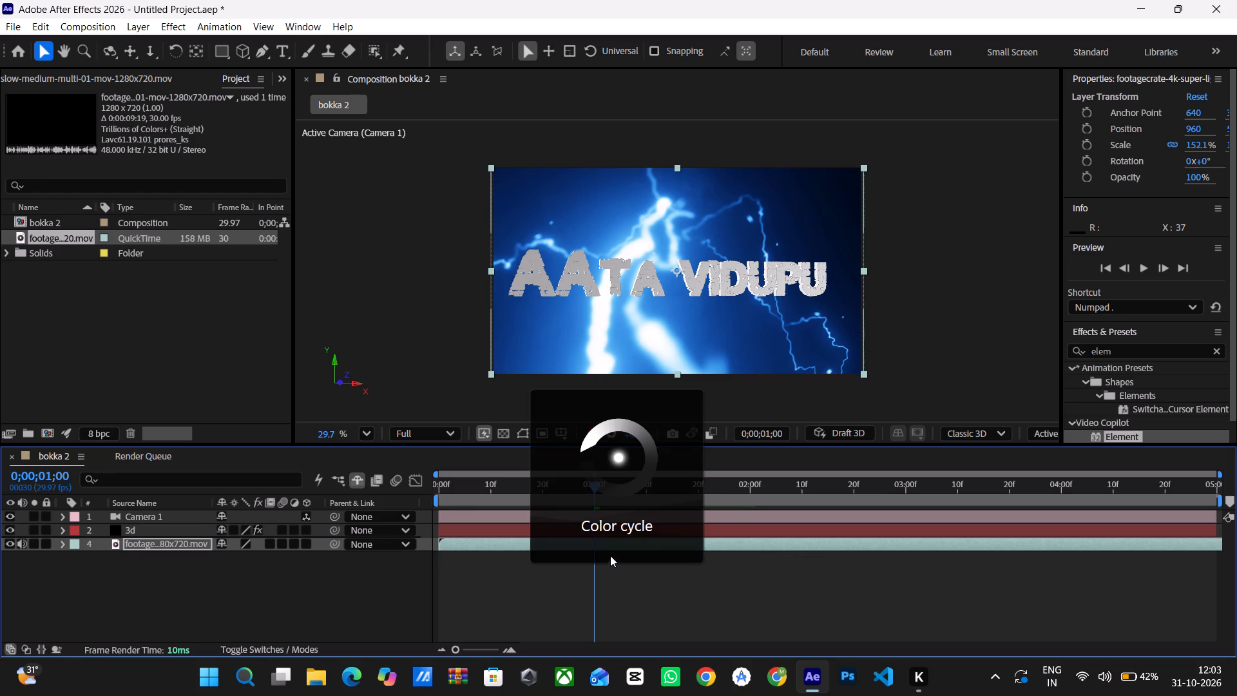
left_click(716, 543)
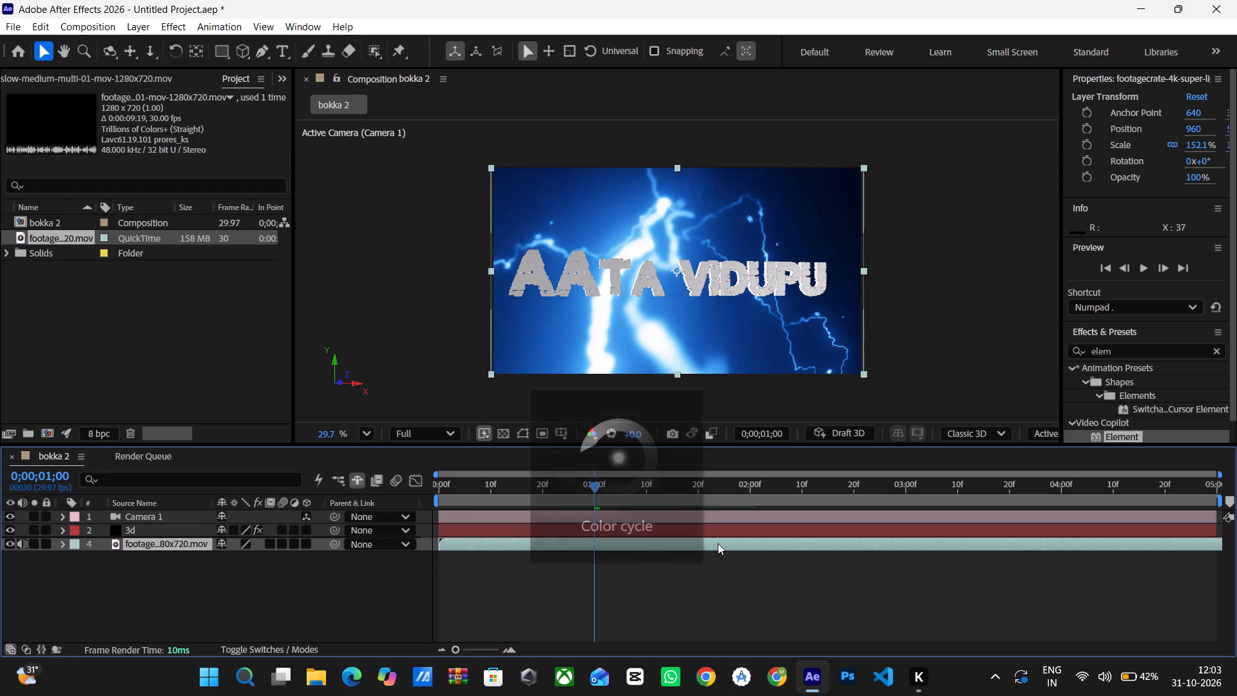
left_click(718, 543)
left_click(718, 543)
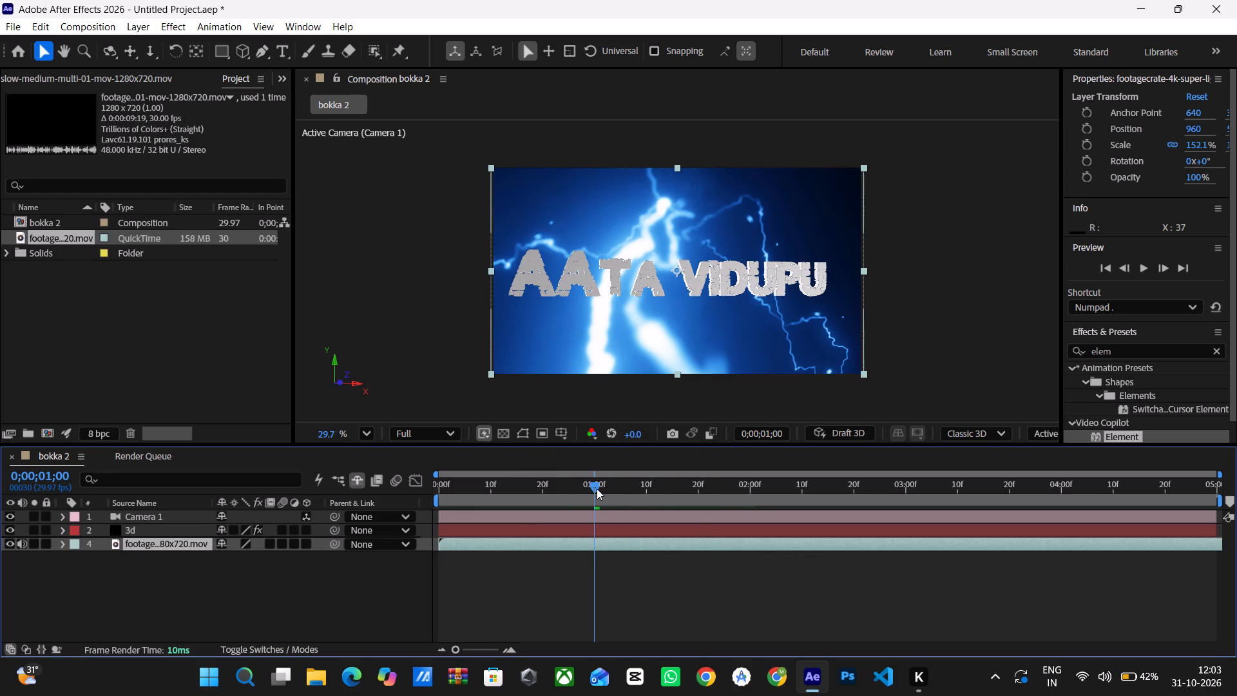
left_click_drag(596, 488, 851, 525)
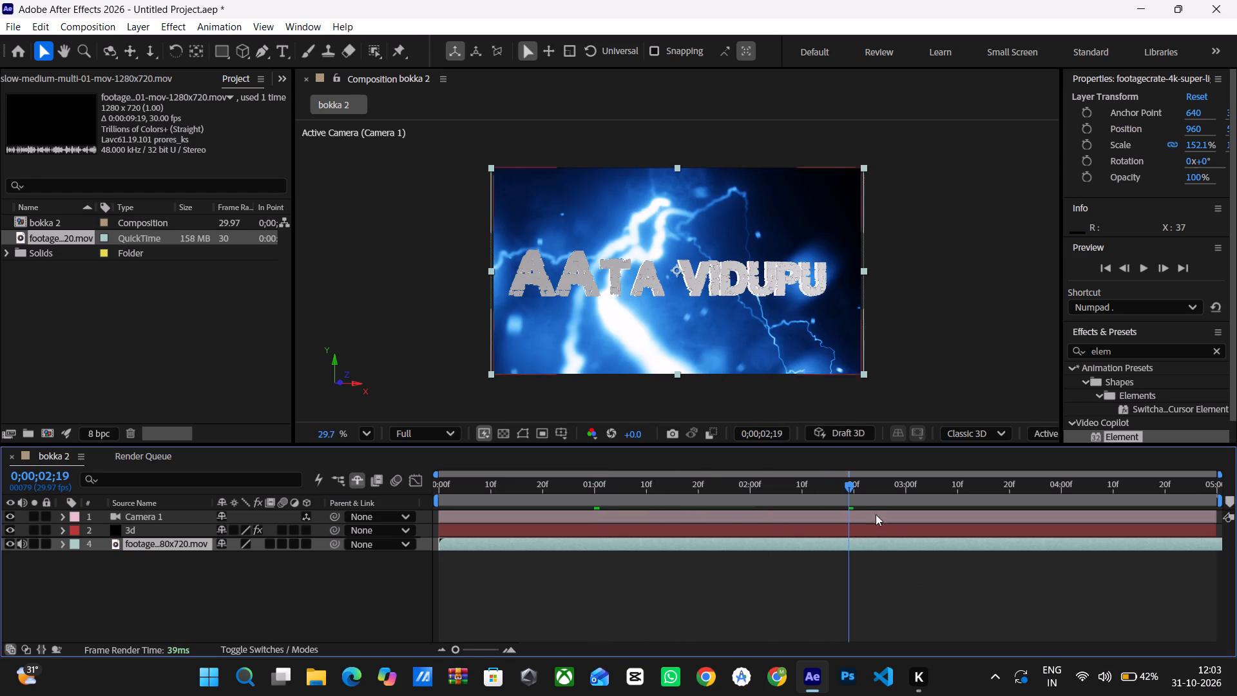
left_click_drag(849, 483, 984, 518)
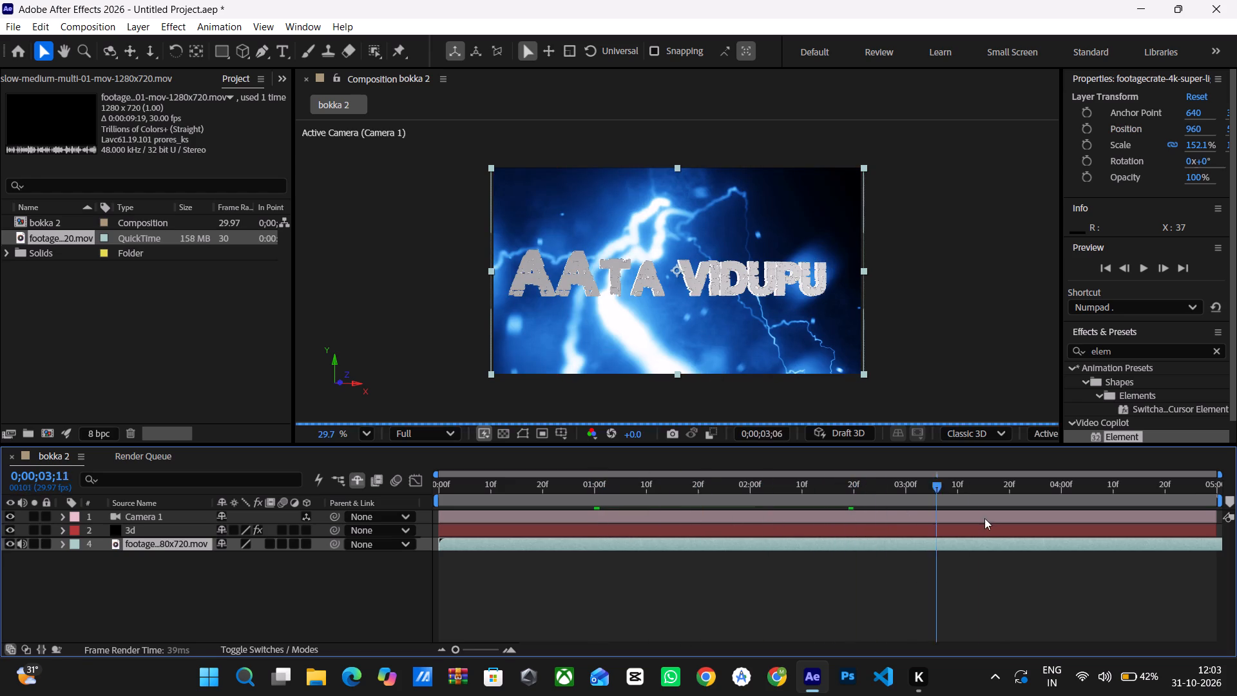
left_click_drag(984, 518, 1001, 519)
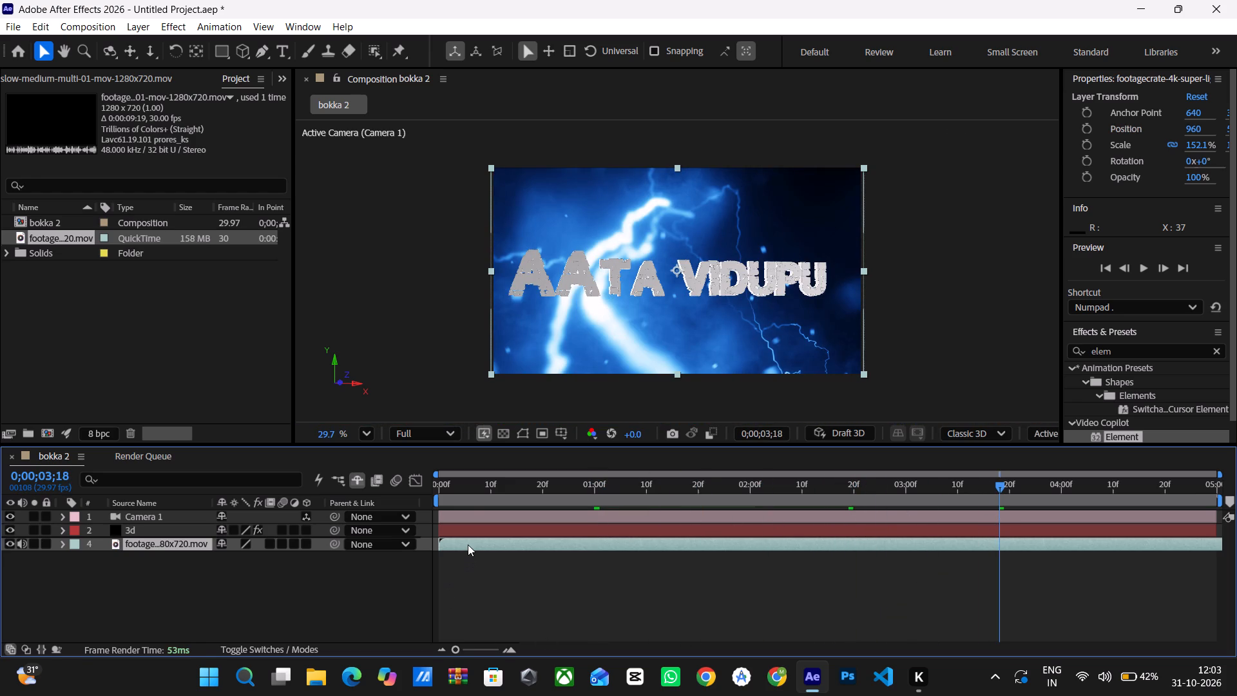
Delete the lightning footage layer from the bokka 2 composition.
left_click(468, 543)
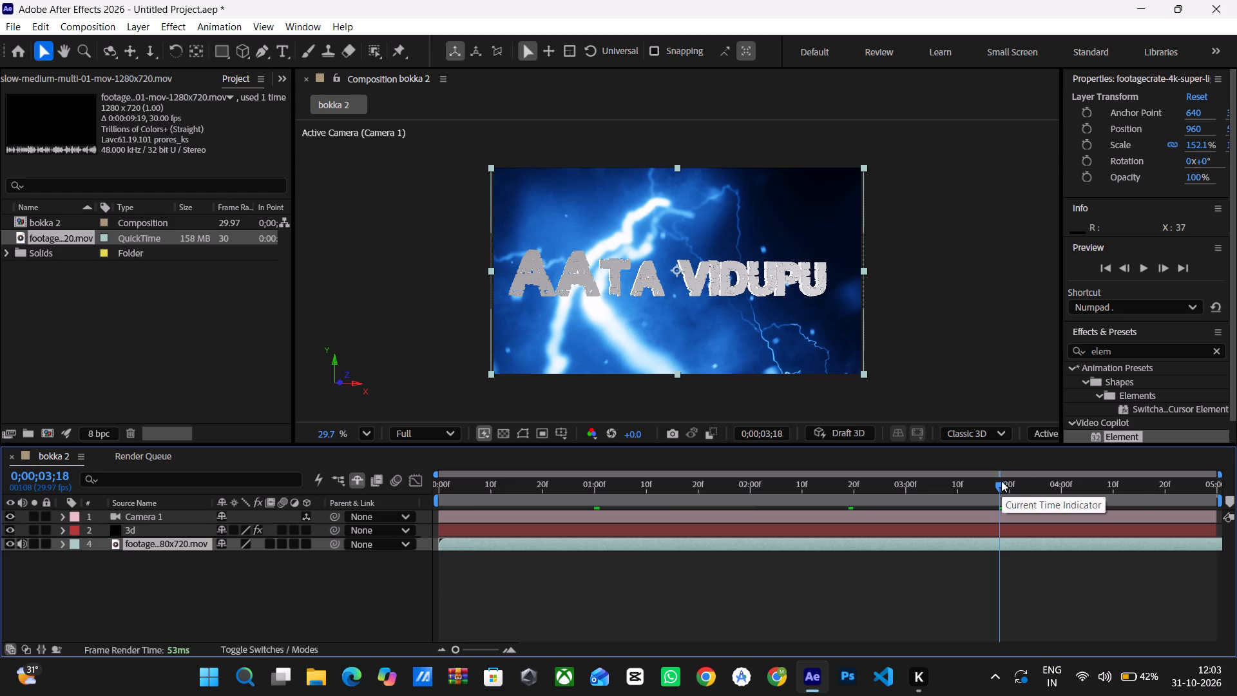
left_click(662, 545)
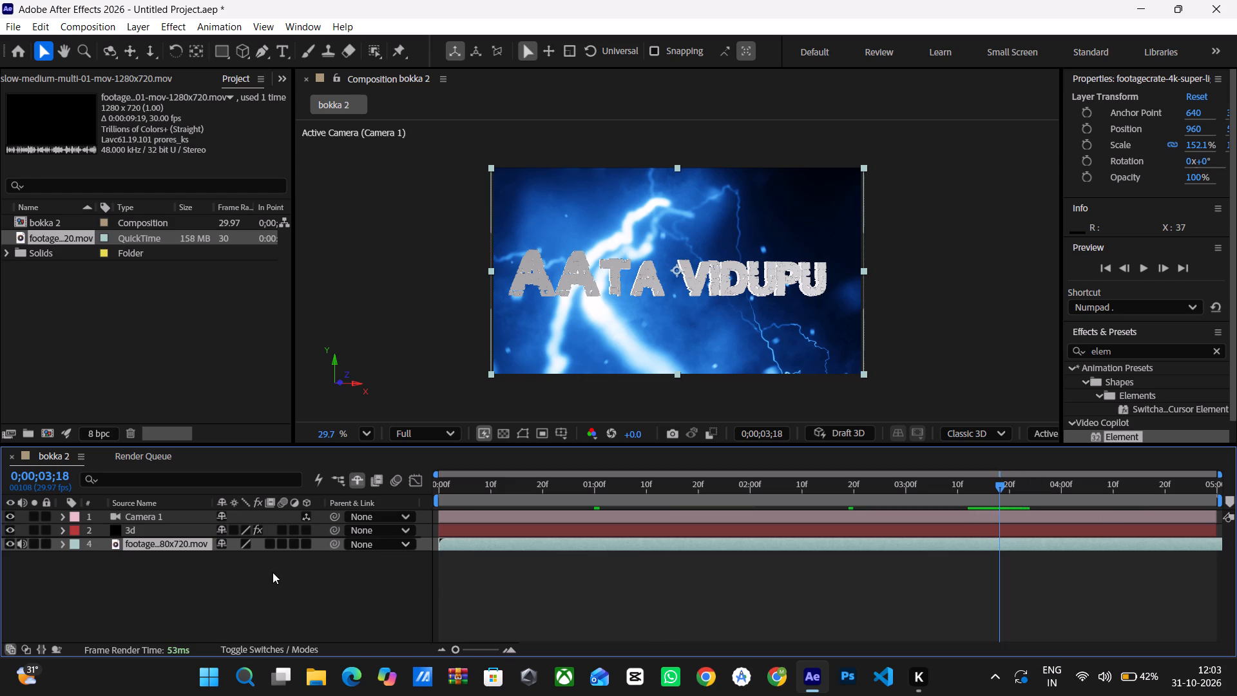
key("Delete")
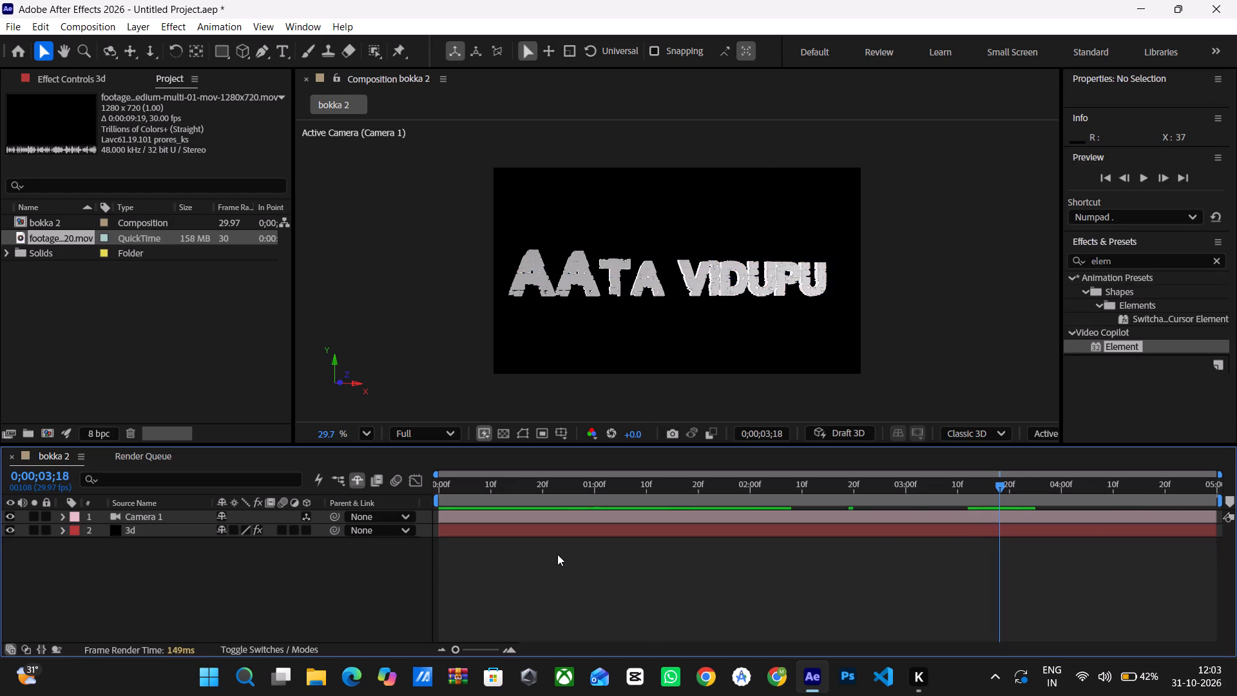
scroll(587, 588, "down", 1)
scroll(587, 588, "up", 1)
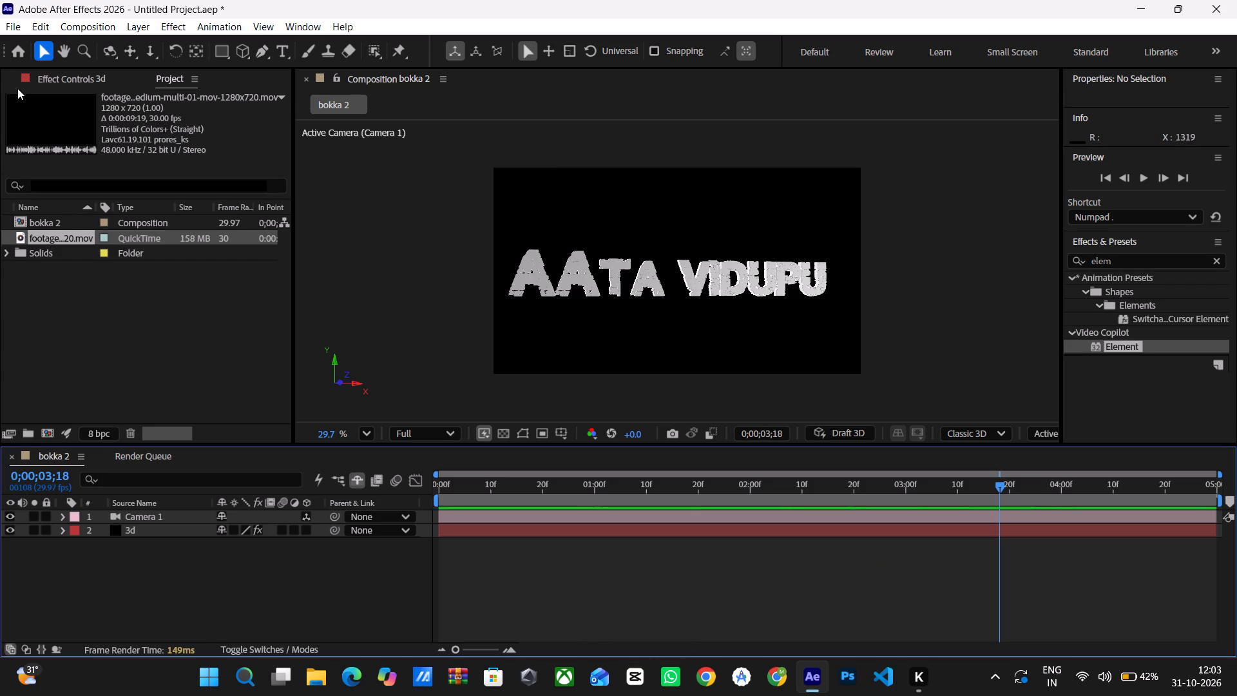
Add bokka 2 to the render queue and render it to bokka 2.mp4 as H.264 - Match Render Settings - 15 Mbps.
left_click(9, 20)
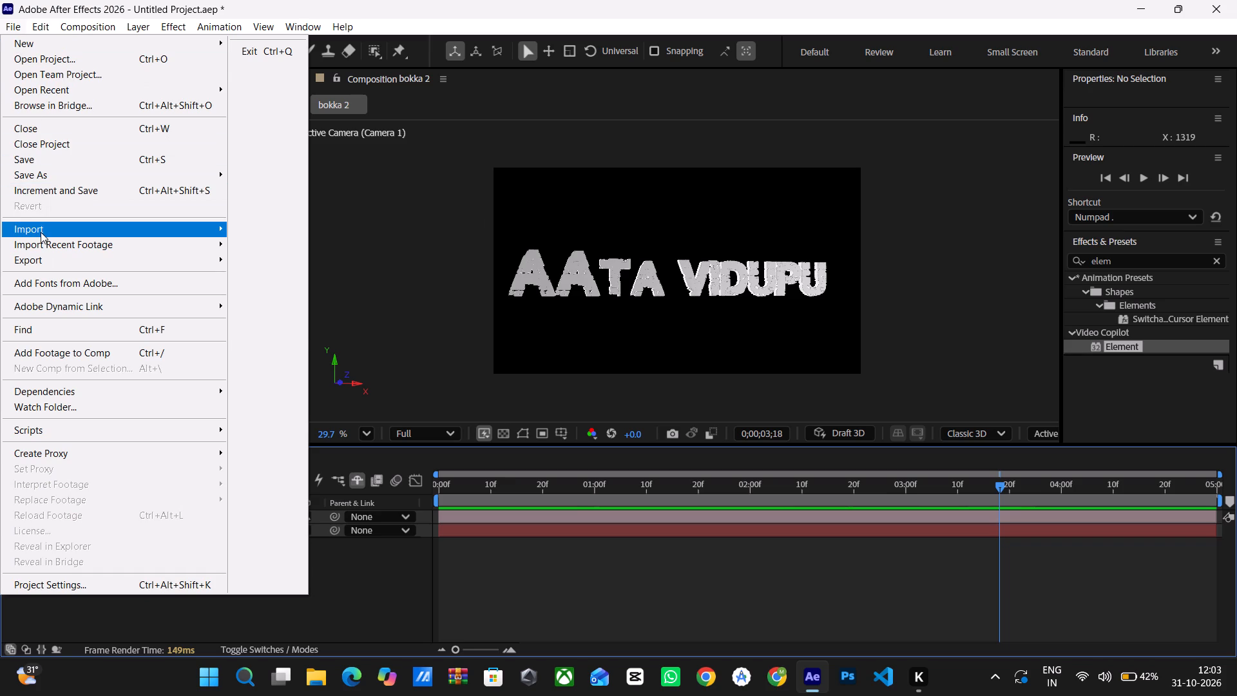
left_click(36, 264)
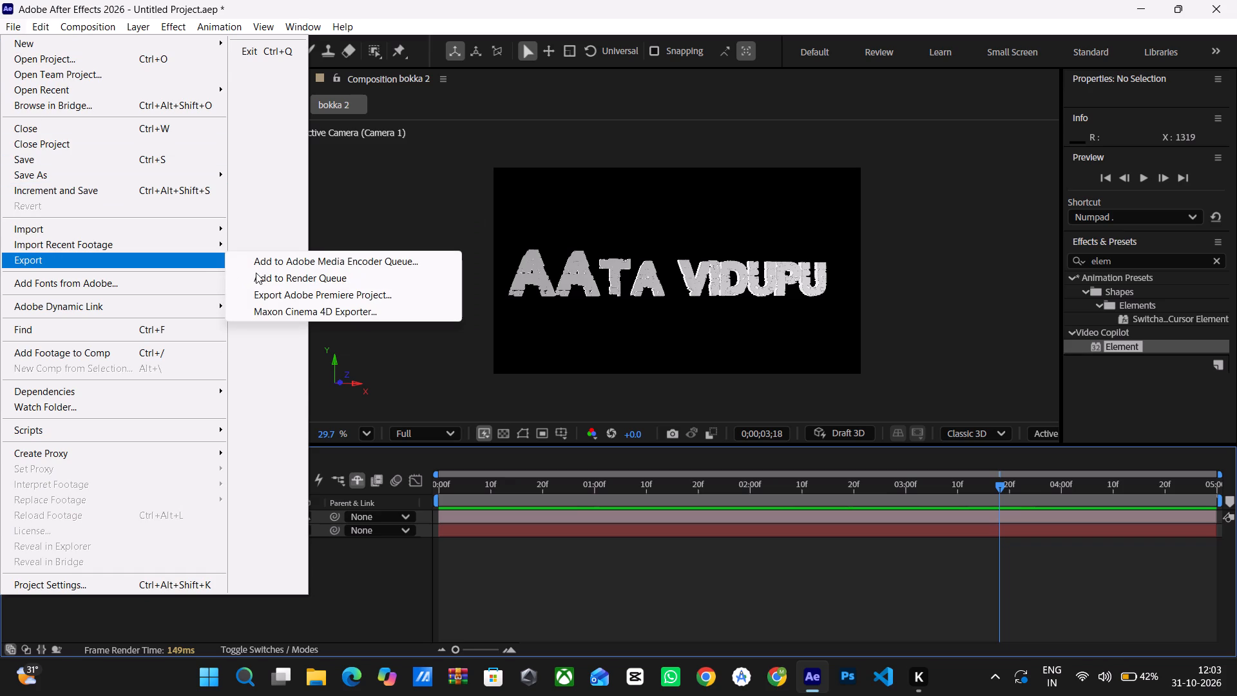
left_click(263, 275)
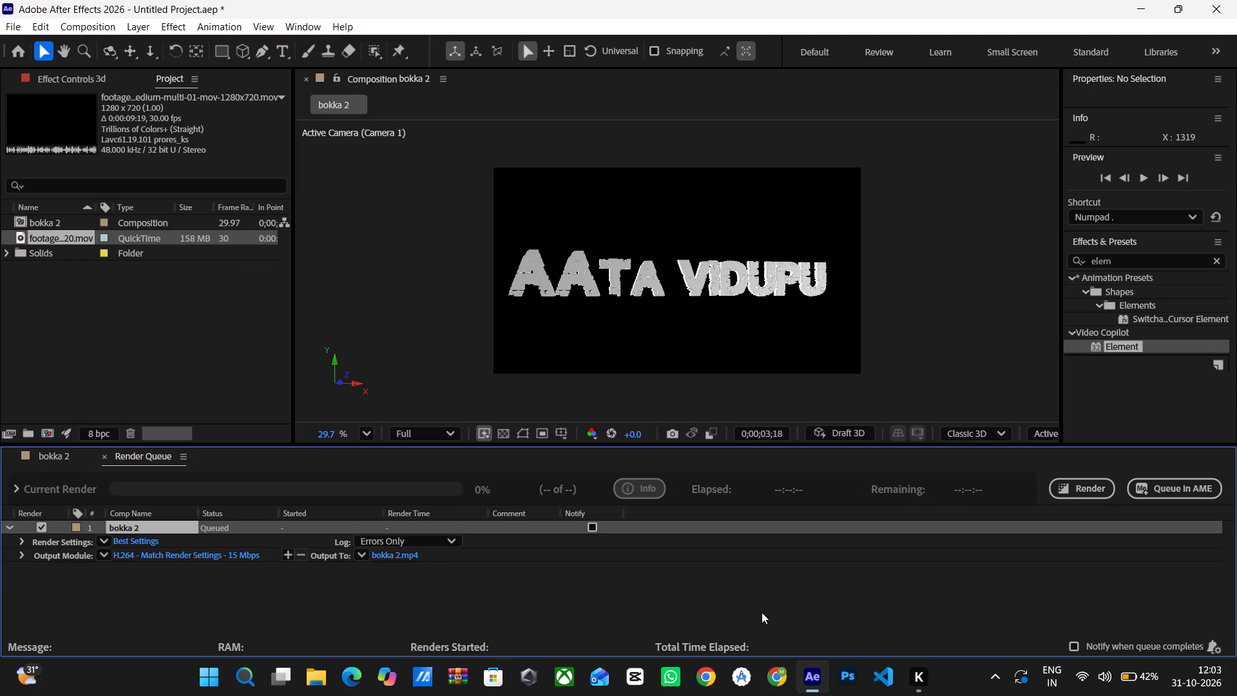
left_click(1082, 488)
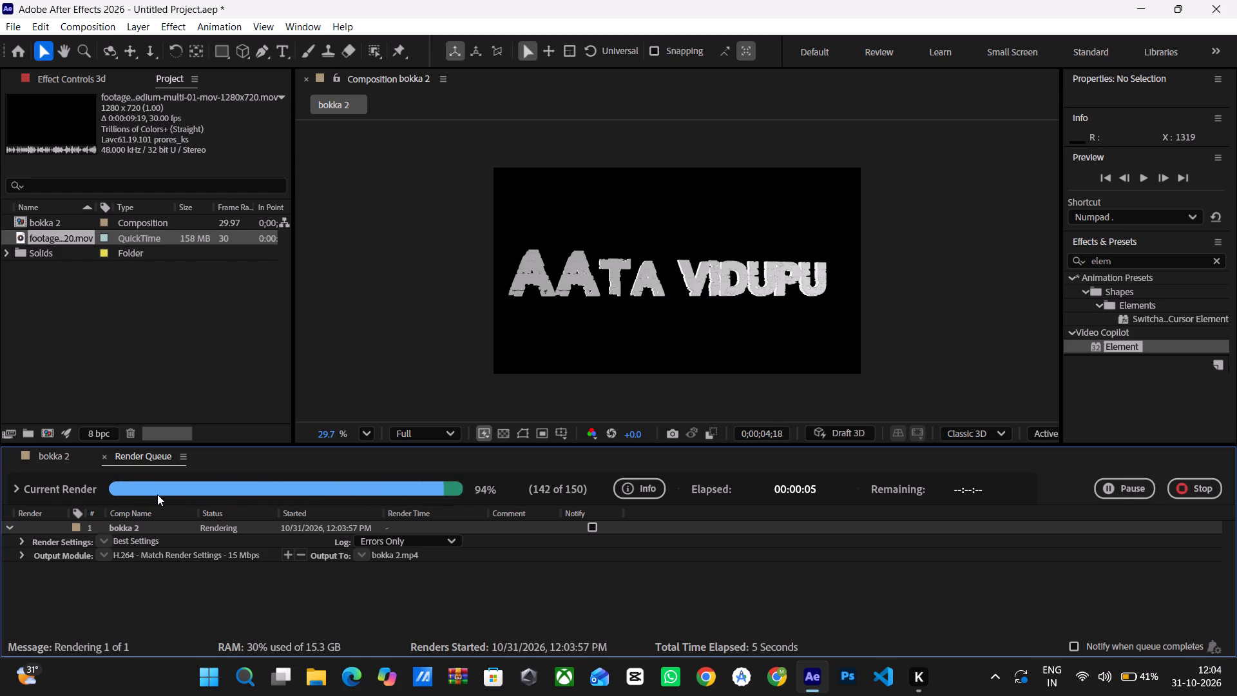
scroll(242, 691, "up", 4)
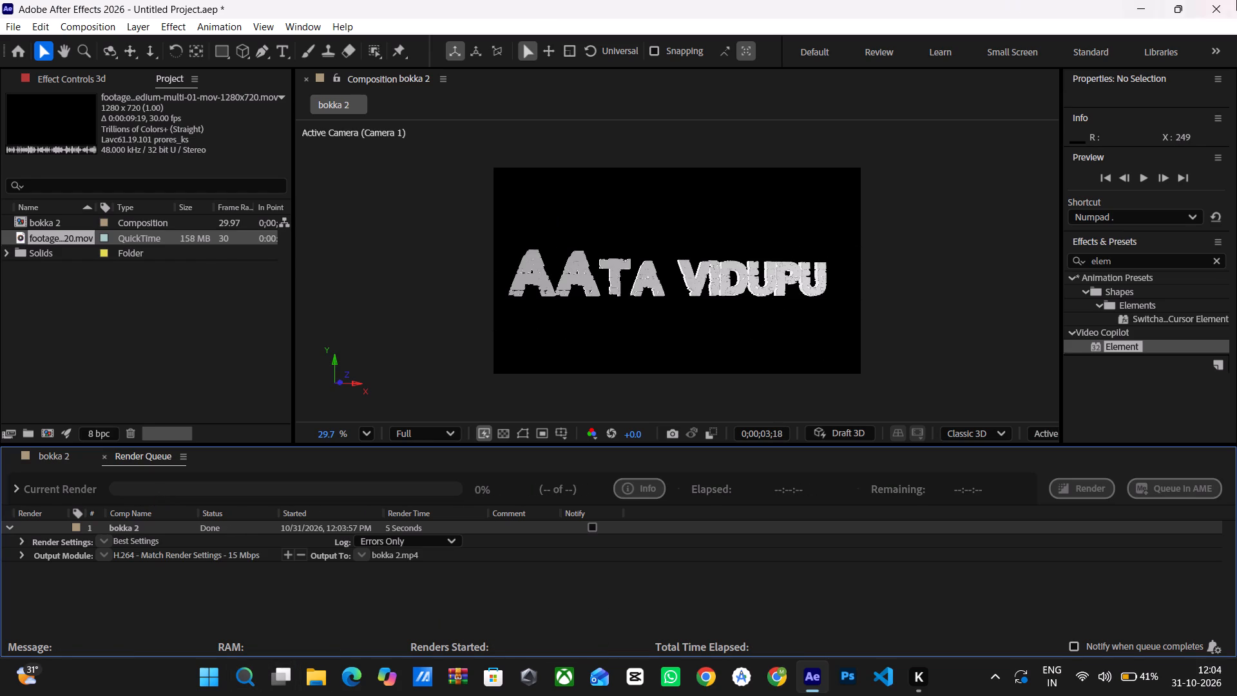
Close the application, saving the project as "bokka 2" in the Adobe After Effects Auto-Save folder.
left_click(1236, 0)
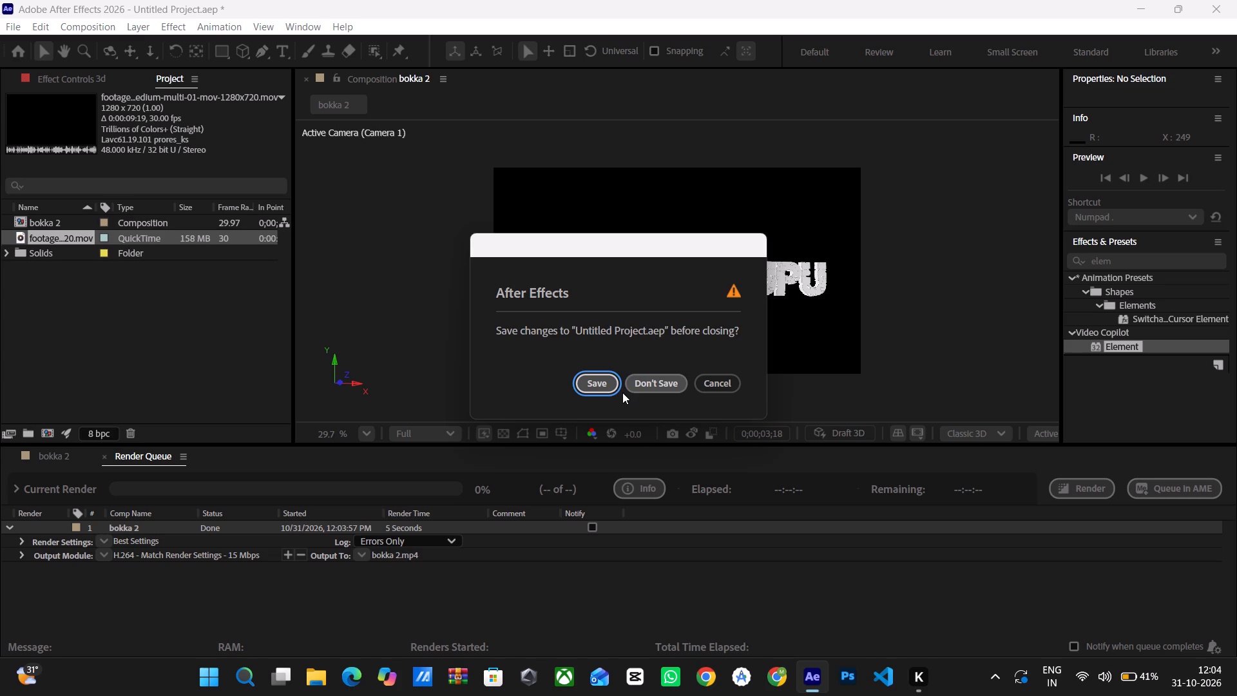
left_click(622, 392)
left_click(605, 389)
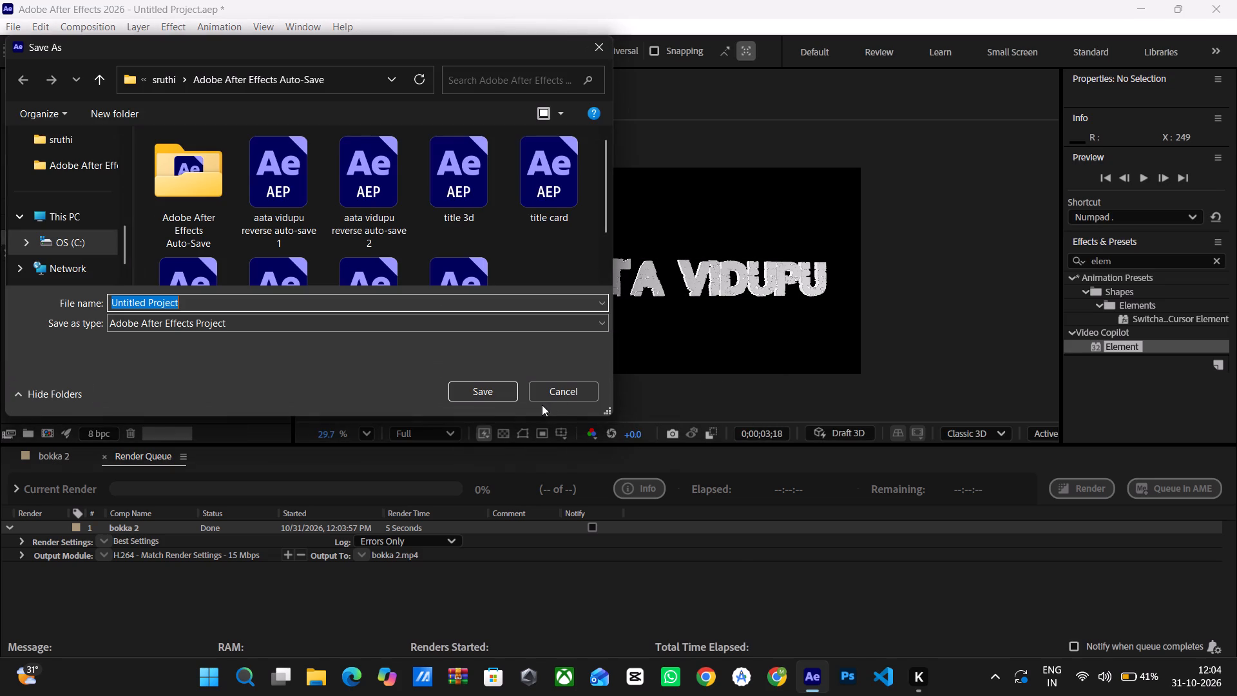
type("bokka 2")
key("Return")
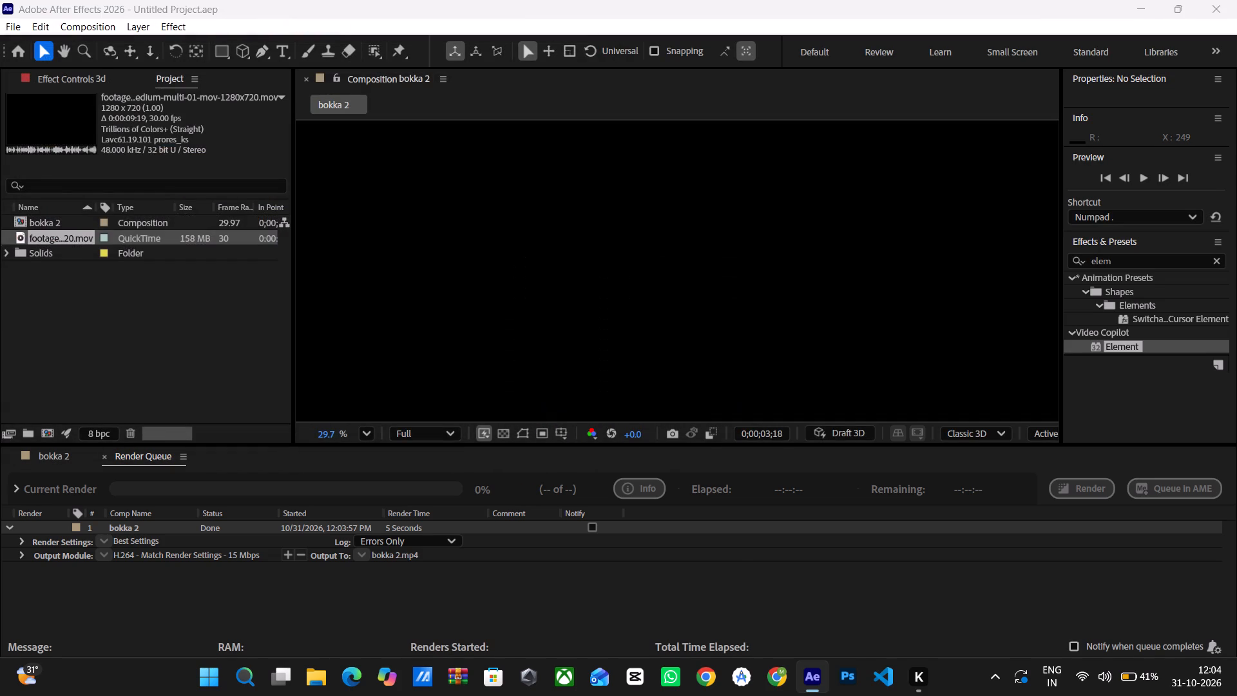